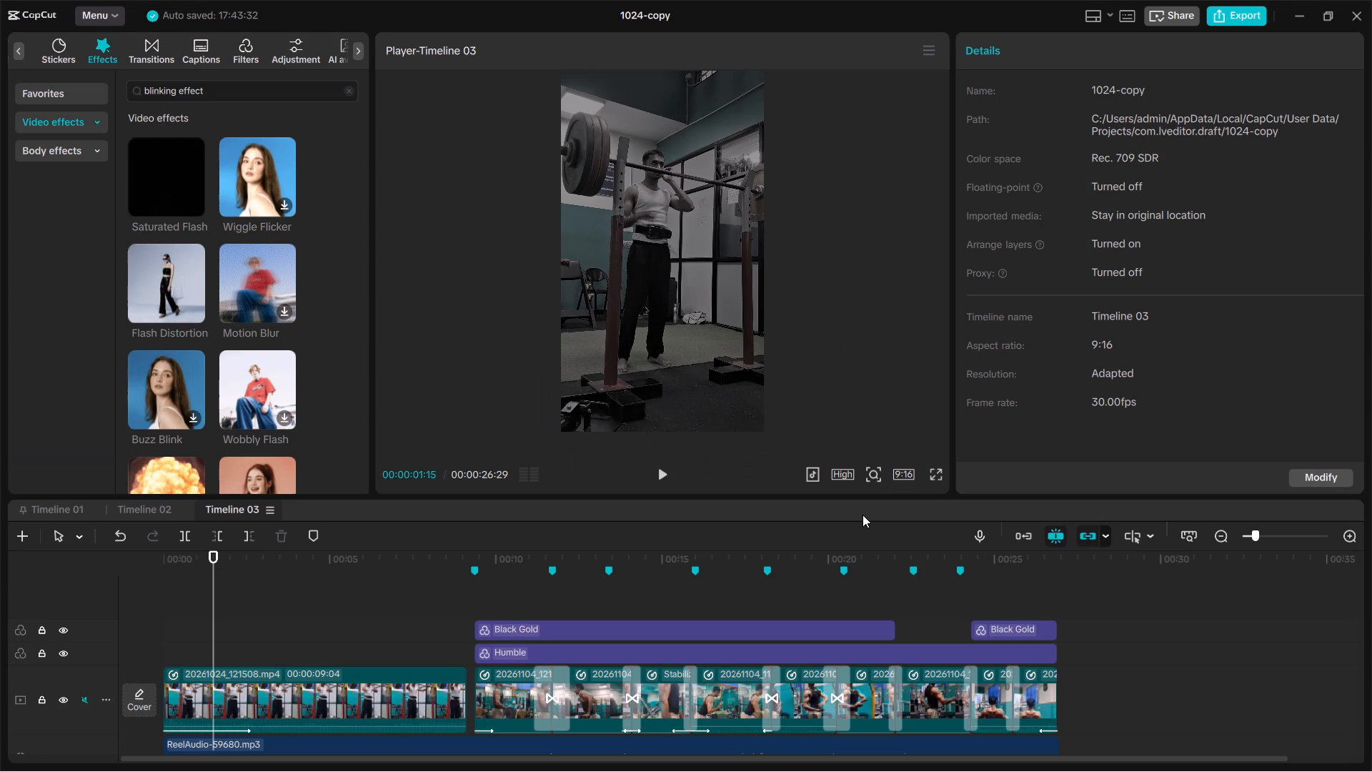
pyautogui.press('space')
pyautogui.press('space')
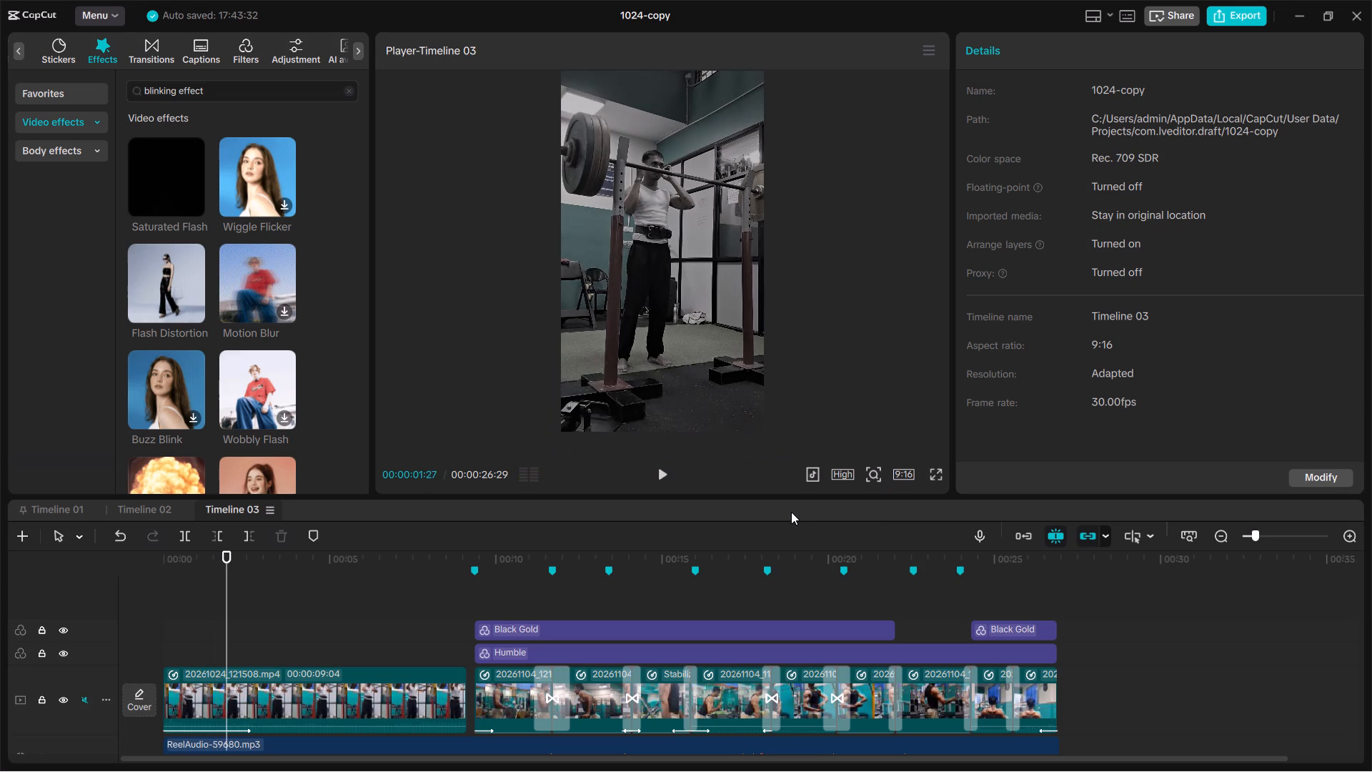
pyautogui.press('Up')
pyautogui.press('Up')
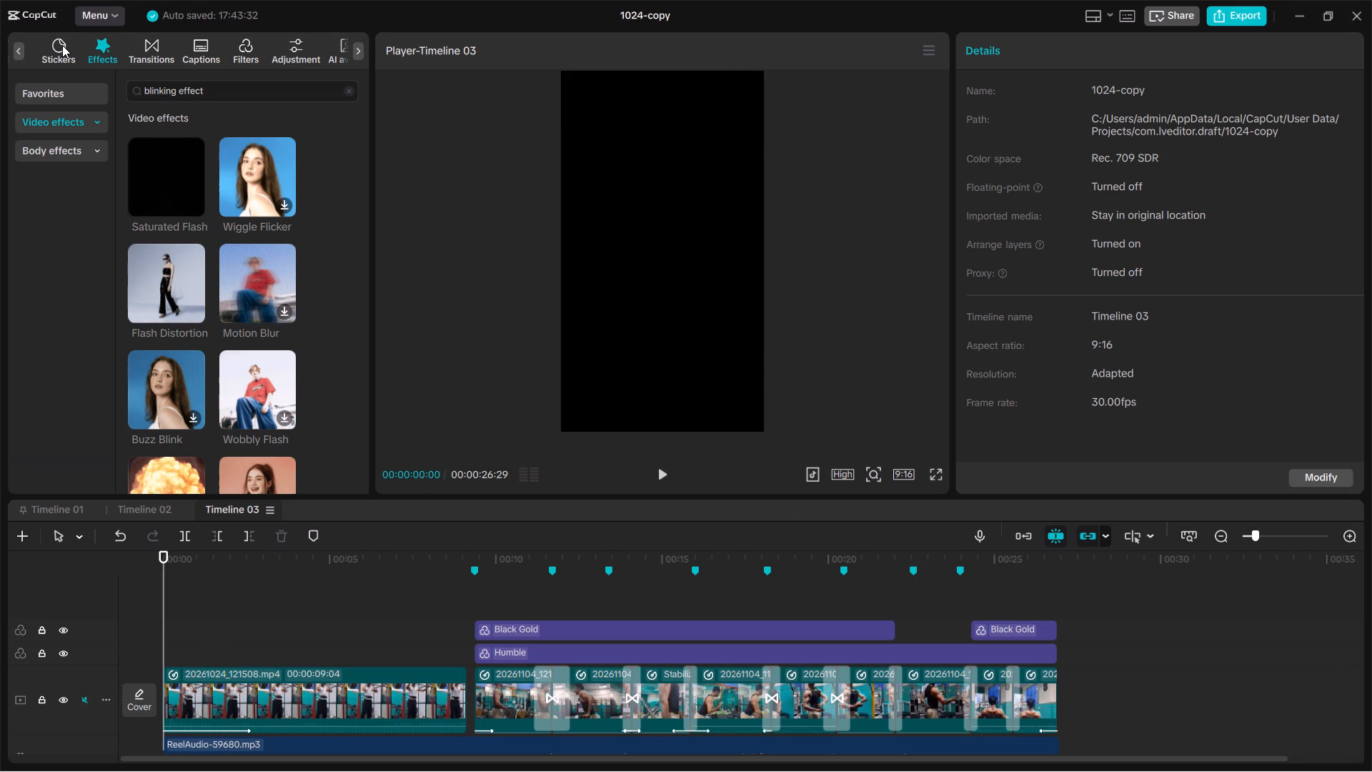
# Open the Trending category of text templates in the text library.
pyautogui.hscroll(4, 62, 45)
pyautogui.hscroll(-2, 62, 45)
pyautogui.hscroll(7, 62, 45)
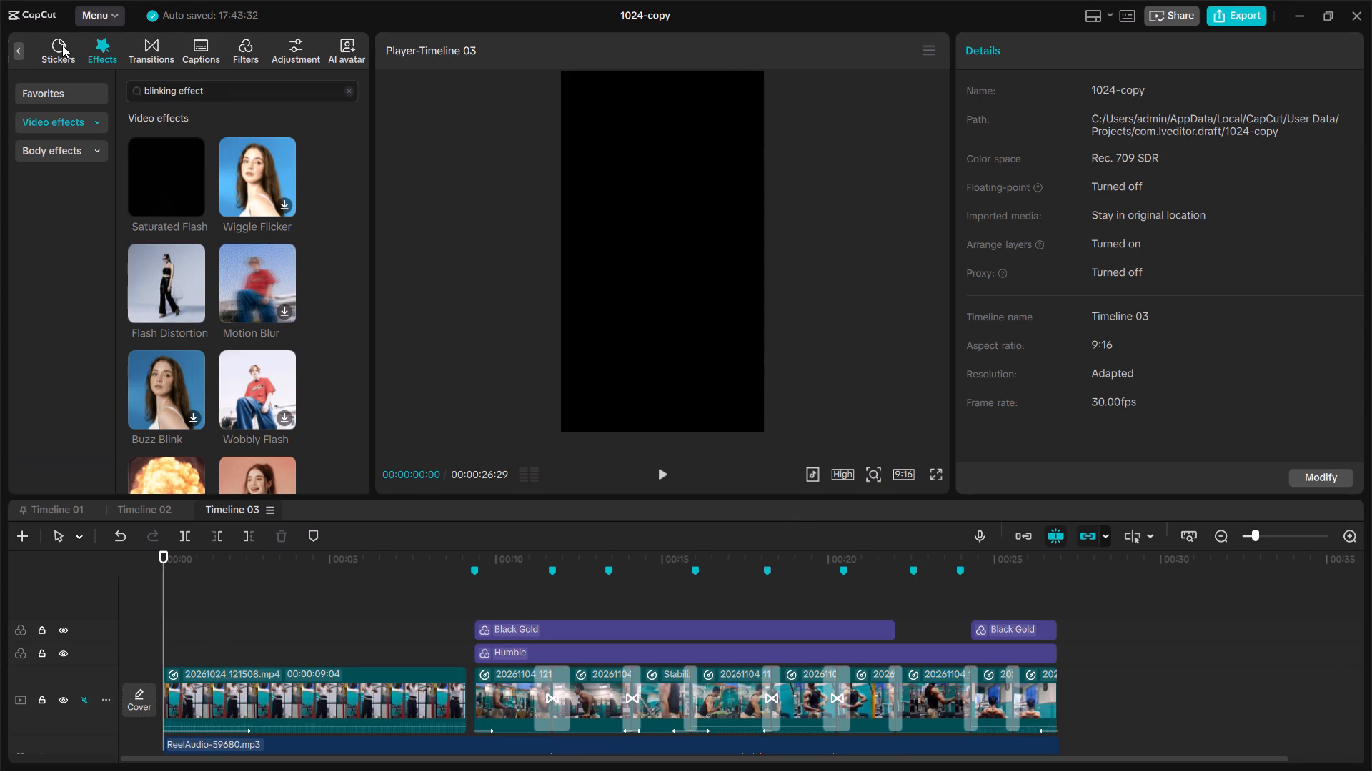
pyautogui.hscroll(2, 62, 45)
pyautogui.click(14, 51)
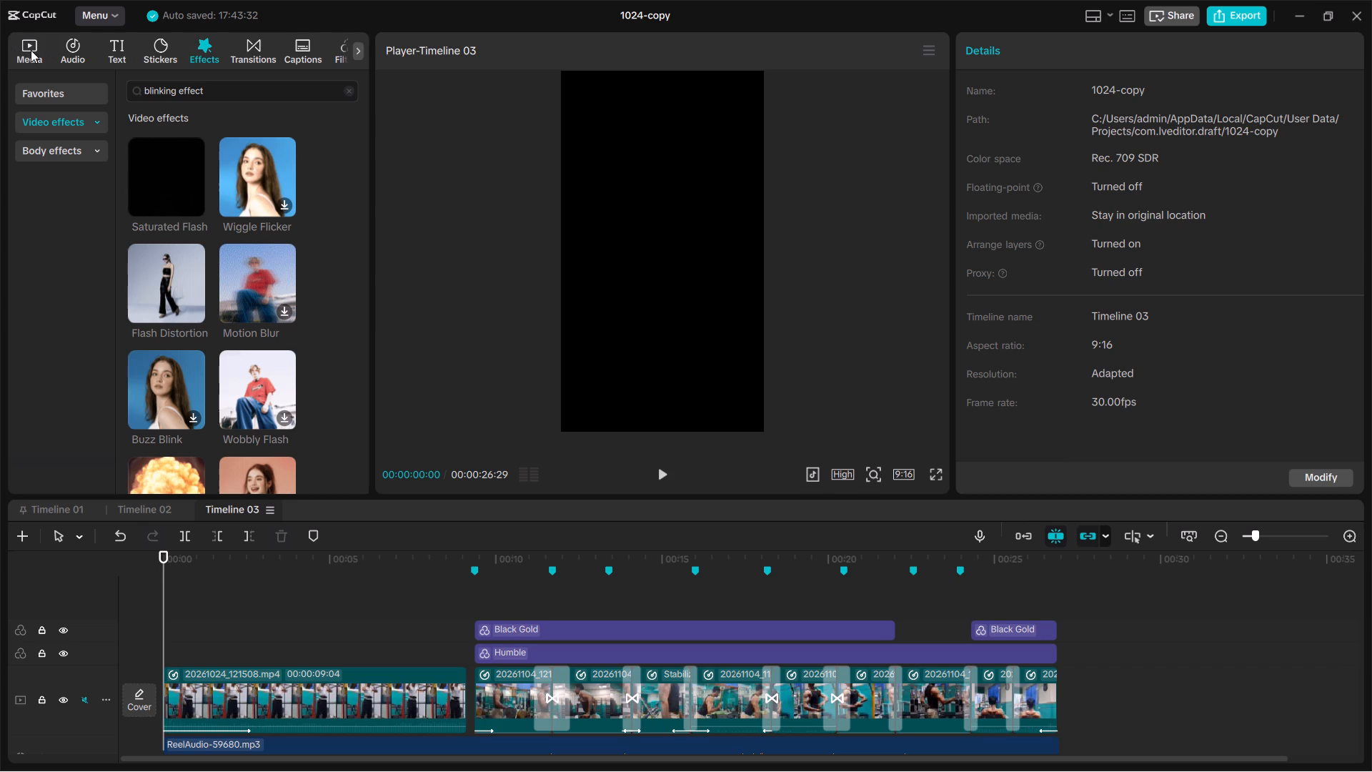
pyautogui.click(124, 53)
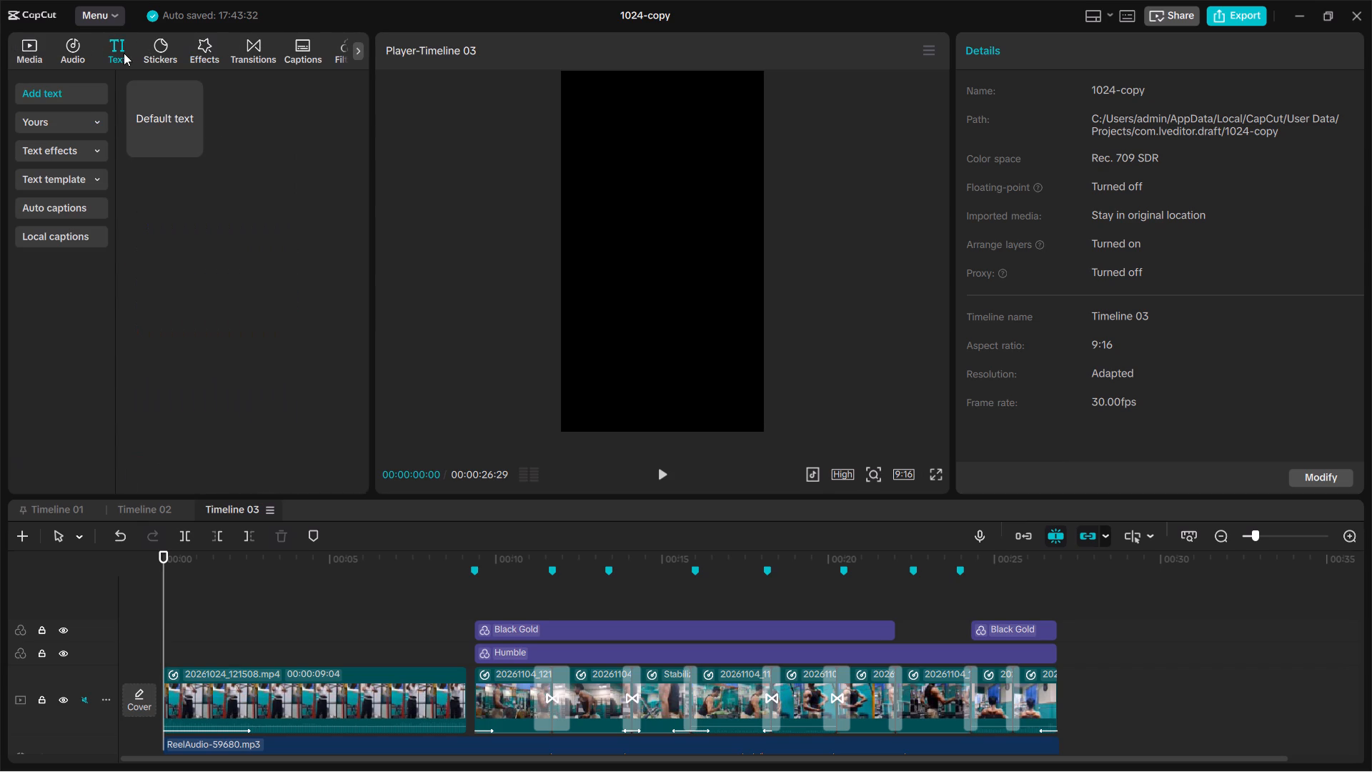
pyautogui.click(59, 147)
pyautogui.click(70, 175)
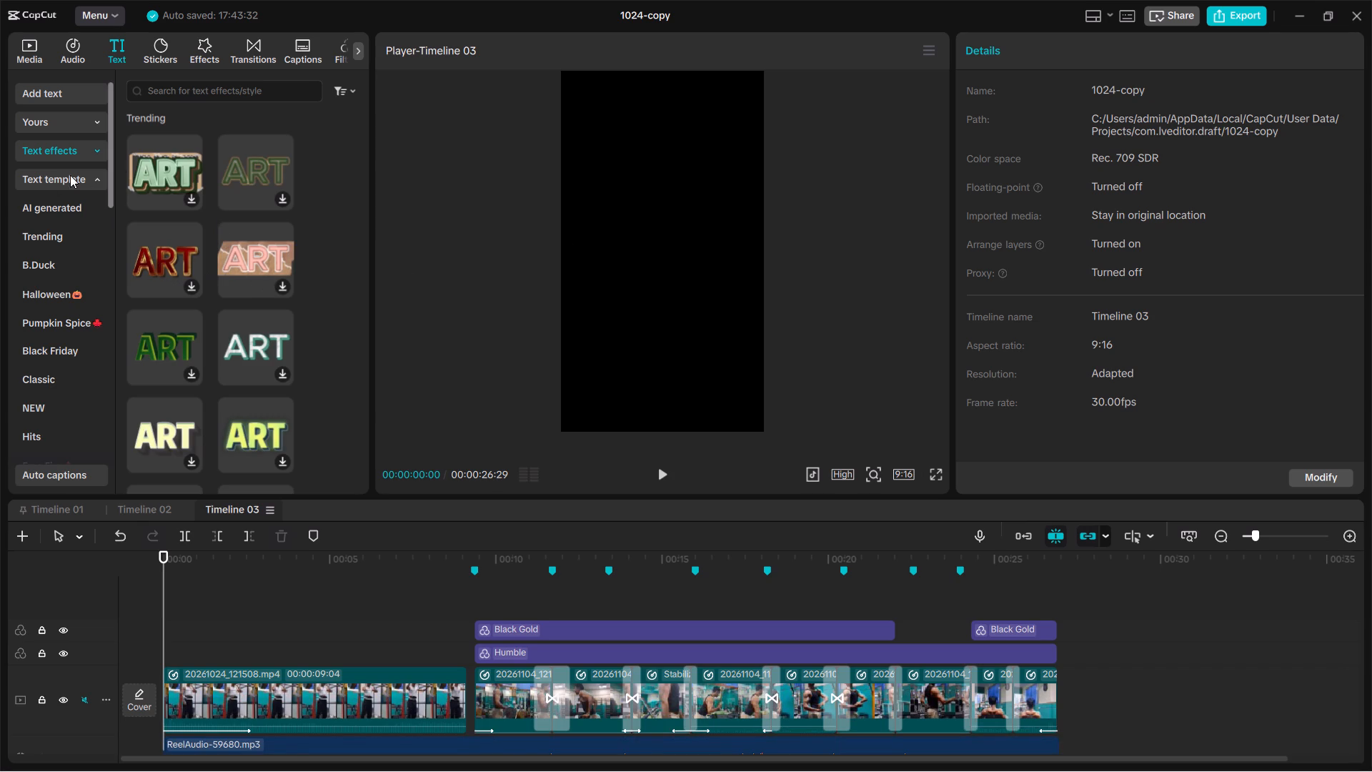
pyautogui.click(49, 233)
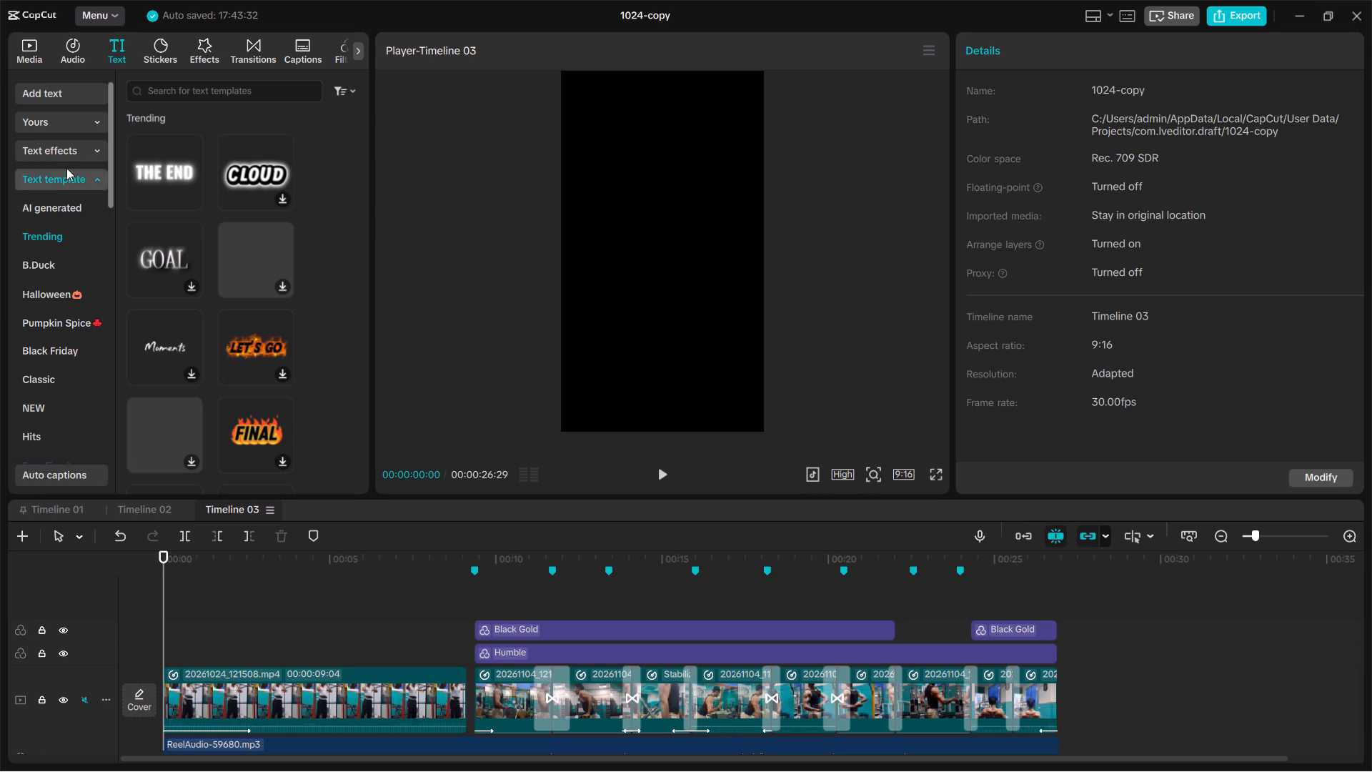
# Try to favourite the THE END trending text template and preview it over the gym video.
pyautogui.click(156, 155)
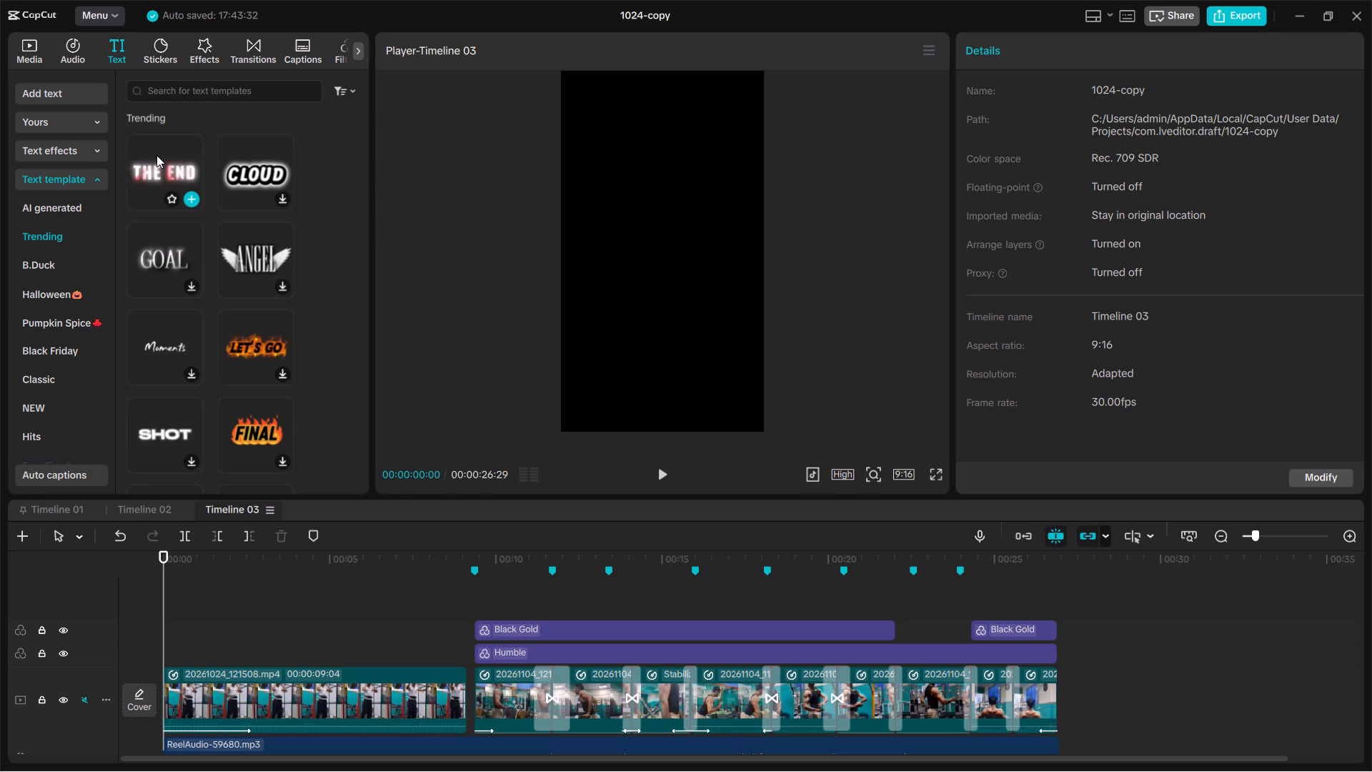
pyautogui.click(156, 155)
pyautogui.click(171, 199)
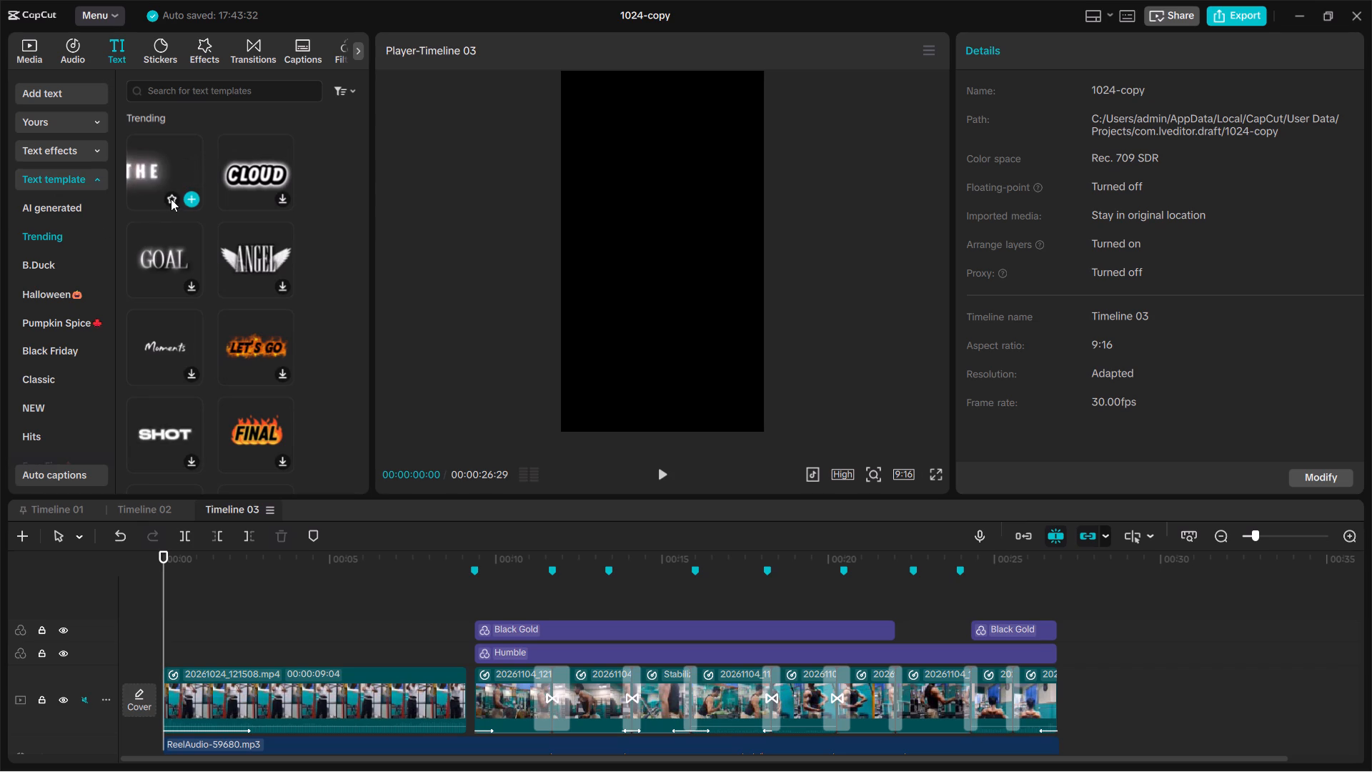
pyautogui.click(171, 199)
pyautogui.click(171, 199)
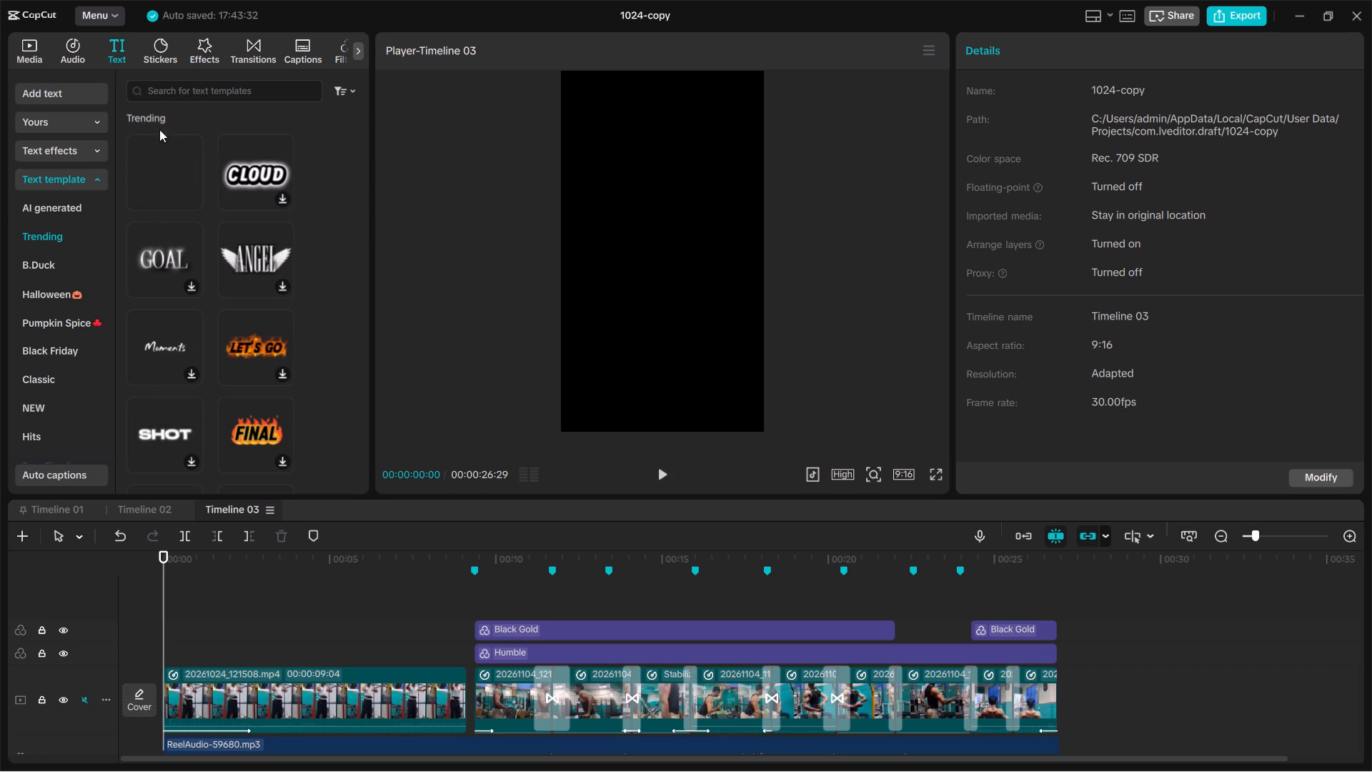
pyautogui.click(164, 155)
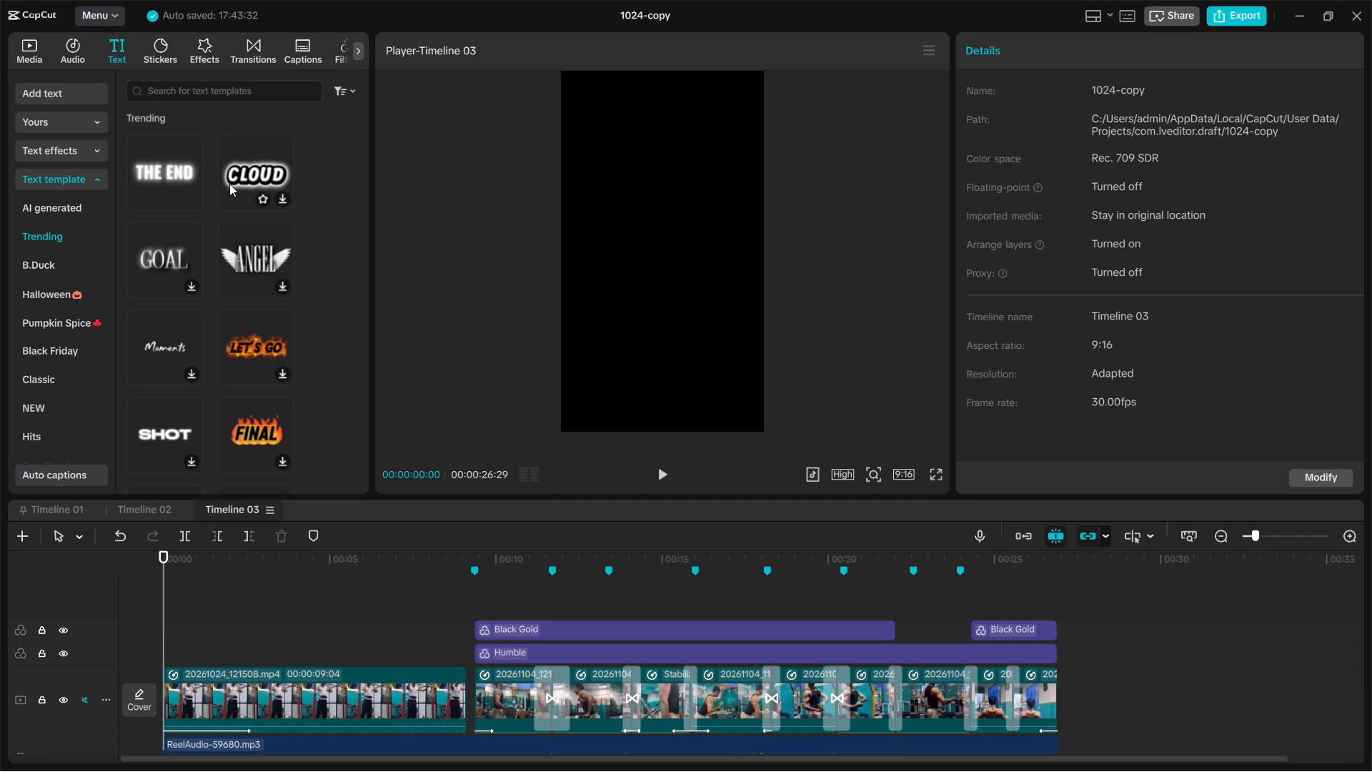
pyautogui.click(164, 162)
pyautogui.click(164, 162)
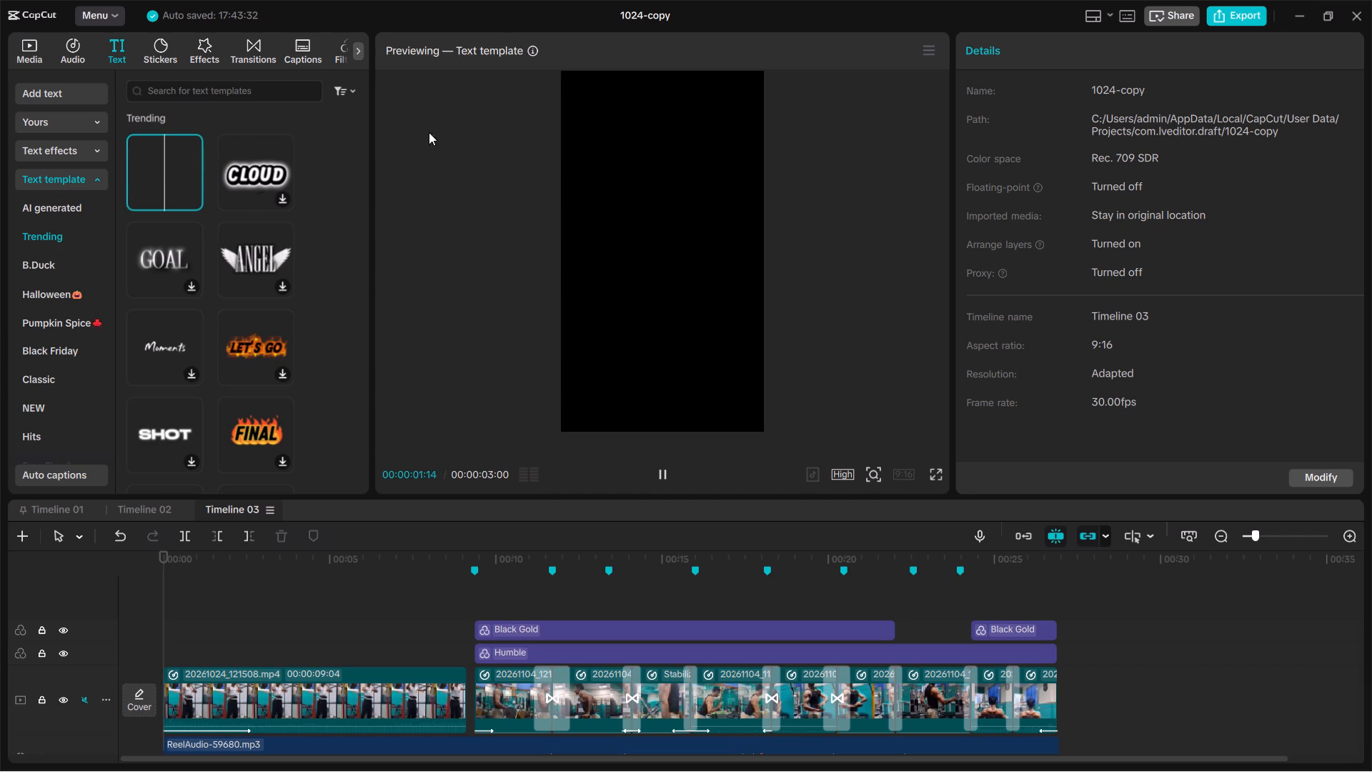
pyautogui.press('space')
pyautogui.press('space')
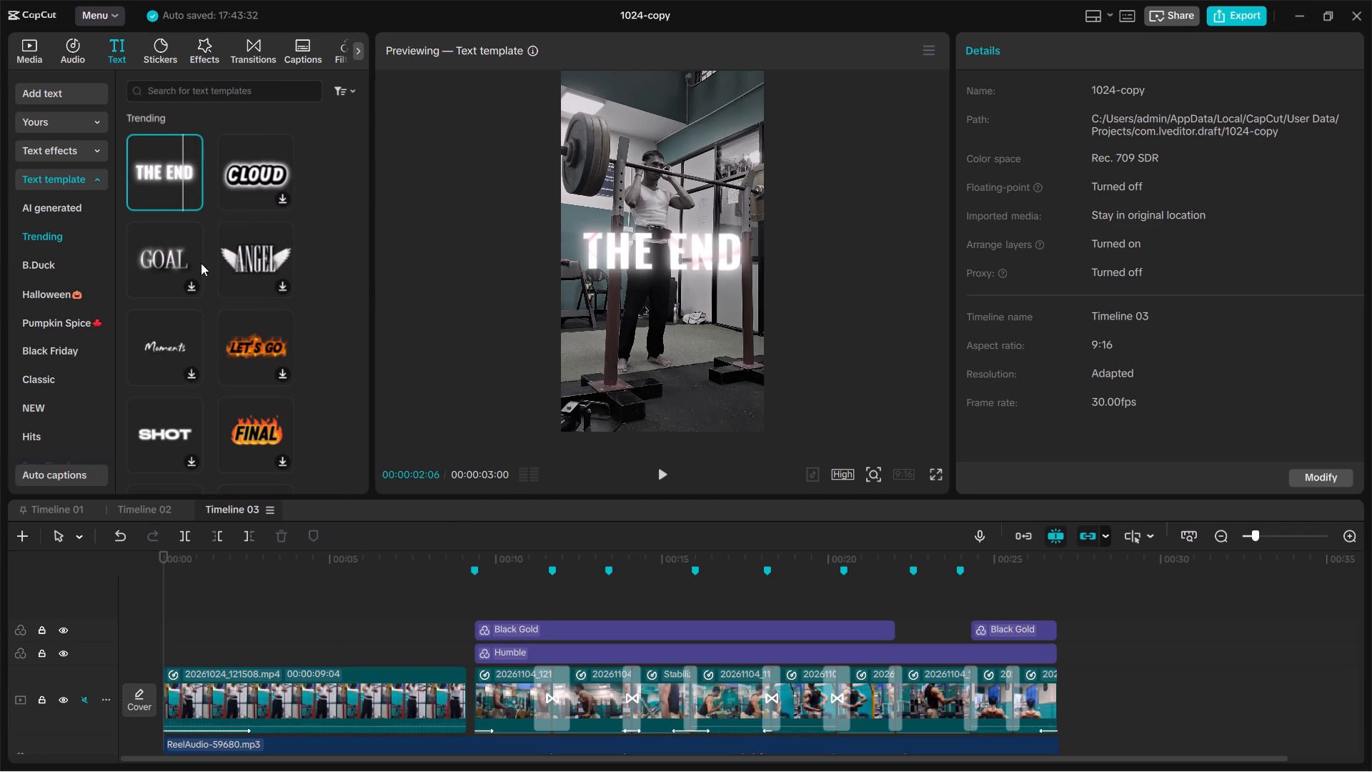
# Browse the Trending text templates, loading GOAL and Moments and previewing Moments over the gym video.
pyautogui.click(150, 251)
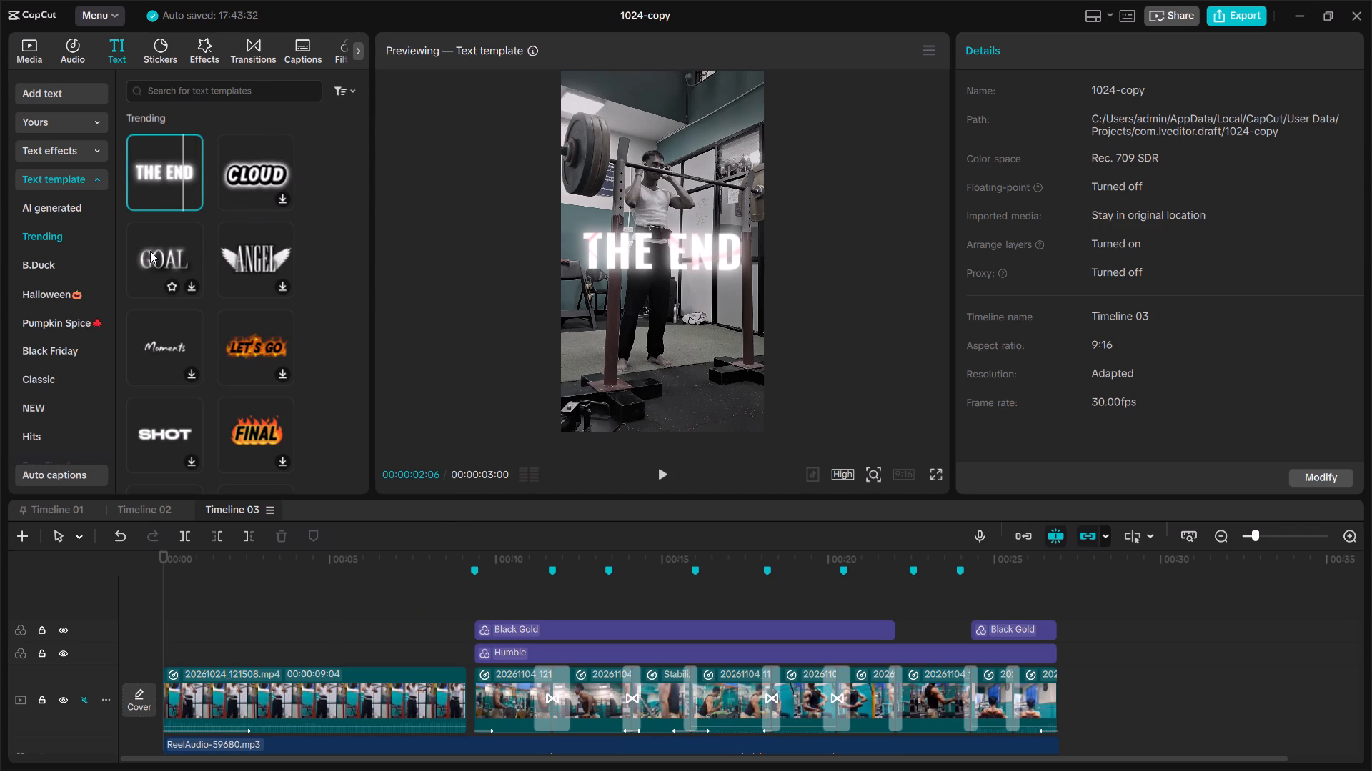
pyautogui.click(150, 251)
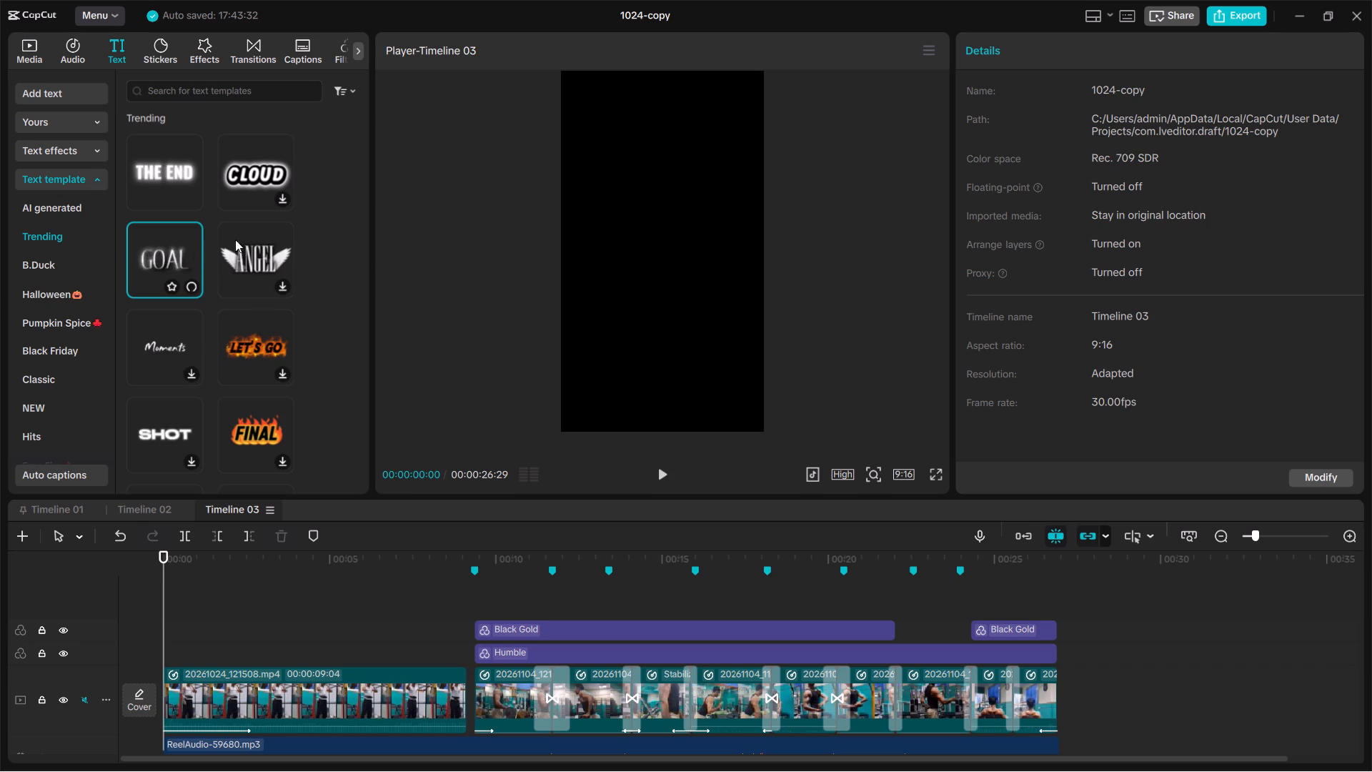
pyautogui.click(164, 341)
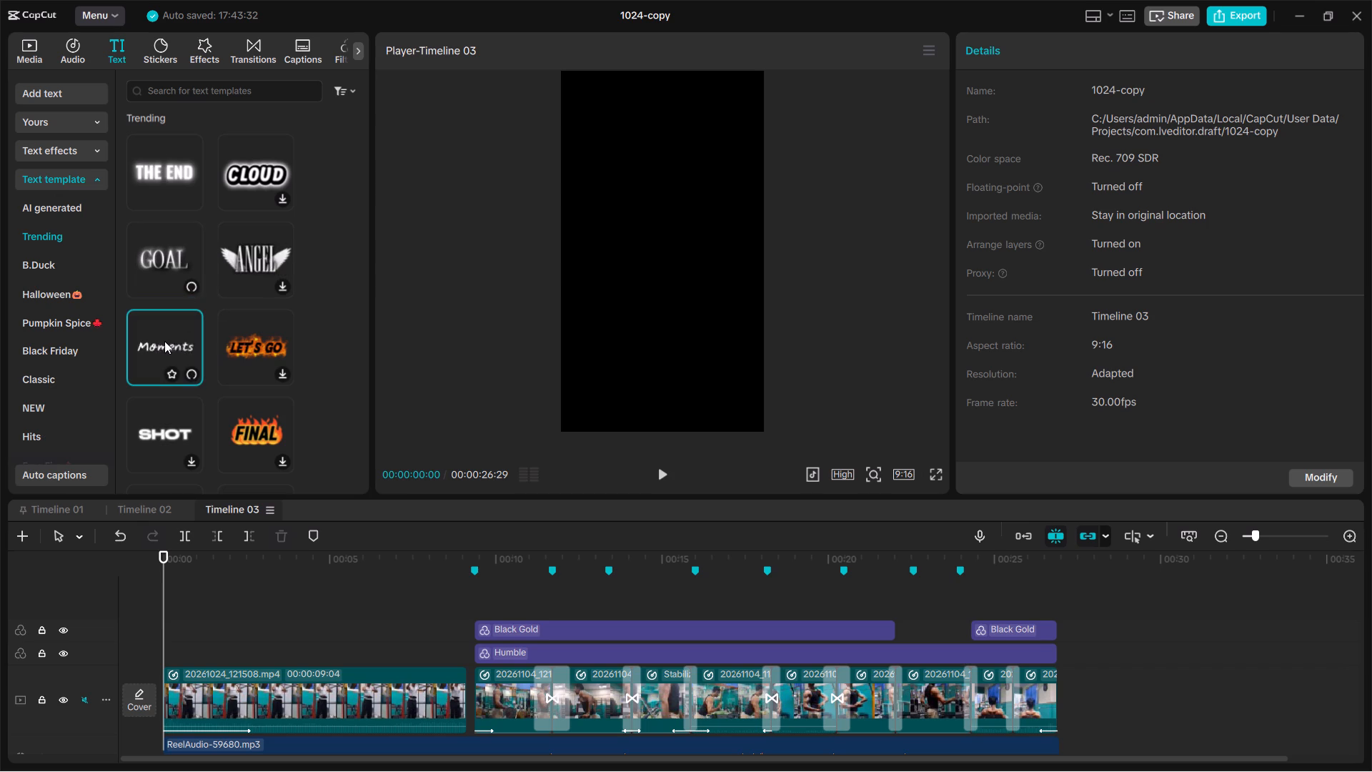
pyautogui.scroll(-1, 252, 373)
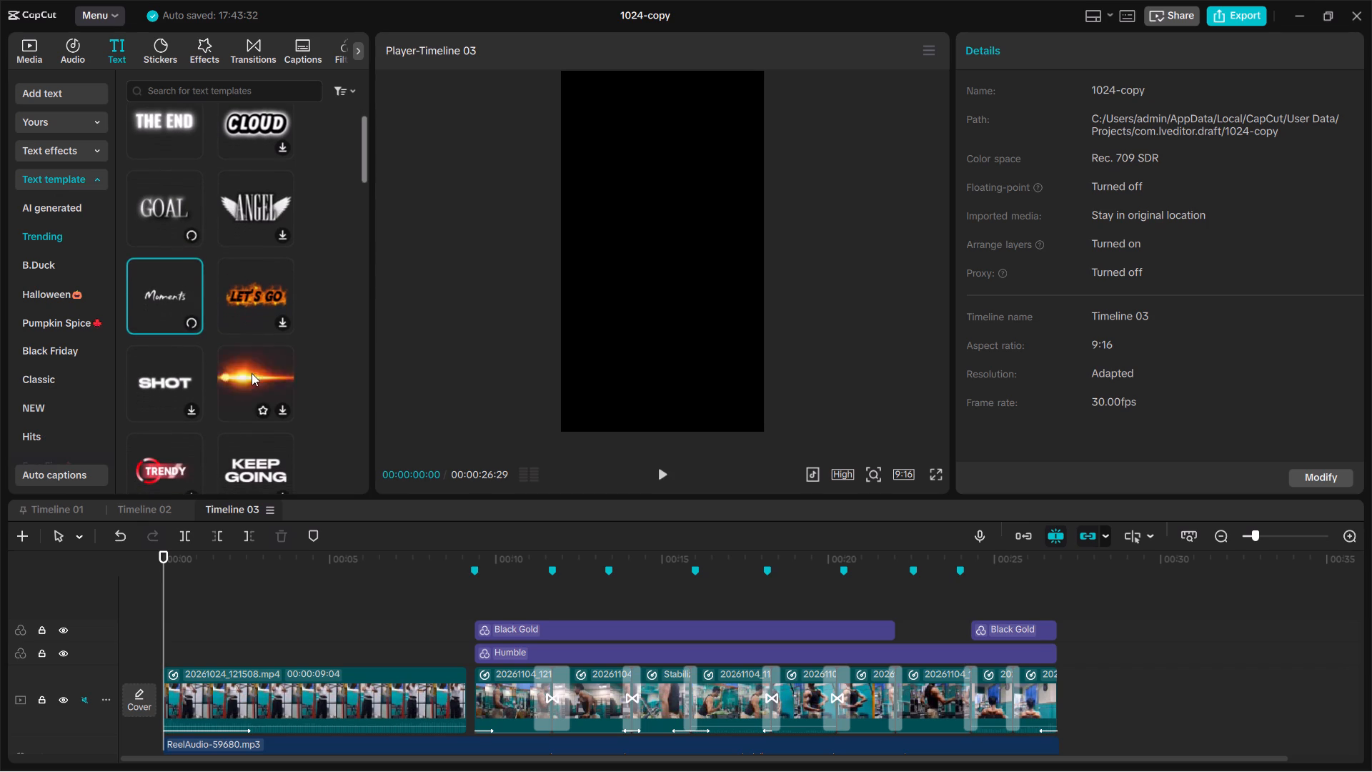
pyautogui.scroll(-1, 183, 374)
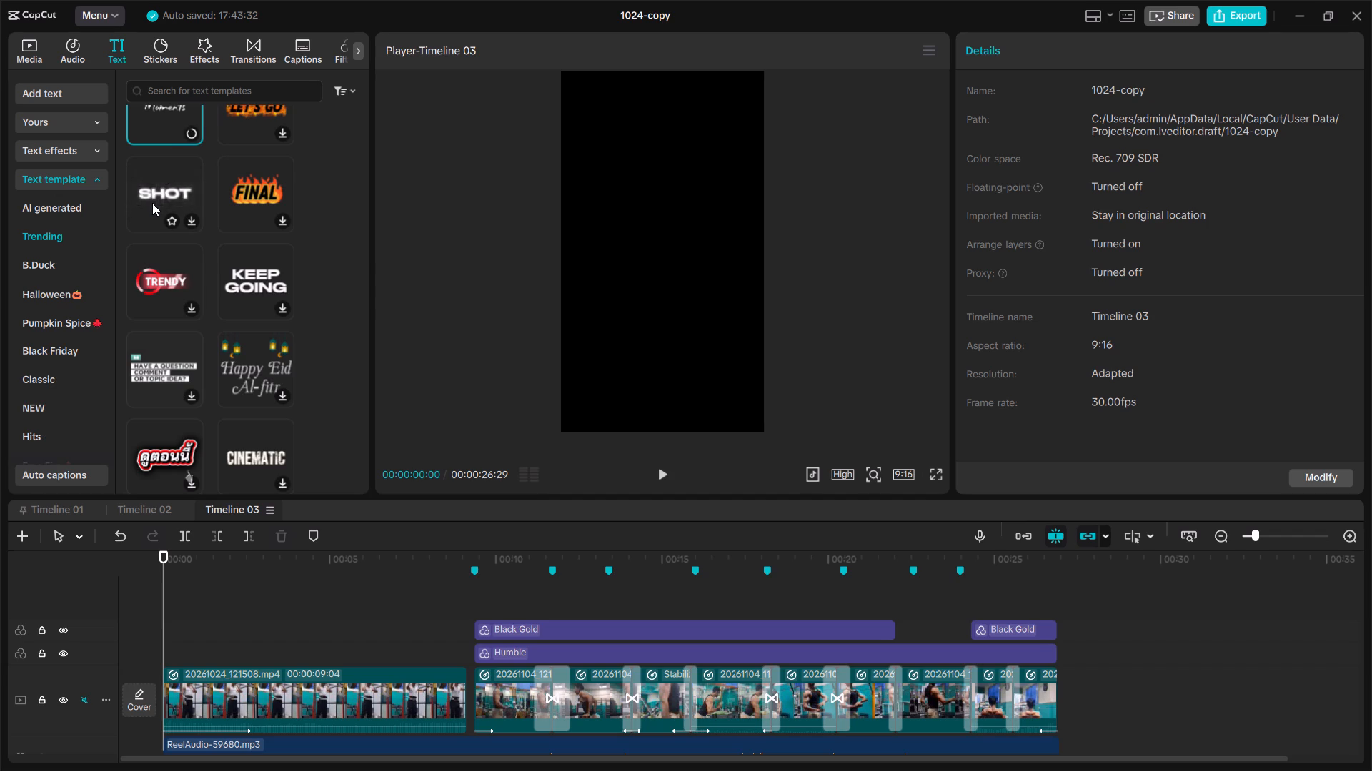
pyautogui.scroll(1, 224, 257)
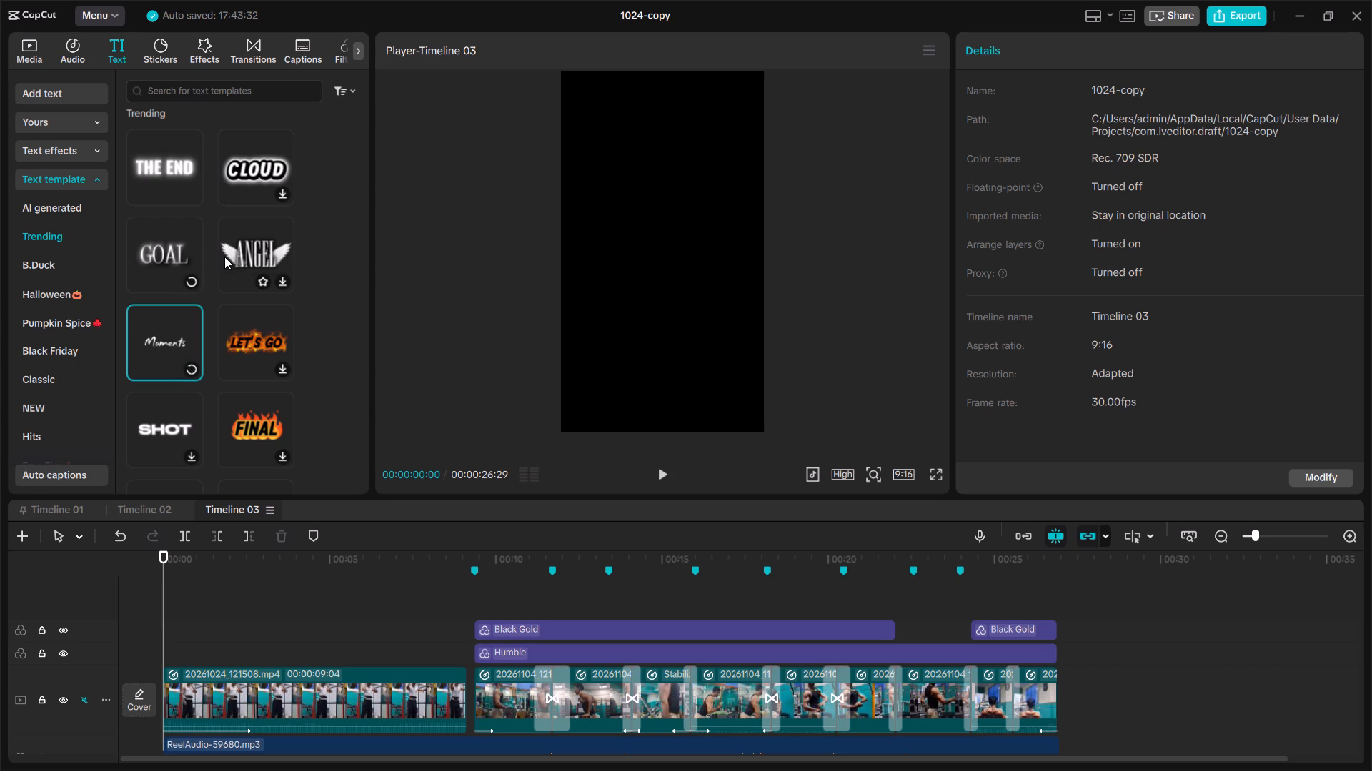
pyautogui.scroll(1, 224, 257)
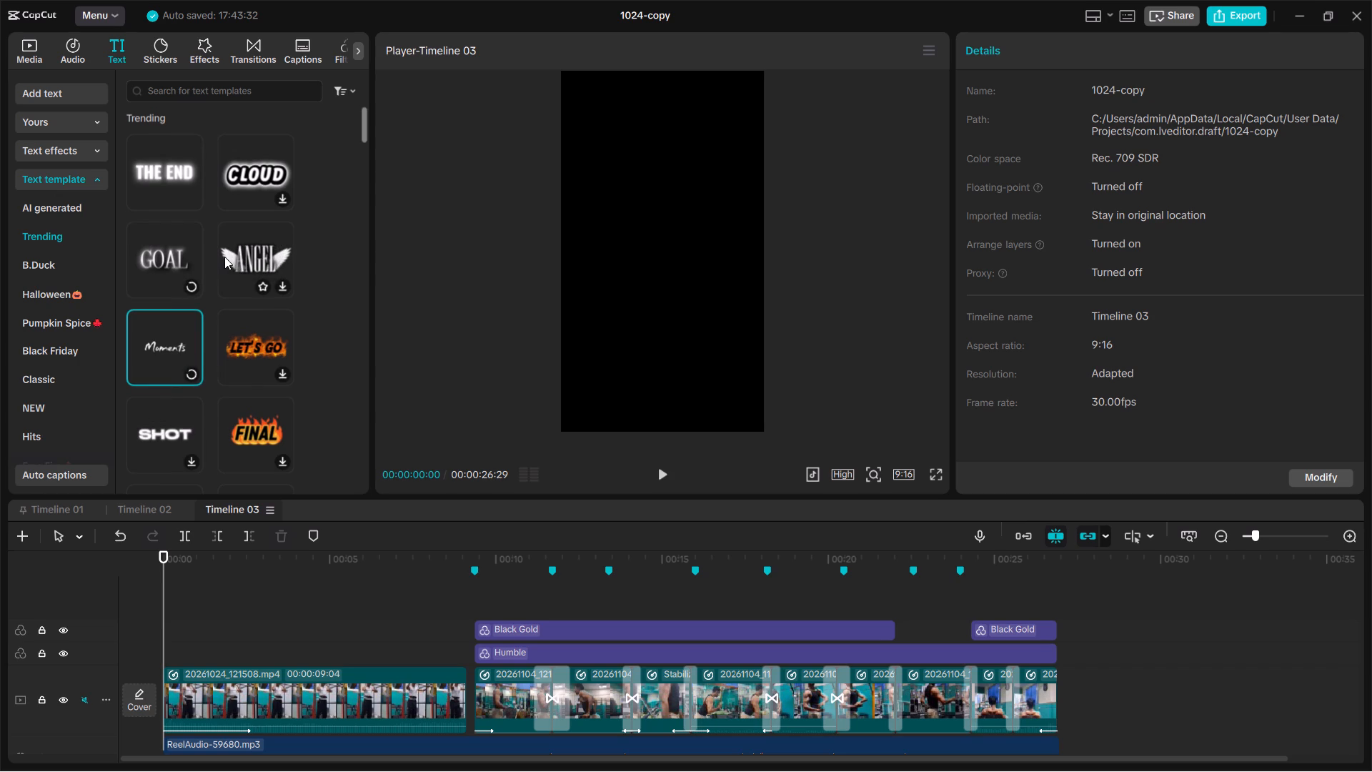
pyautogui.scroll(2, 224, 257)
pyautogui.scroll(1, 229, 314)
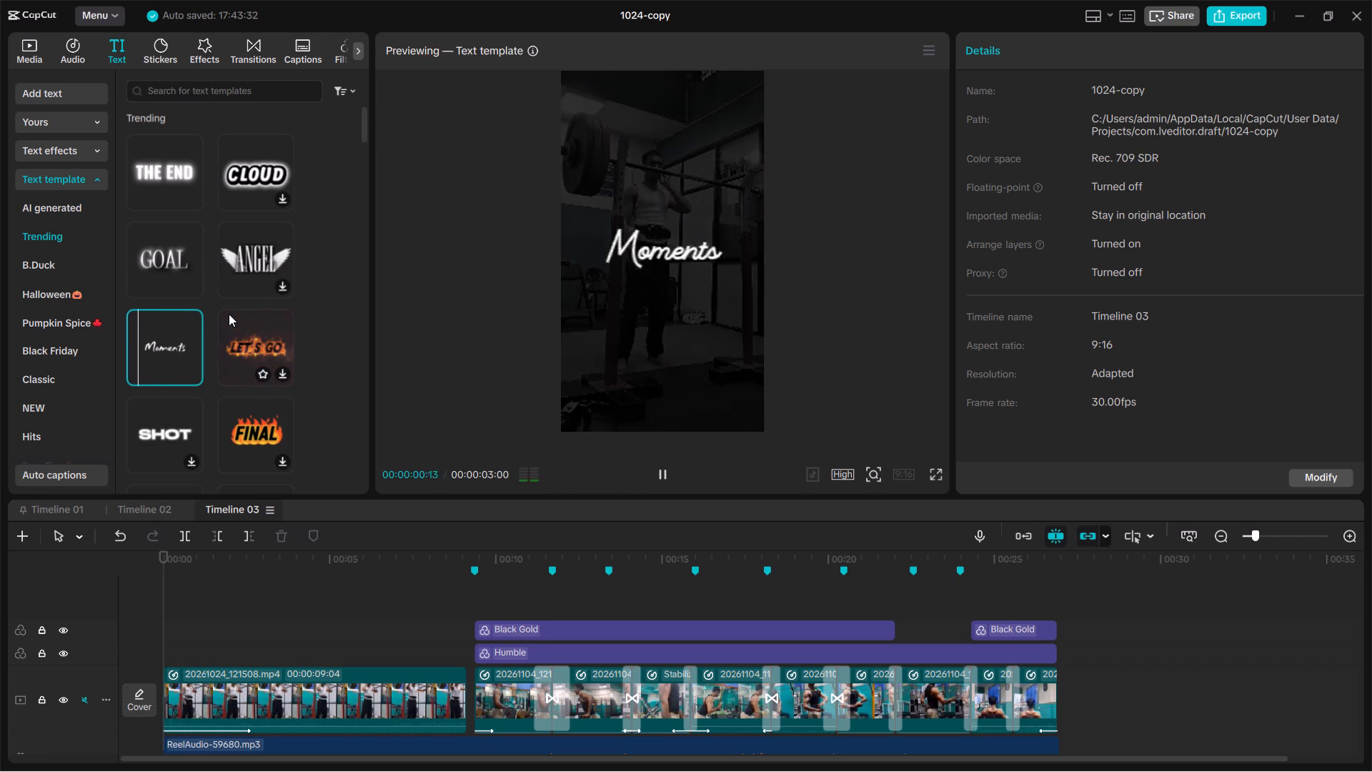
pyautogui.scroll(1, 229, 314)
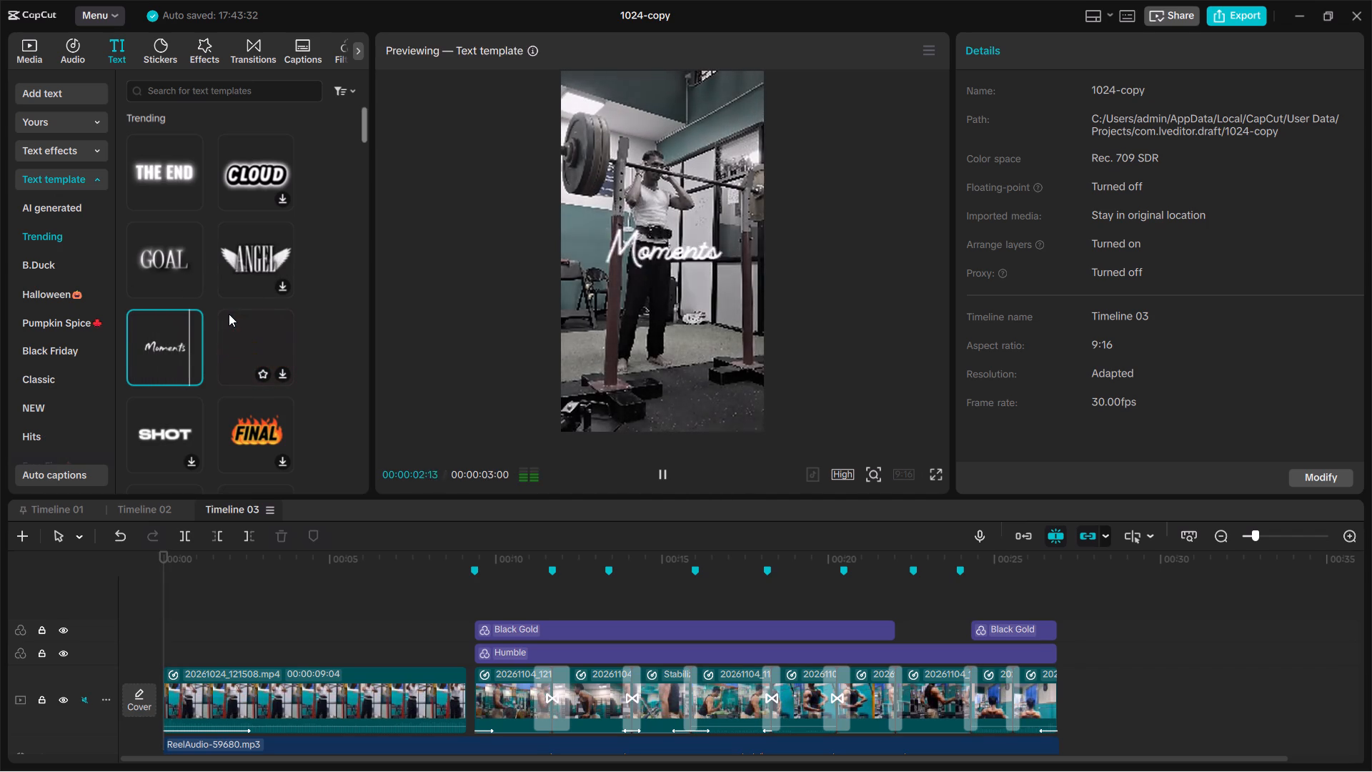
pyautogui.press('space')
pyautogui.click(156, 244)
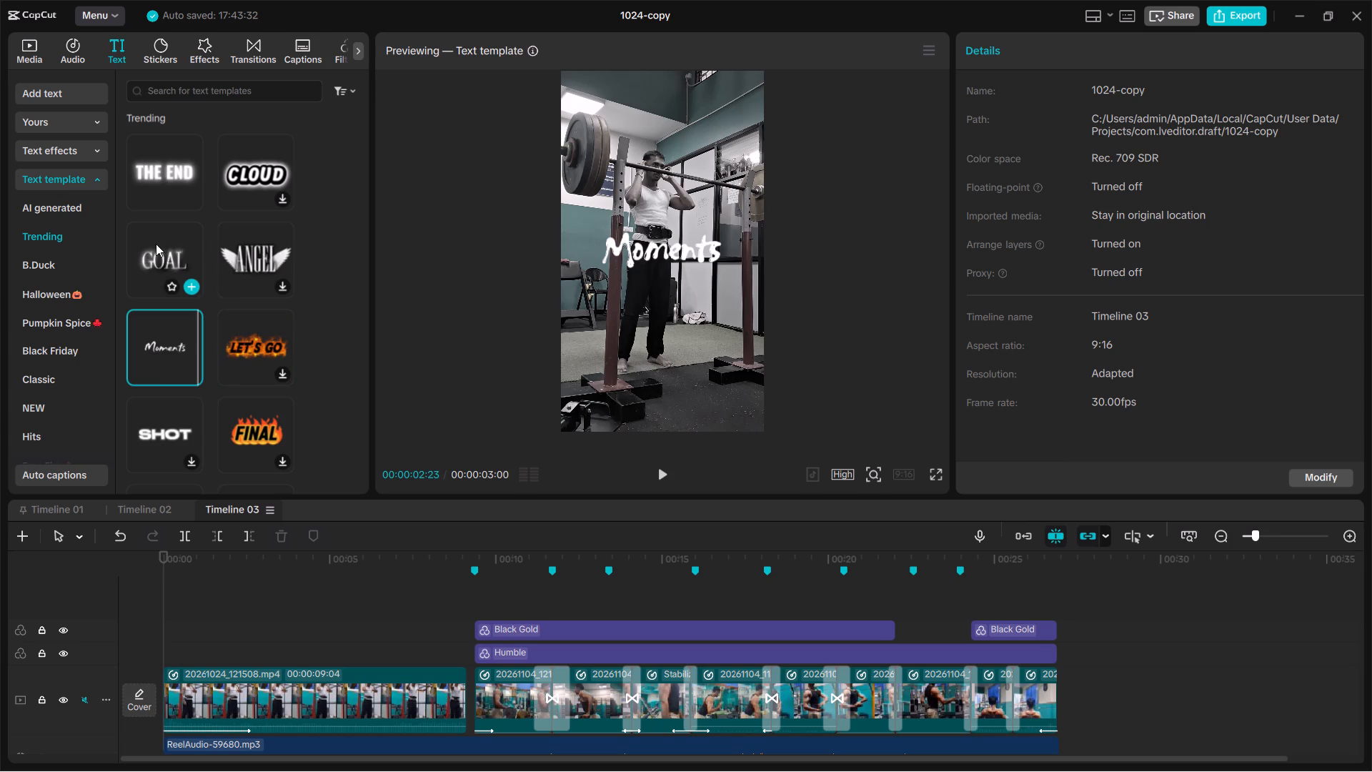
# Try to mark the Moments, GOAL and THE END text templates as favourites.
pyautogui.click(168, 370)
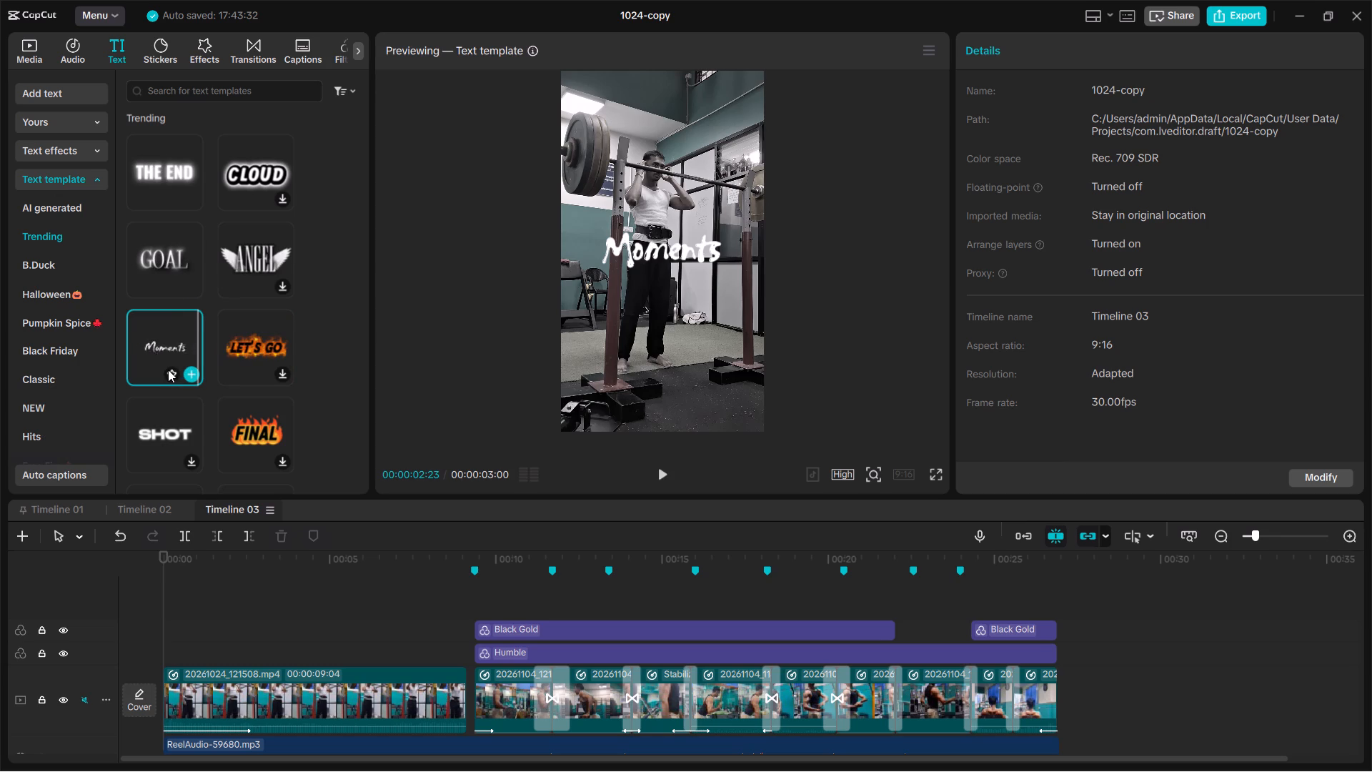
pyautogui.click(168, 370)
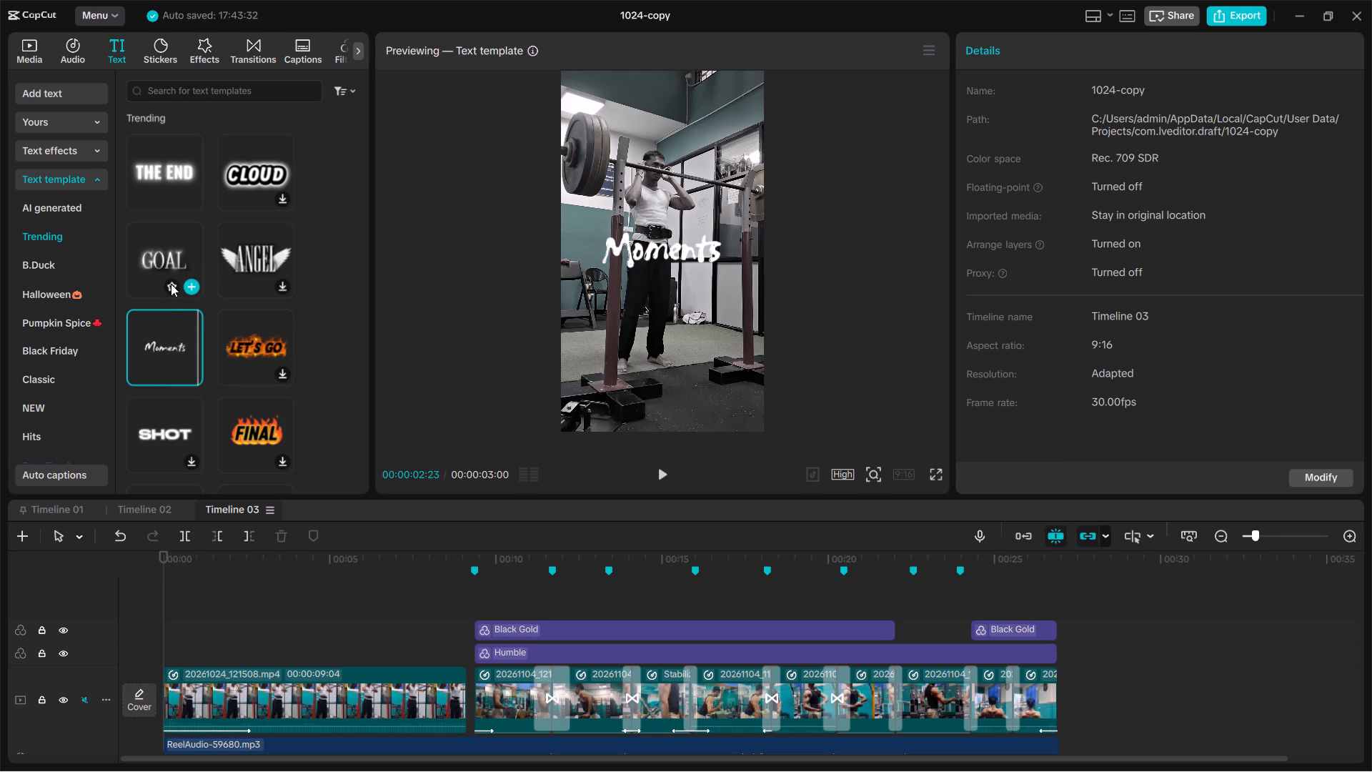
pyautogui.click(171, 284)
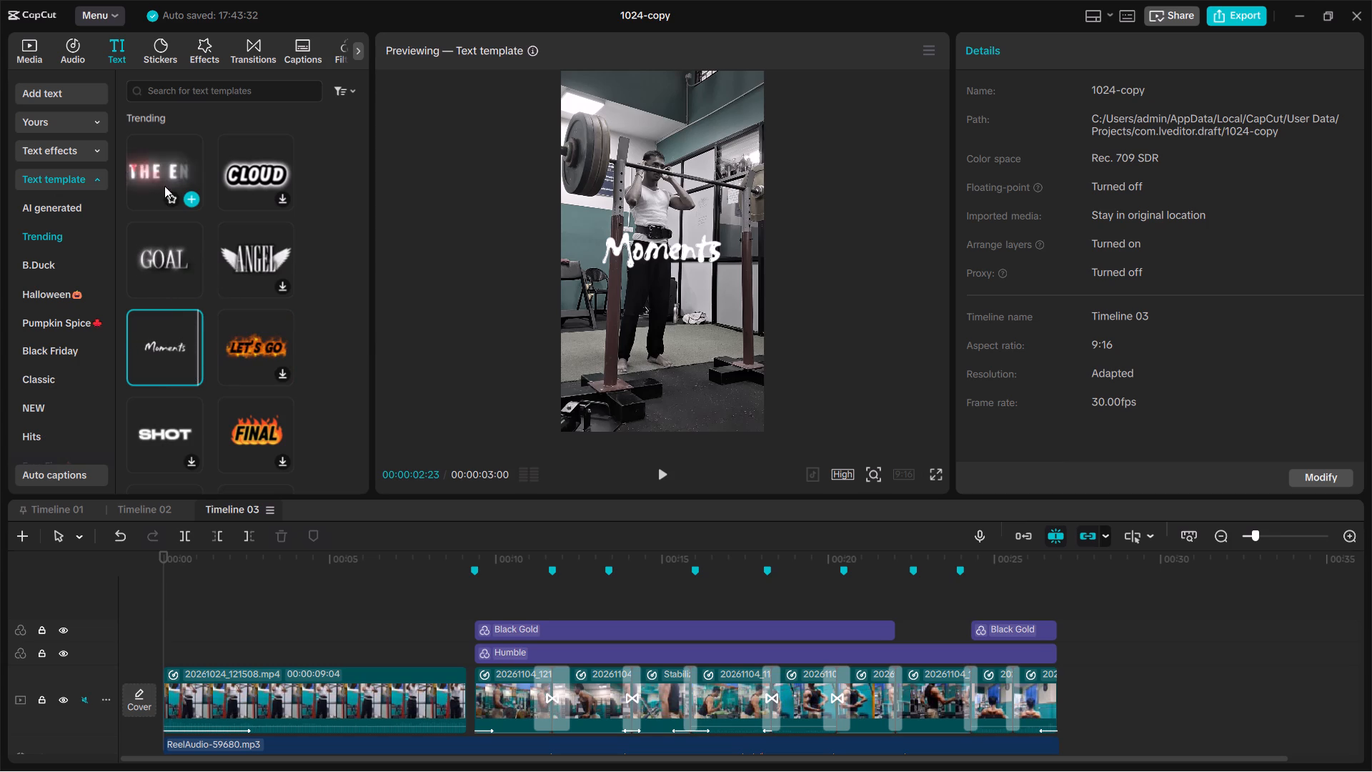
pyautogui.click(169, 194)
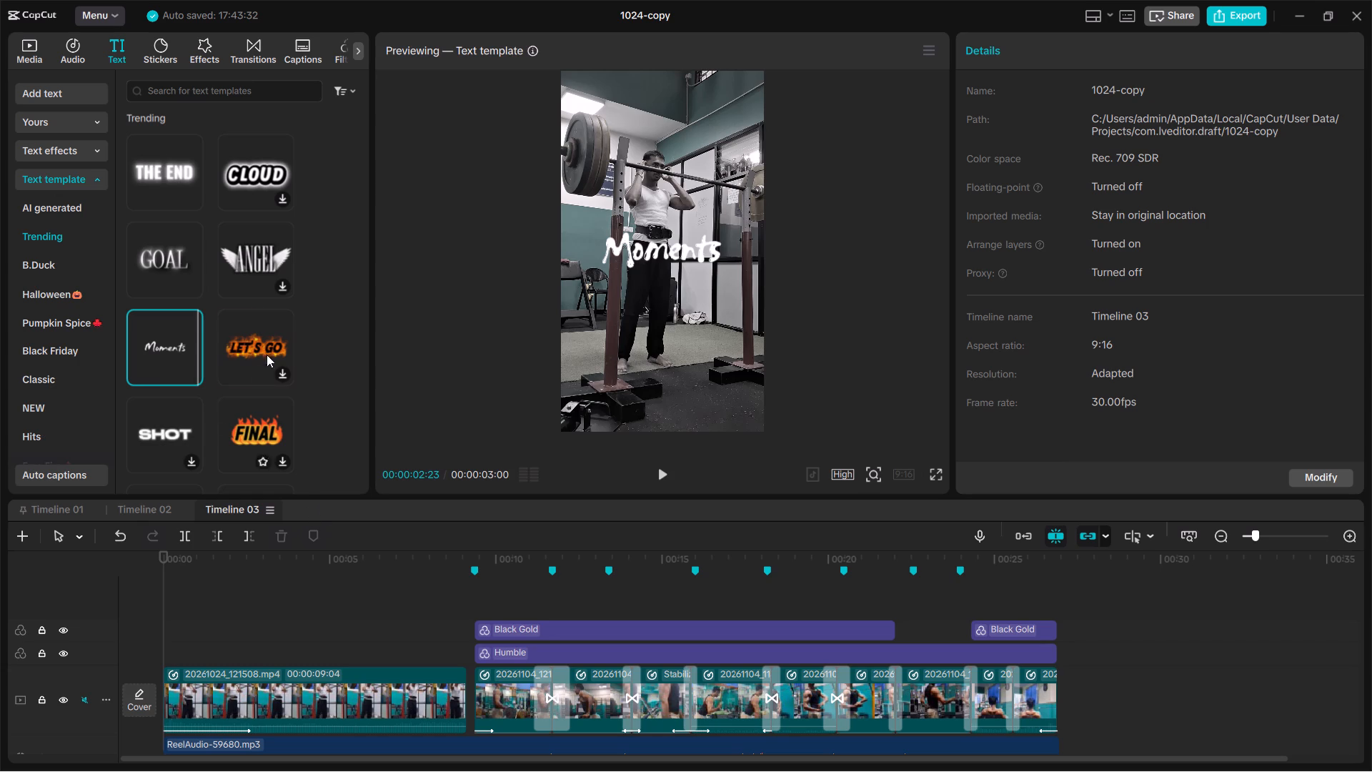
# Load the KEEP GOING trending text template and preview it over the gym video.
pyautogui.scroll(-1, 238, 336)
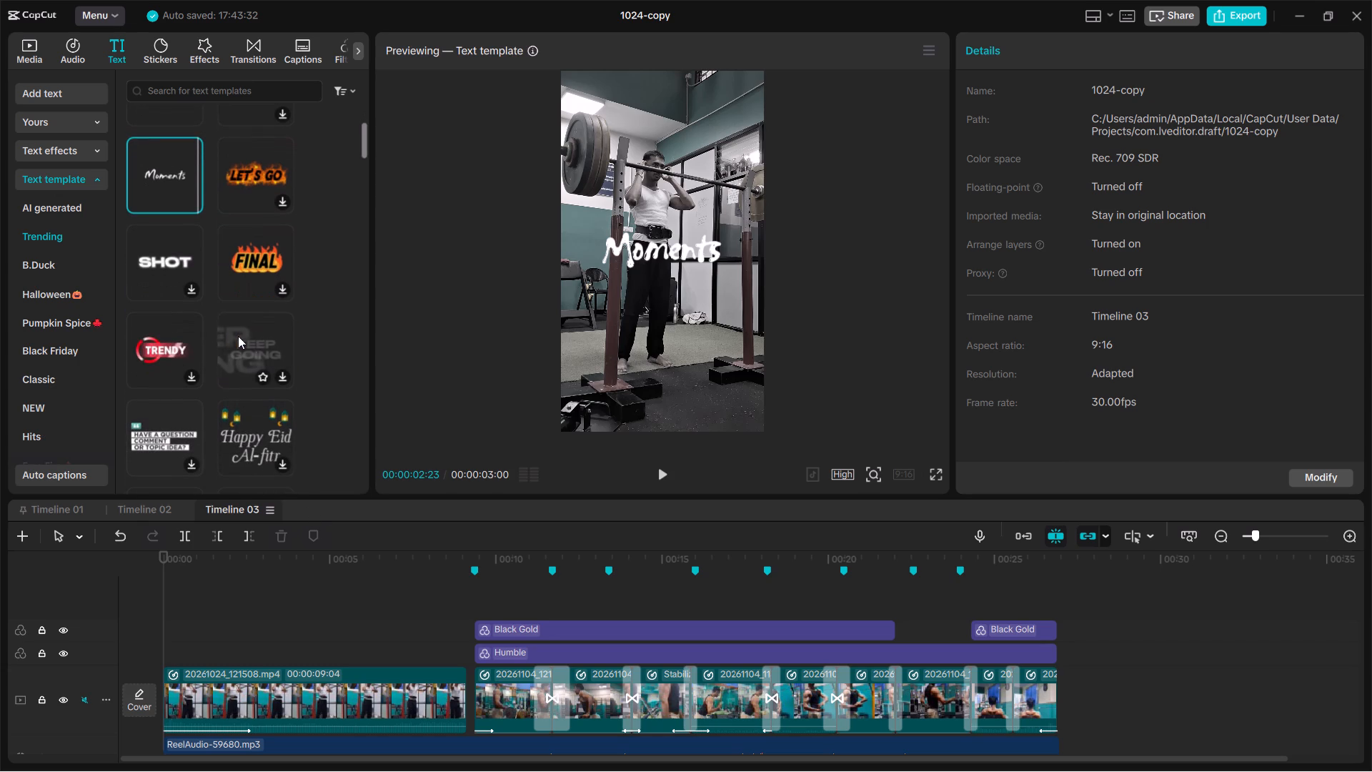
pyautogui.click(247, 350)
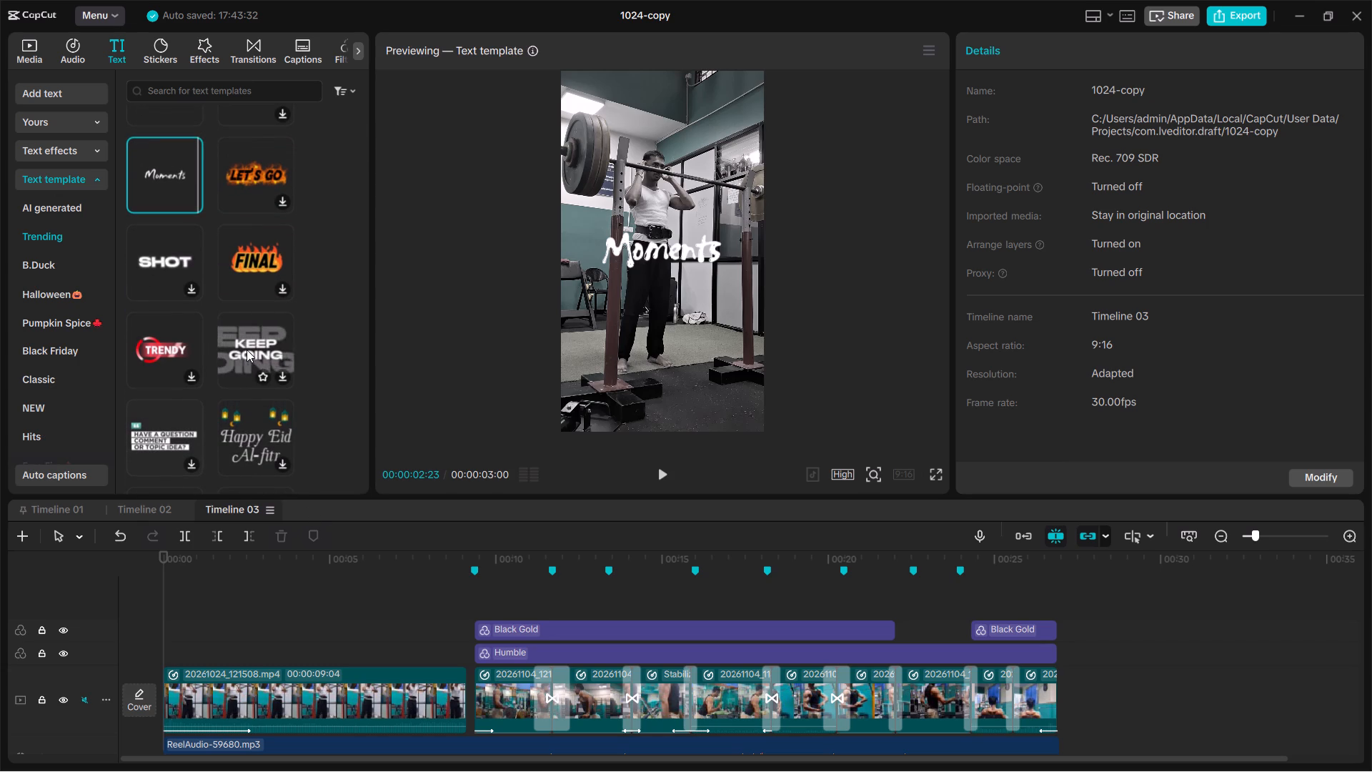
pyautogui.click(247, 350)
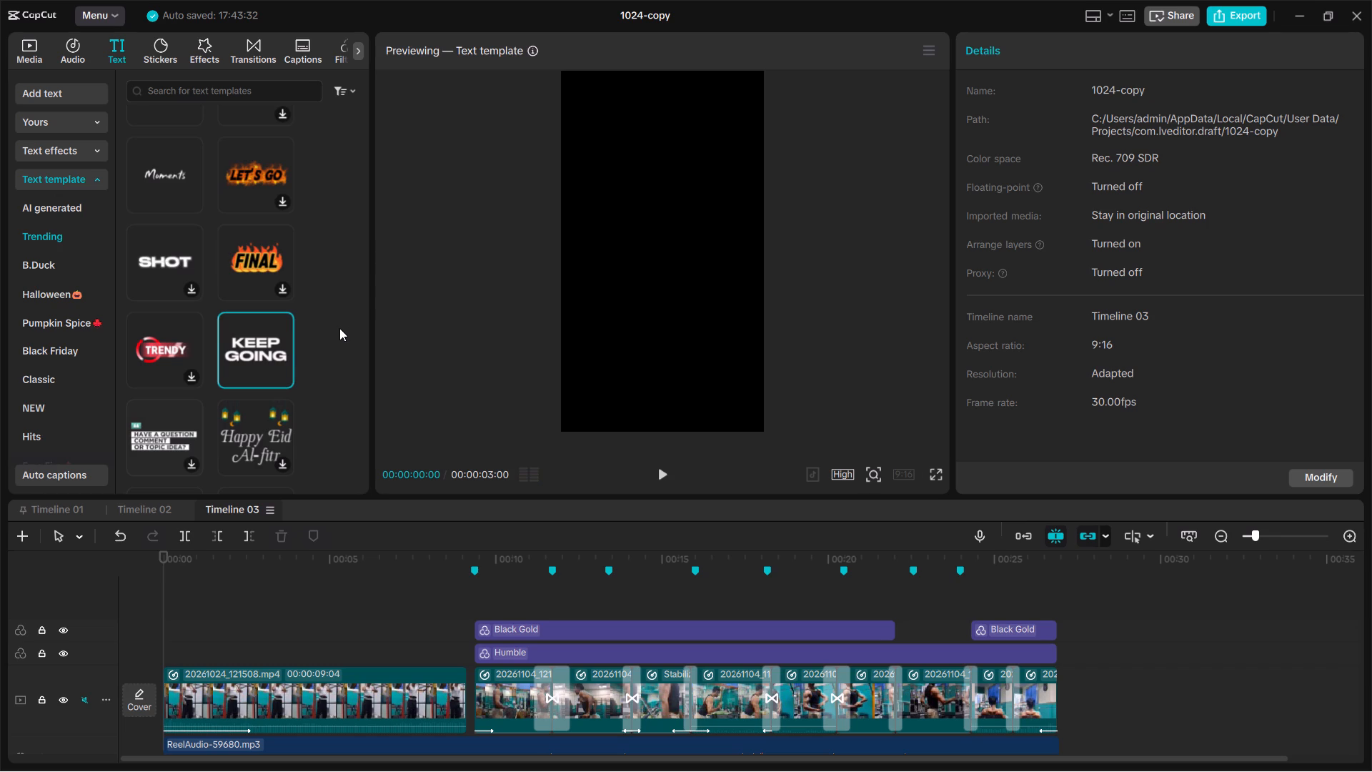
pyautogui.press('space')
pyautogui.press('space')
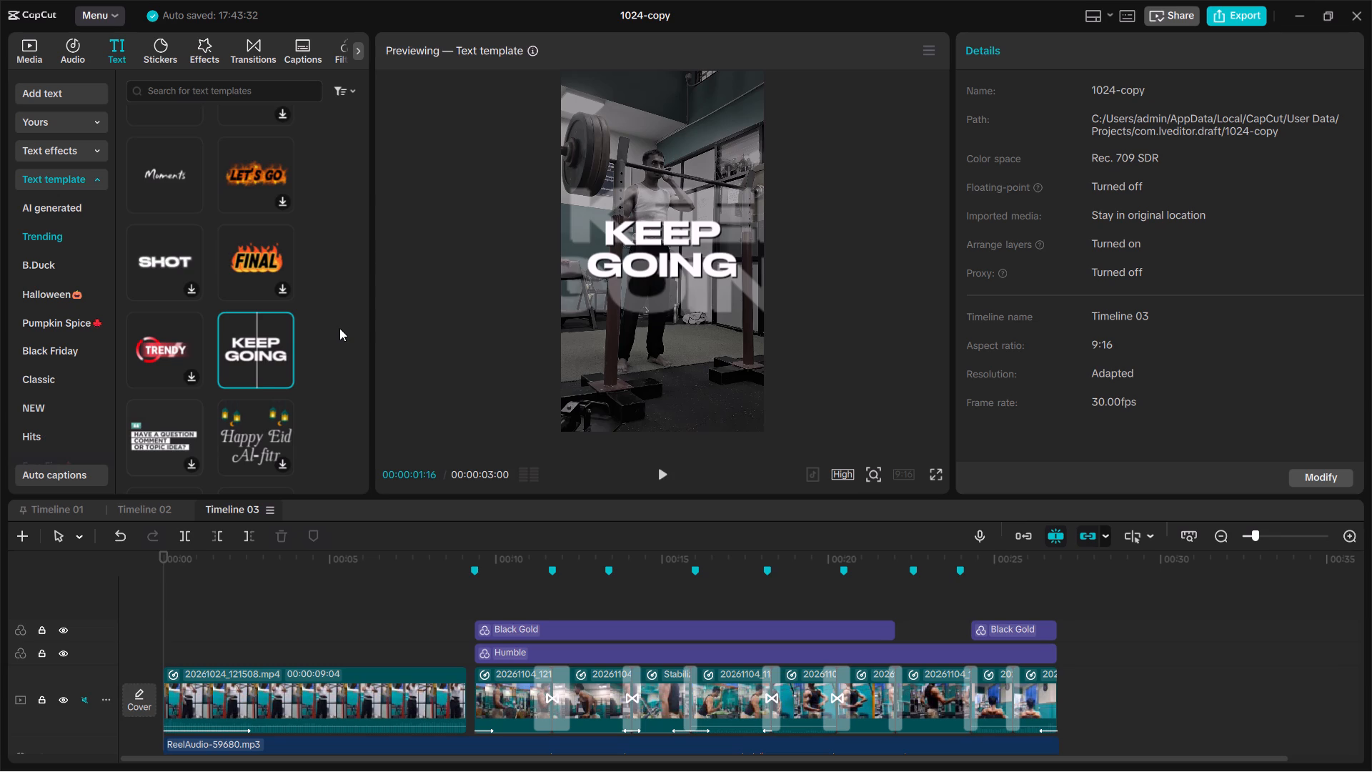
# Add the KEEP GOING text template on a track above the Black Gold effect at the first marker and play it.
pyautogui.moveTo(255, 341); pyautogui.dragTo(464, 601)
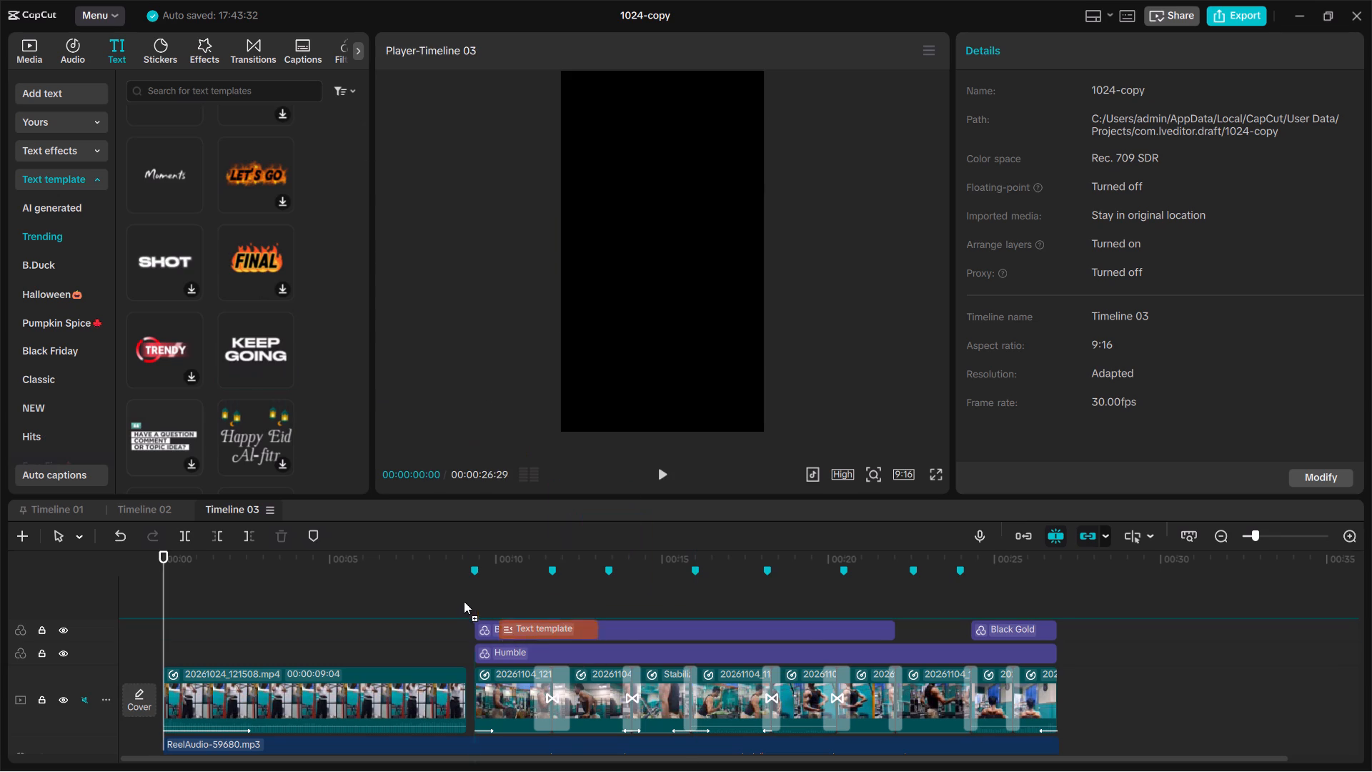
pyautogui.moveTo(464, 601); pyautogui.dragTo(474, 598)
pyautogui.press('space')
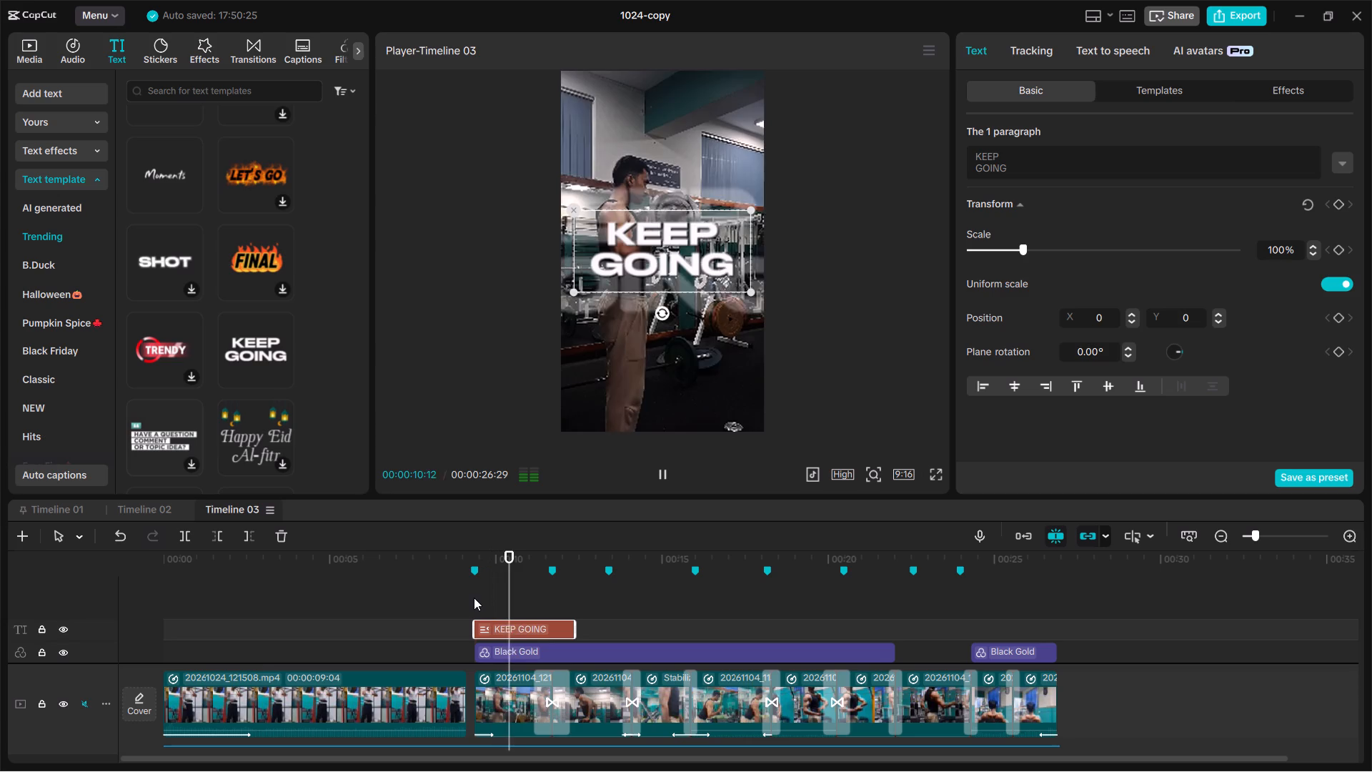
pyautogui.press('space')
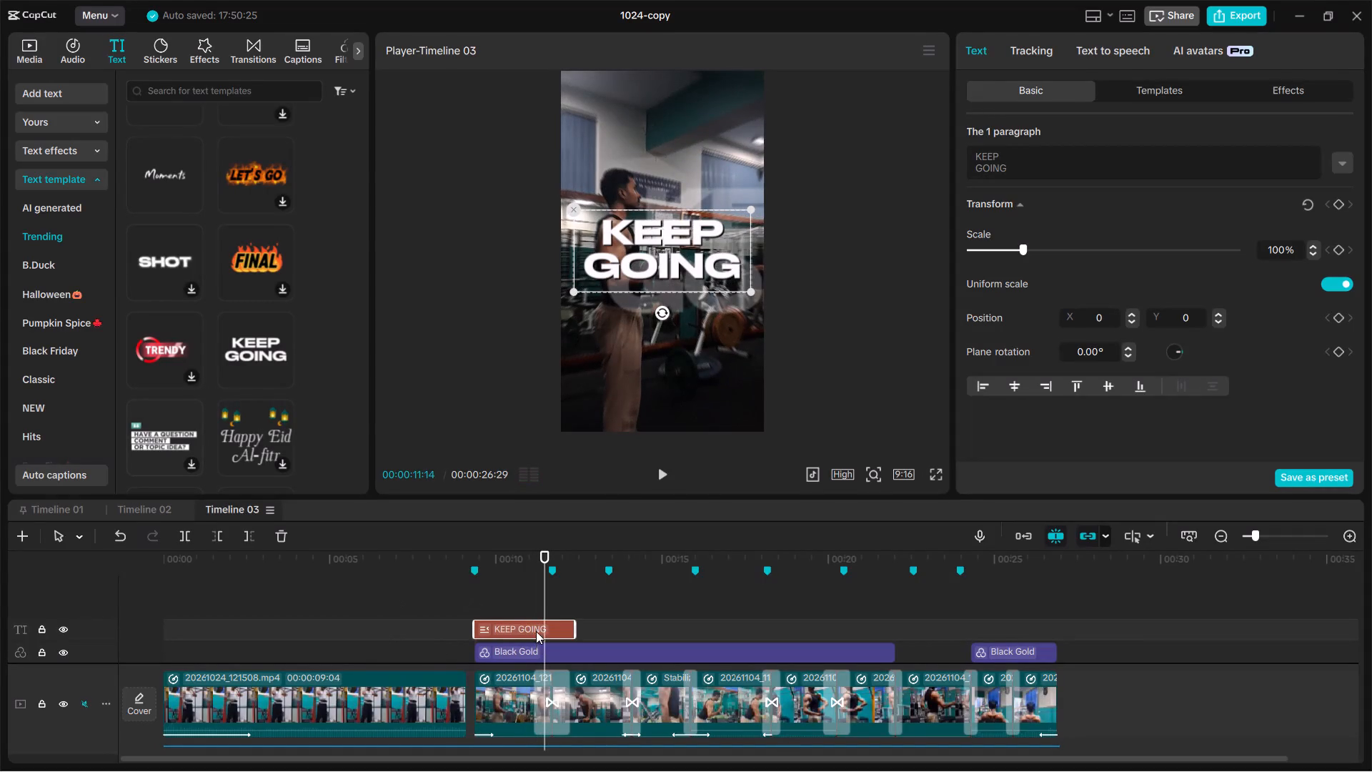
# Move the KEEP GOING text clip to the very start of the timeline, over the opening barbell clip.
pyautogui.moveTo(537, 625); pyautogui.dragTo(230, 628)
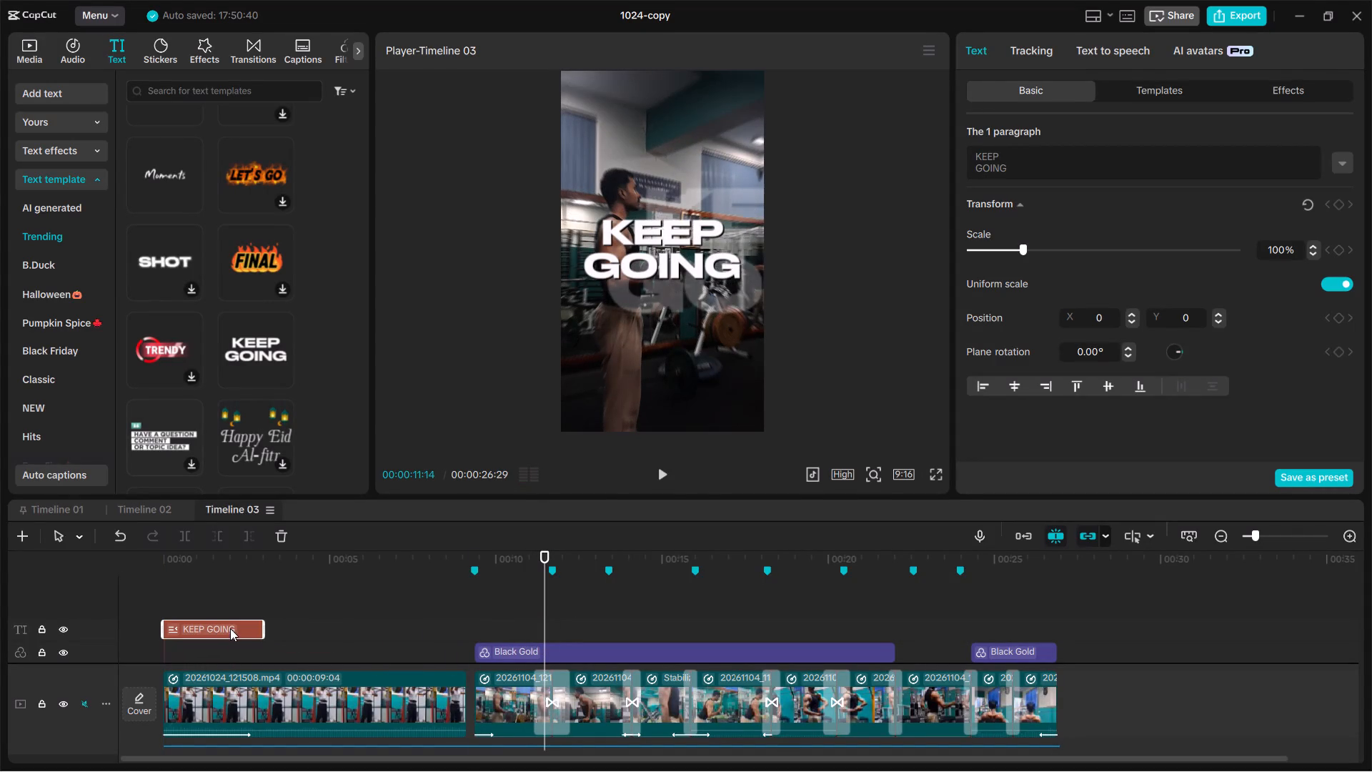
pyautogui.click(1030, 168)
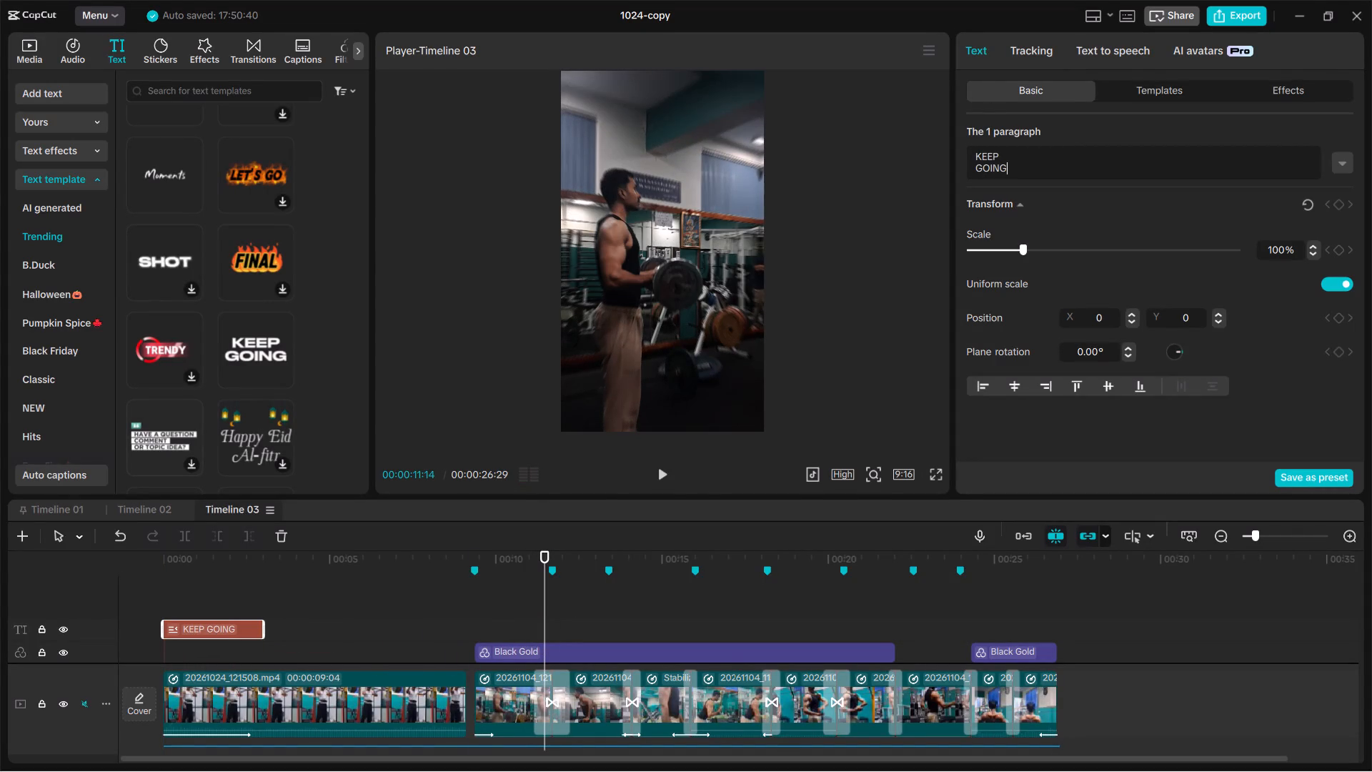
pyautogui.press('space')
pyautogui.press('Up')
pyautogui.press('Up')
pyautogui.press('Up')
# Play the timeline from the start to check the KEEP GOING text over the opening clip and the cut to the following clip.
pyautogui.click(169, 608)
pyautogui.press('space')
pyautogui.press('space')
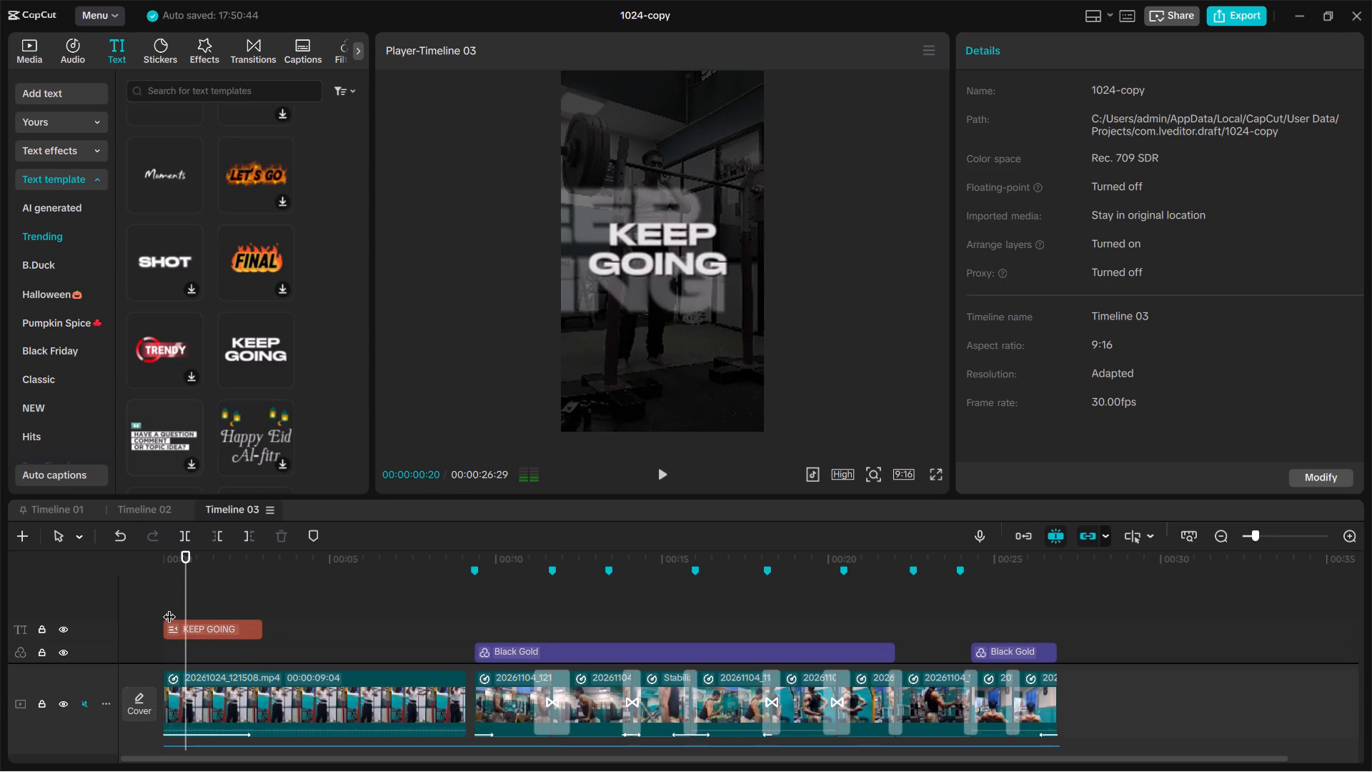
pyautogui.press('space')
pyautogui.press('space')
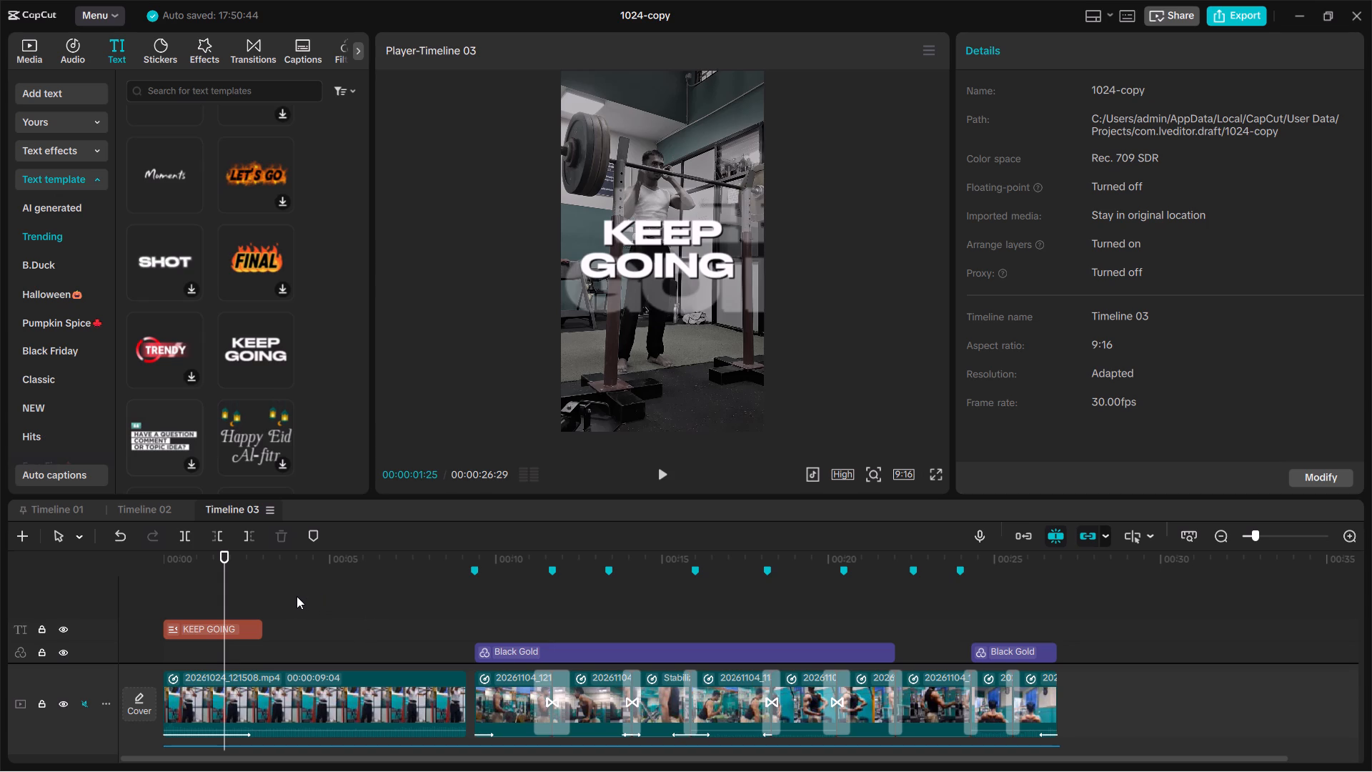
pyautogui.click(169, 593)
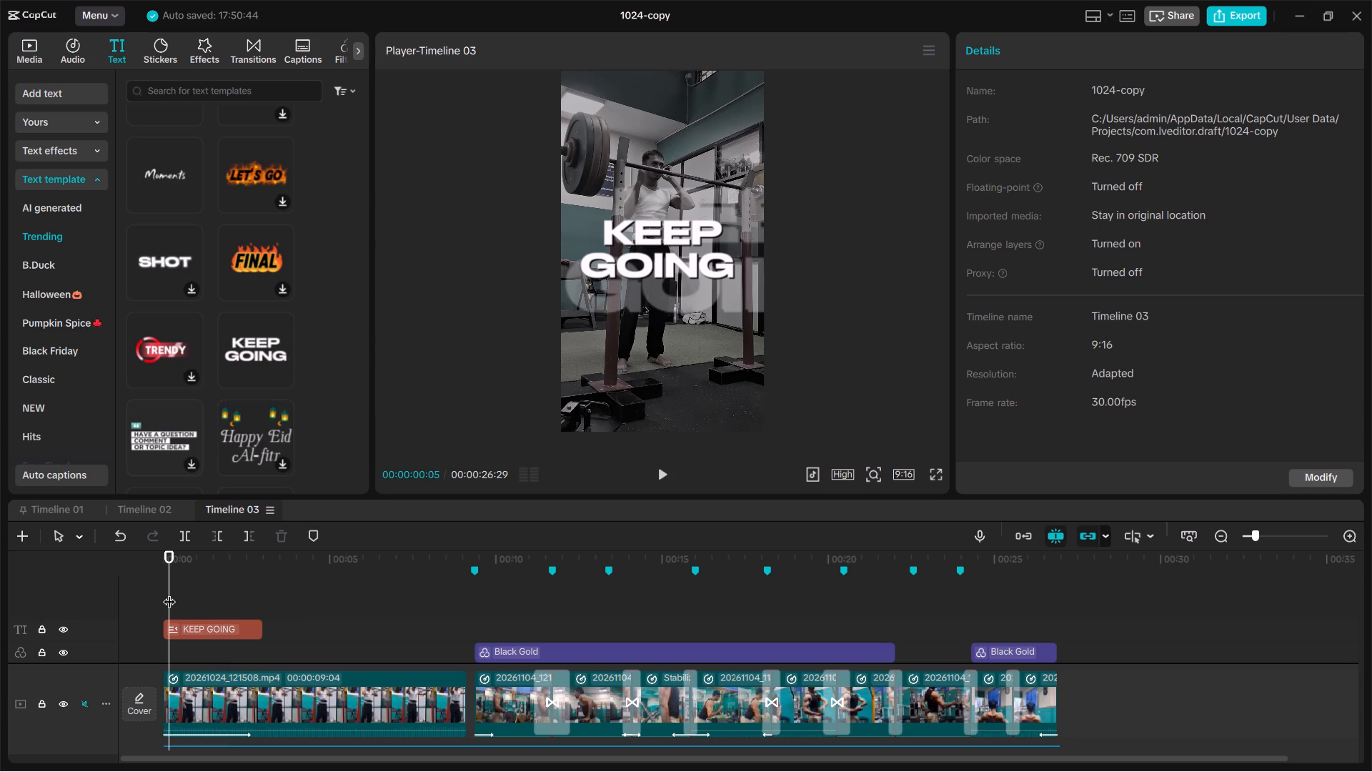
pyautogui.press('space')
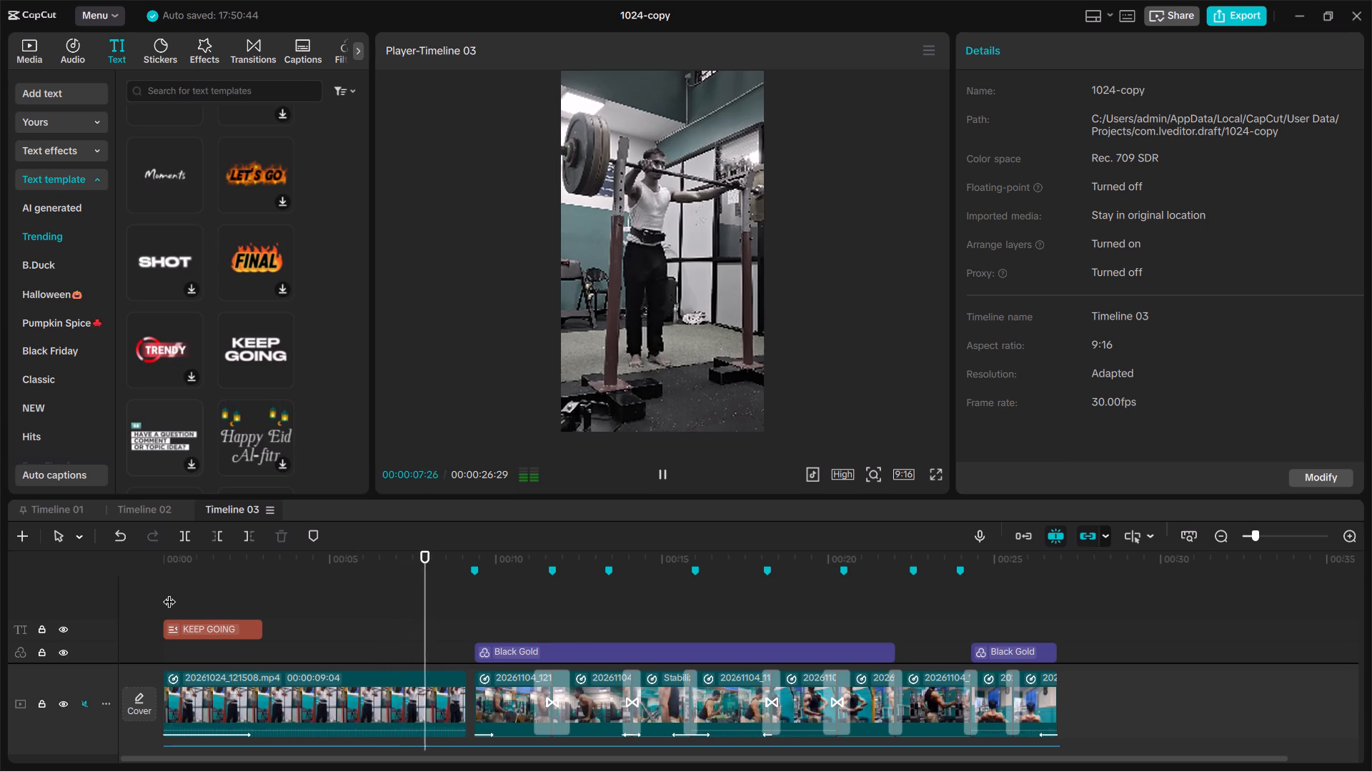
pyautogui.press('space')
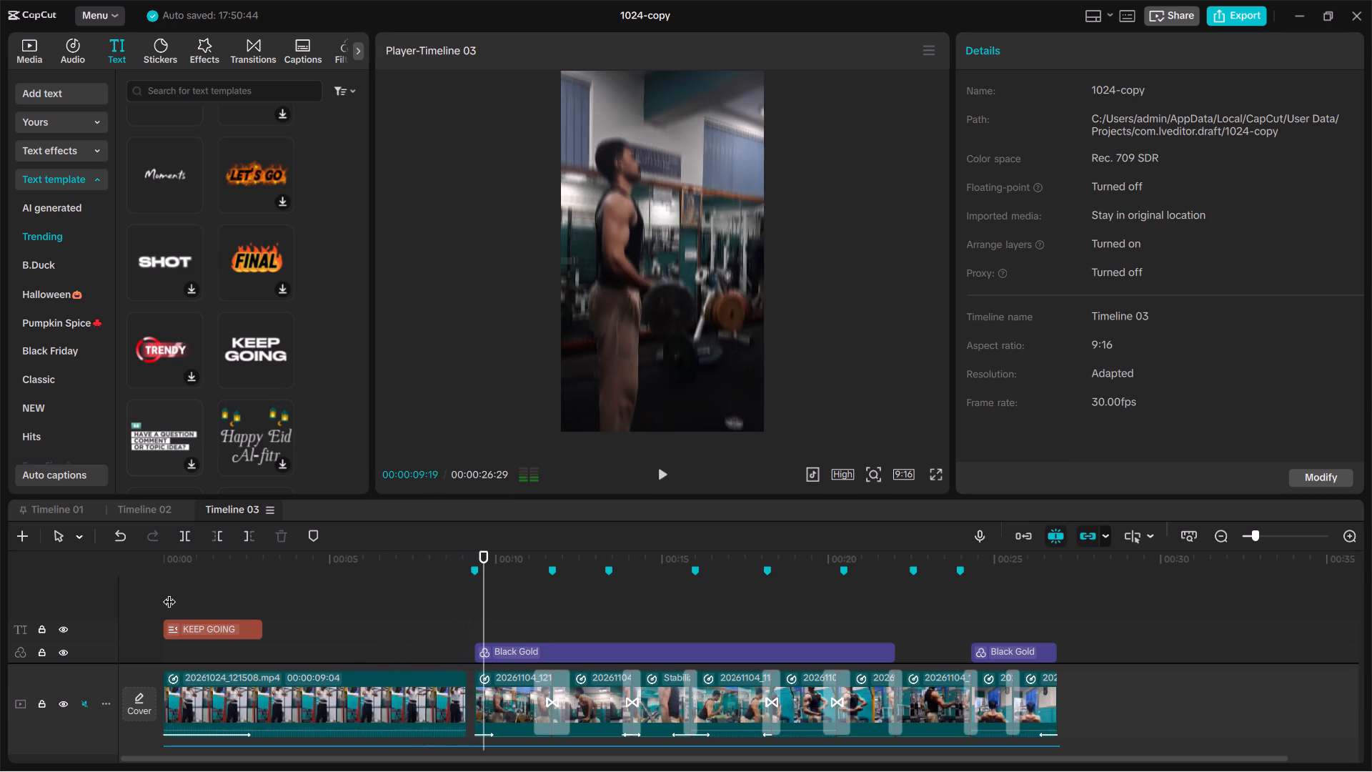
pyautogui.press('space')
pyautogui.press('space')
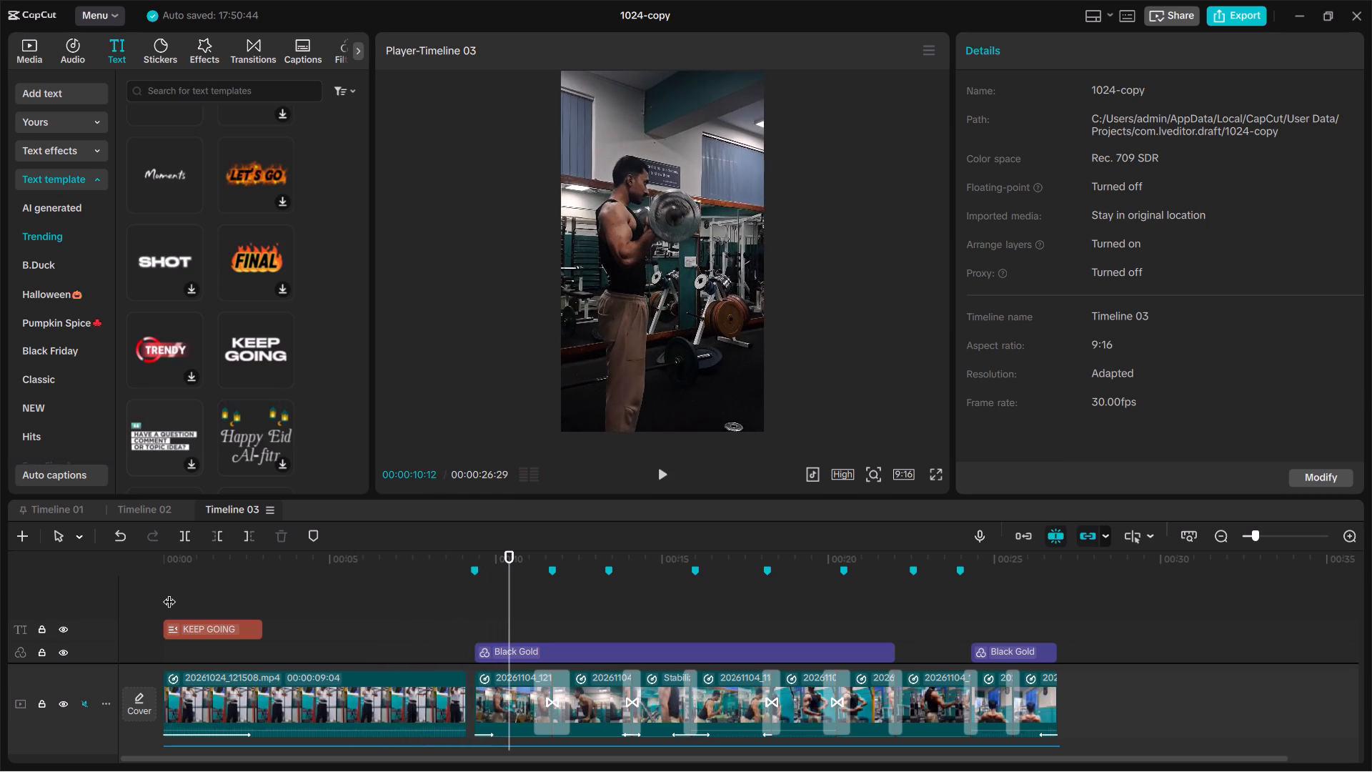
pyautogui.press('Up')
pyautogui.press('Up')
pyautogui.press('Up')
pyautogui.press('Up')
pyautogui.press('Up')
pyautogui.press('Up')
pyautogui.press('Up')
pyautogui.press('Up')
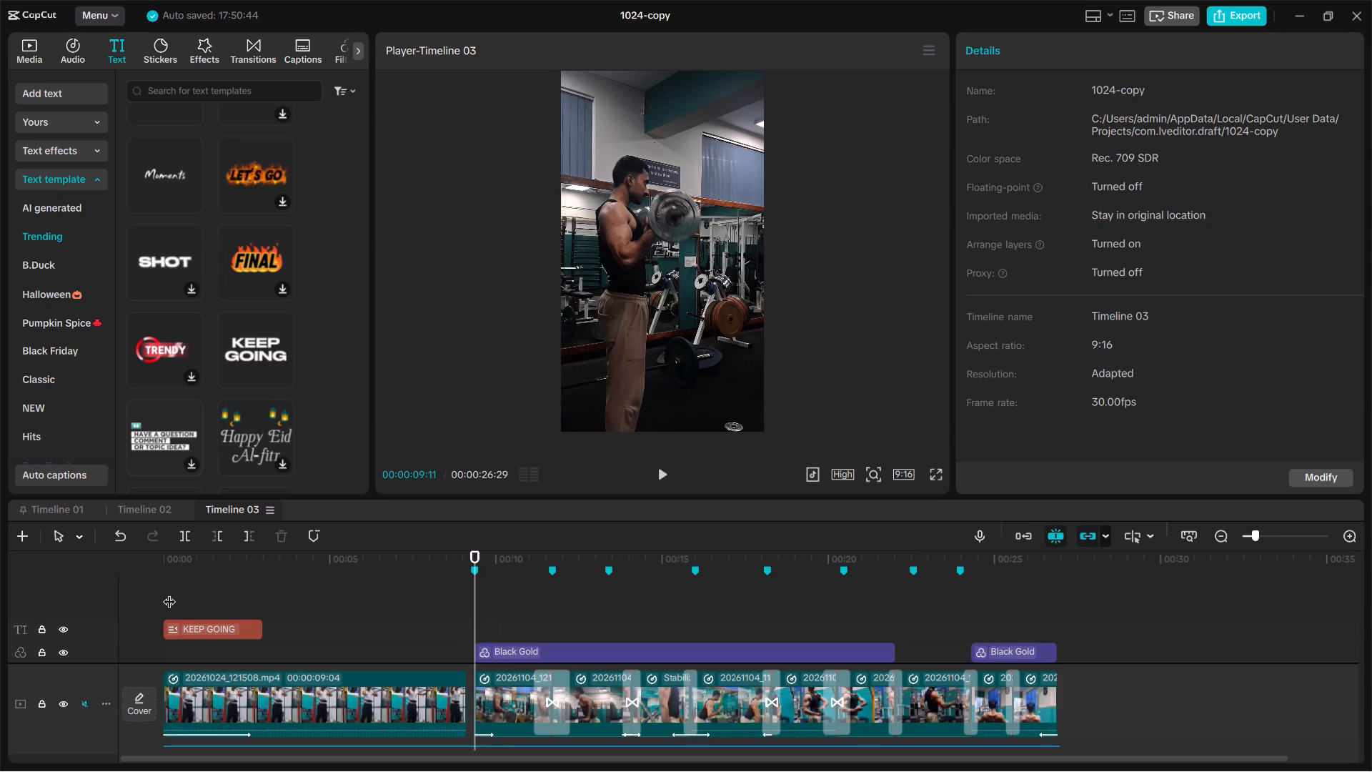
# Replace KEEP with "ONCE YOU START" as the first line of the opening text clip.
pyautogui.click(232, 633)
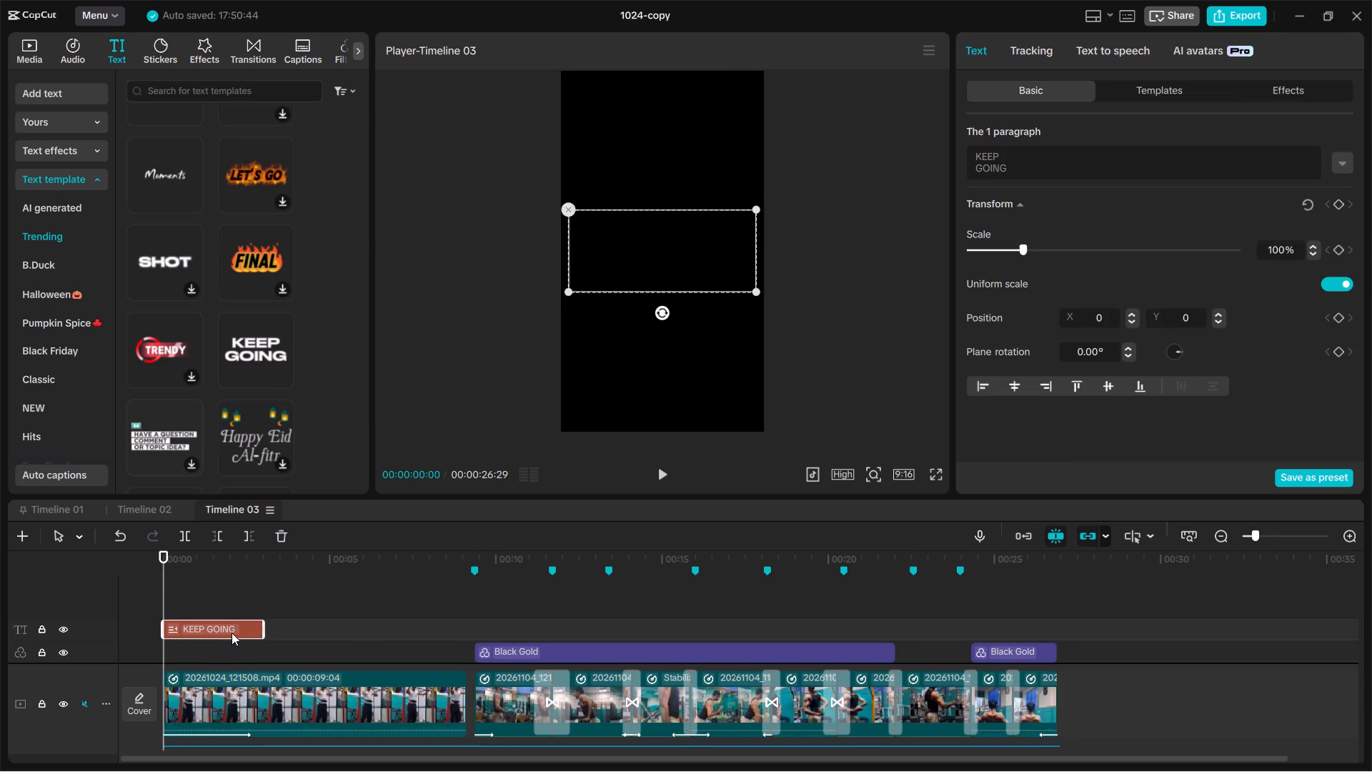
pyautogui.click(1007, 147)
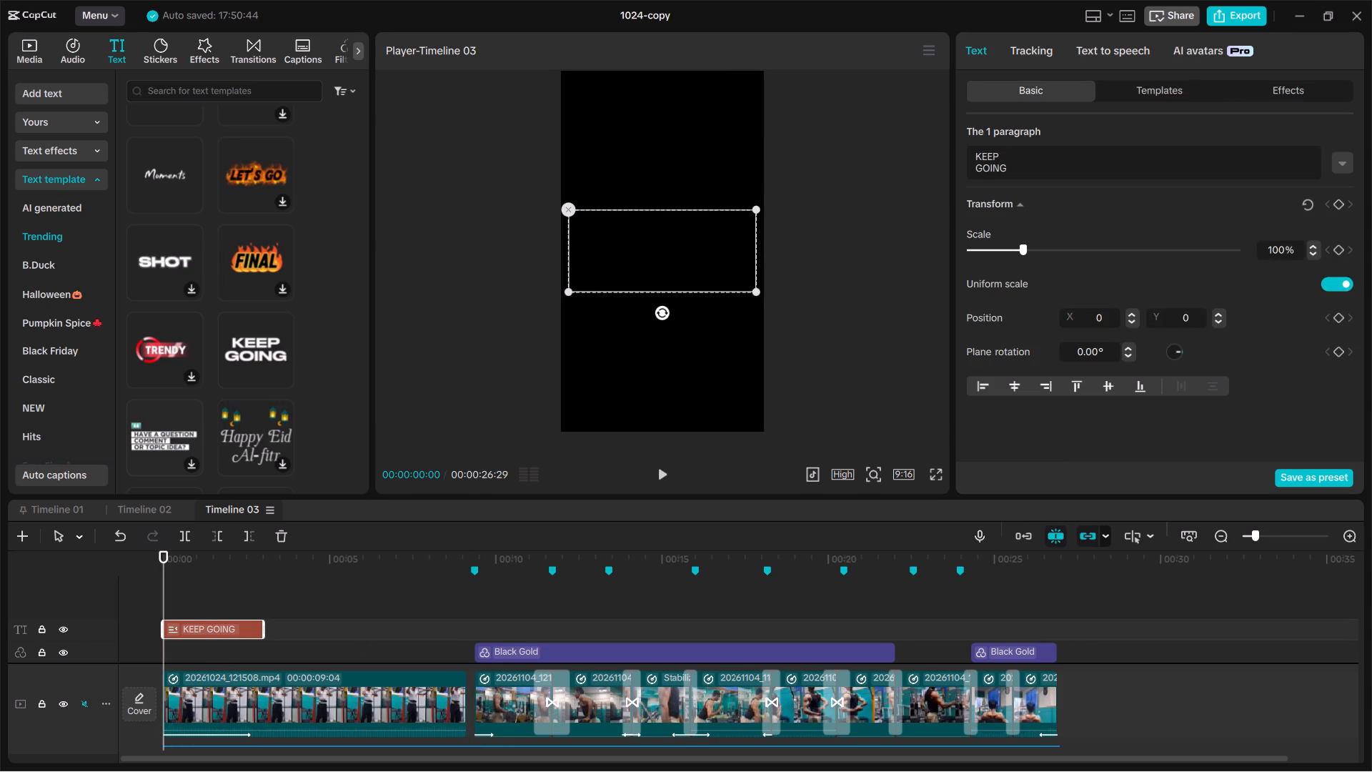
pyautogui.click(1008, 160)
pyautogui.press('BackSpace')
pyautogui.press('BackSpace')
pyautogui.press('BackSpace')
pyautogui.press('BackSpace')
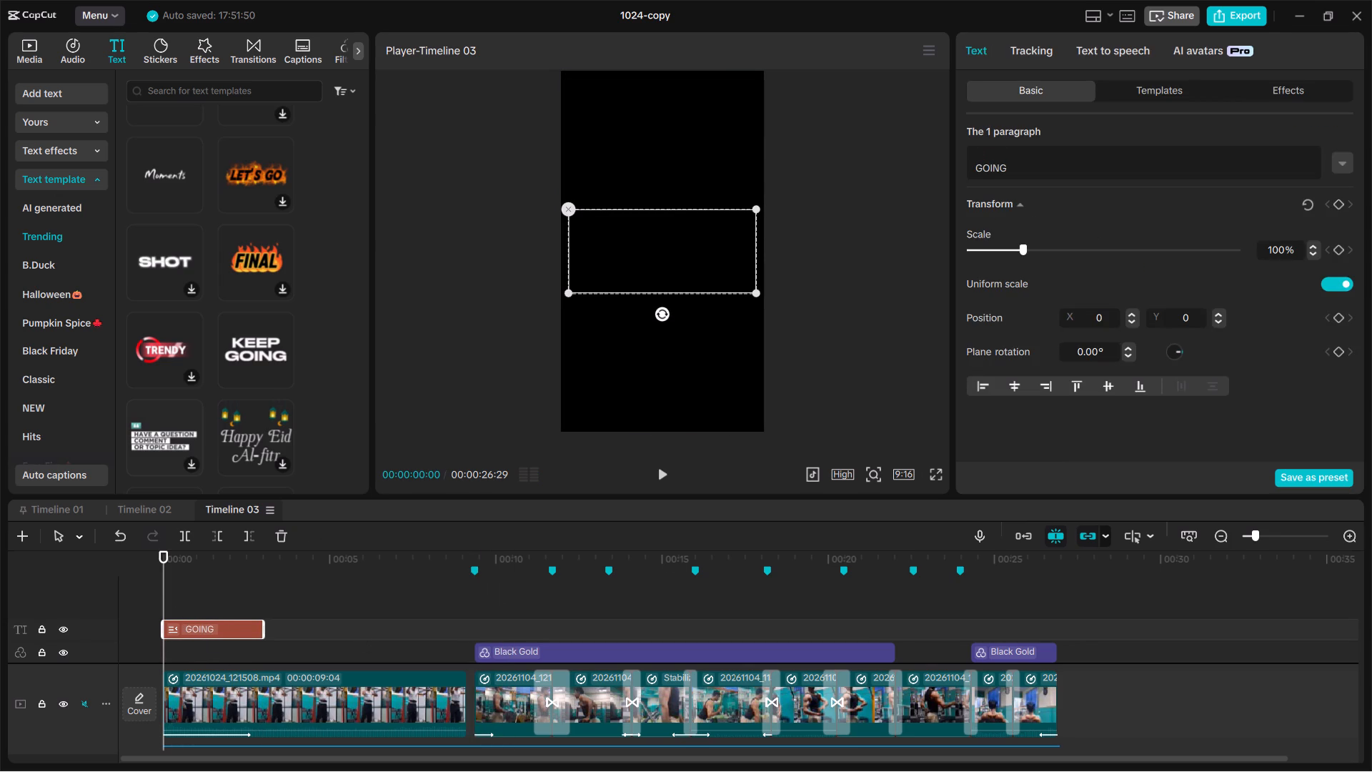
pyautogui.write('ONCE YOU START')
pyautogui.press('space')
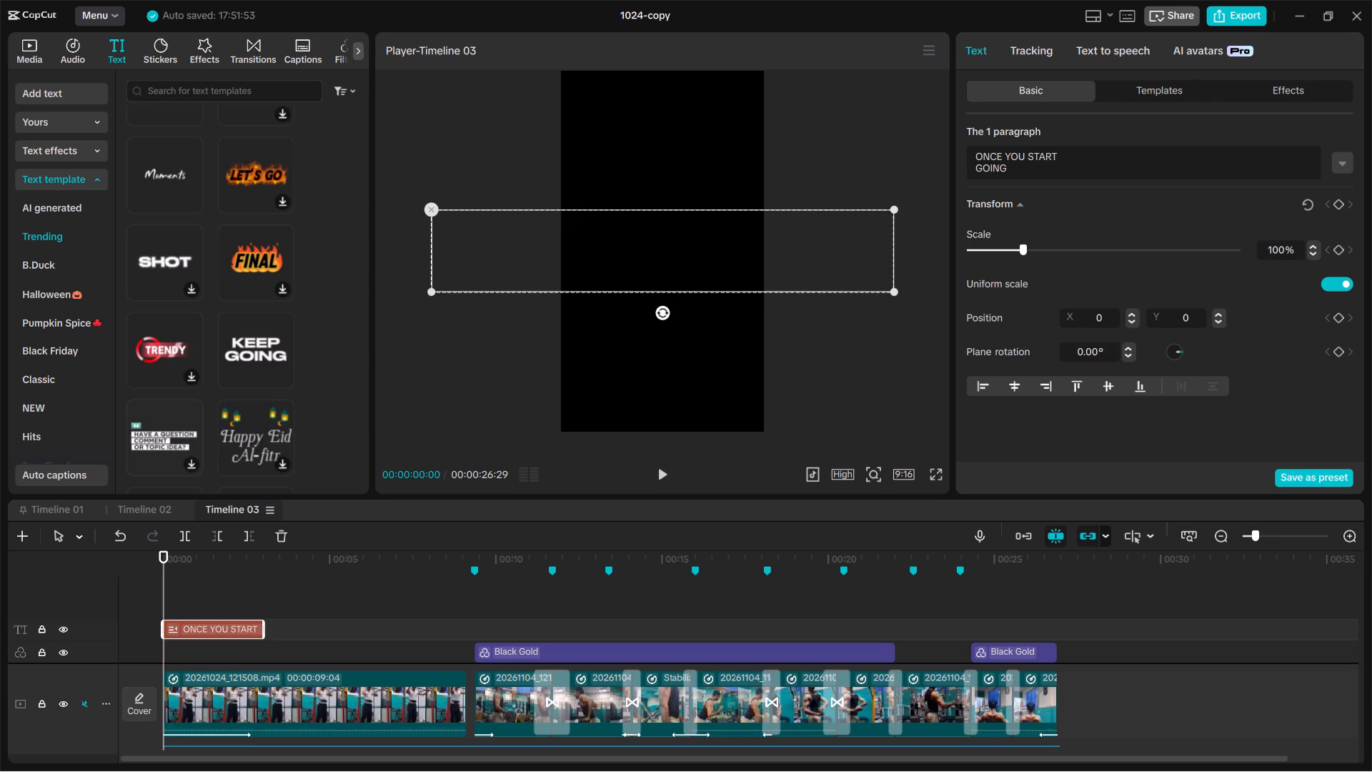
# Replace GOING in the caption with two lines, "ENJOYING" and "PAIN".
pyautogui.press('Up')
pyautogui.press('Down')
pyautogui.hotkey('ctrl', 'BackSpace')
pyautogui.press('BackSpace')
pyautogui.press('BackSpace')
pyautogui.press('BackSpace')
pyautogui.press('BackSpace')
pyautogui.press('BackSpace')
pyautogui.press('BackSpace')
pyautogui.write('ENJ')
pyautogui.press('BackSpace')
pyautogui.press('BackSpace')
pyautogui.press('BackSpace')
pyautogui.press('Return')
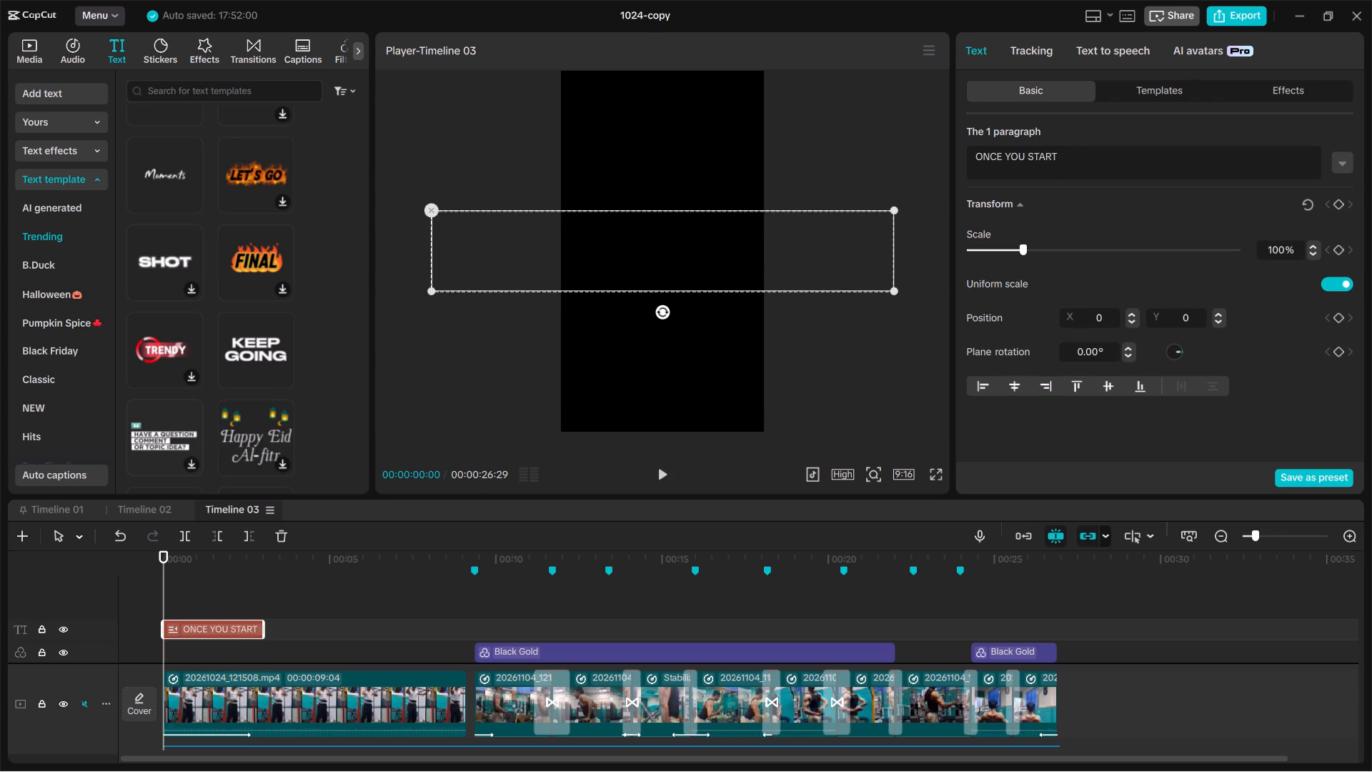
pyautogui.write('ENO')
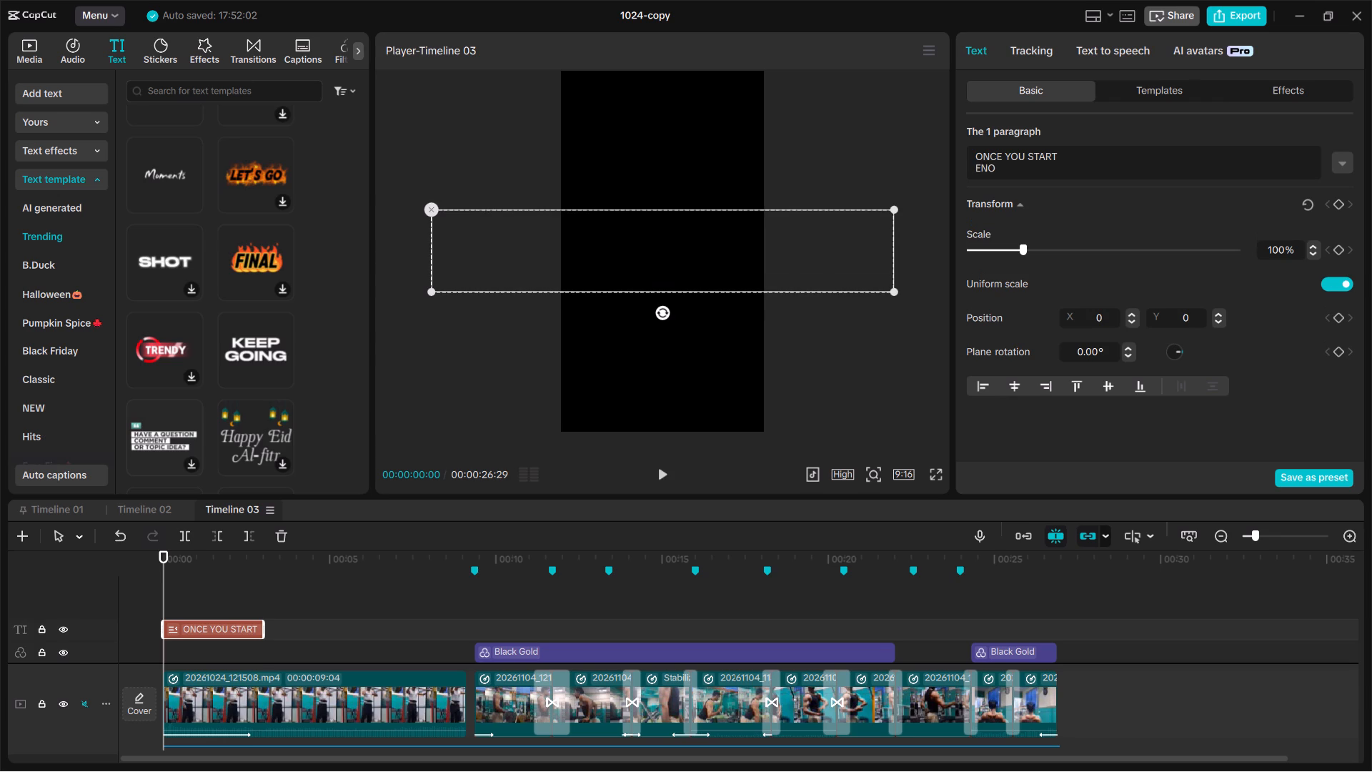
pyautogui.press('BackSpace')
pyautogui.write('JOYING')
pyautogui.press('Return')
pyautogui.write('PAIN')
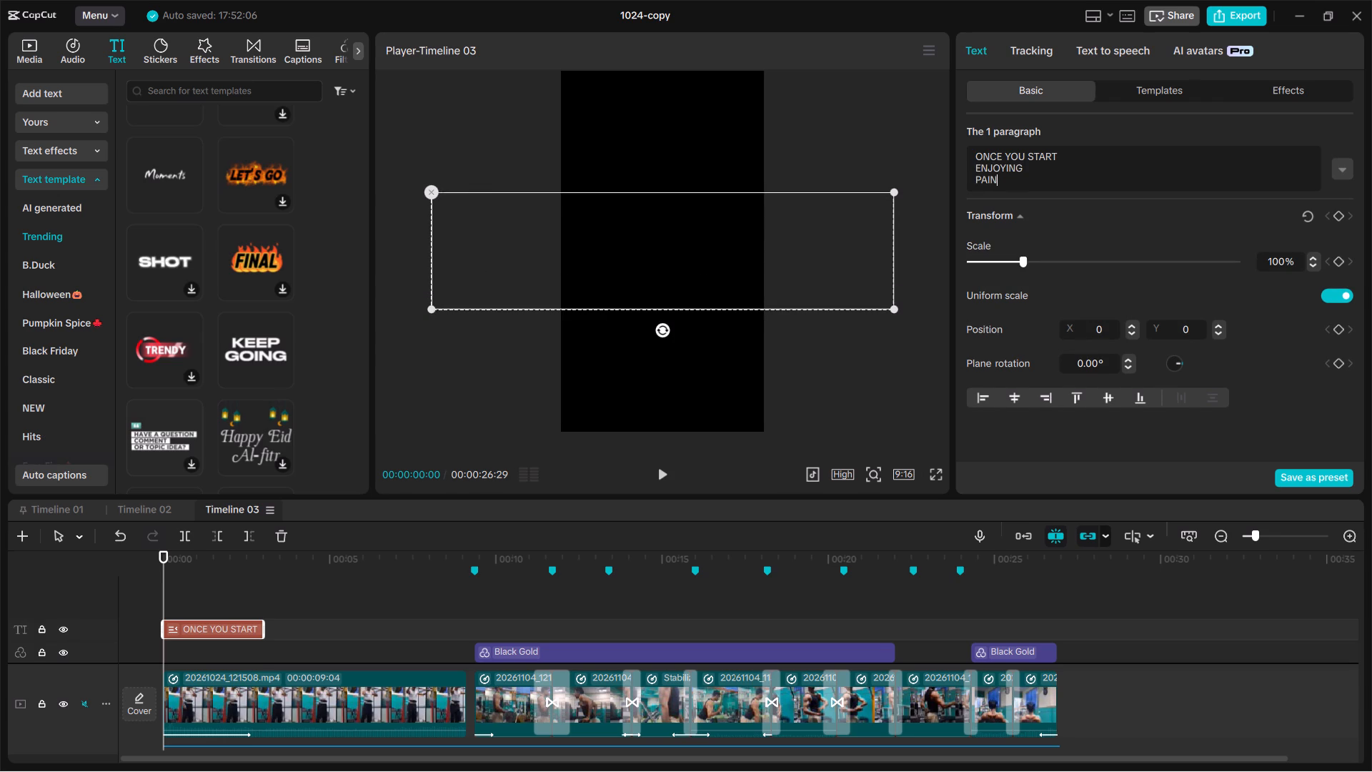
pyautogui.press('space')
pyautogui.press('space')
# Return to the start of the timeline and play the opening to check the reworded caption.
pyautogui.click(598, 600)
pyautogui.press('Up')
pyautogui.press('Up')
pyautogui.press('Up')
pyautogui.press('Up')
pyautogui.press('Up')
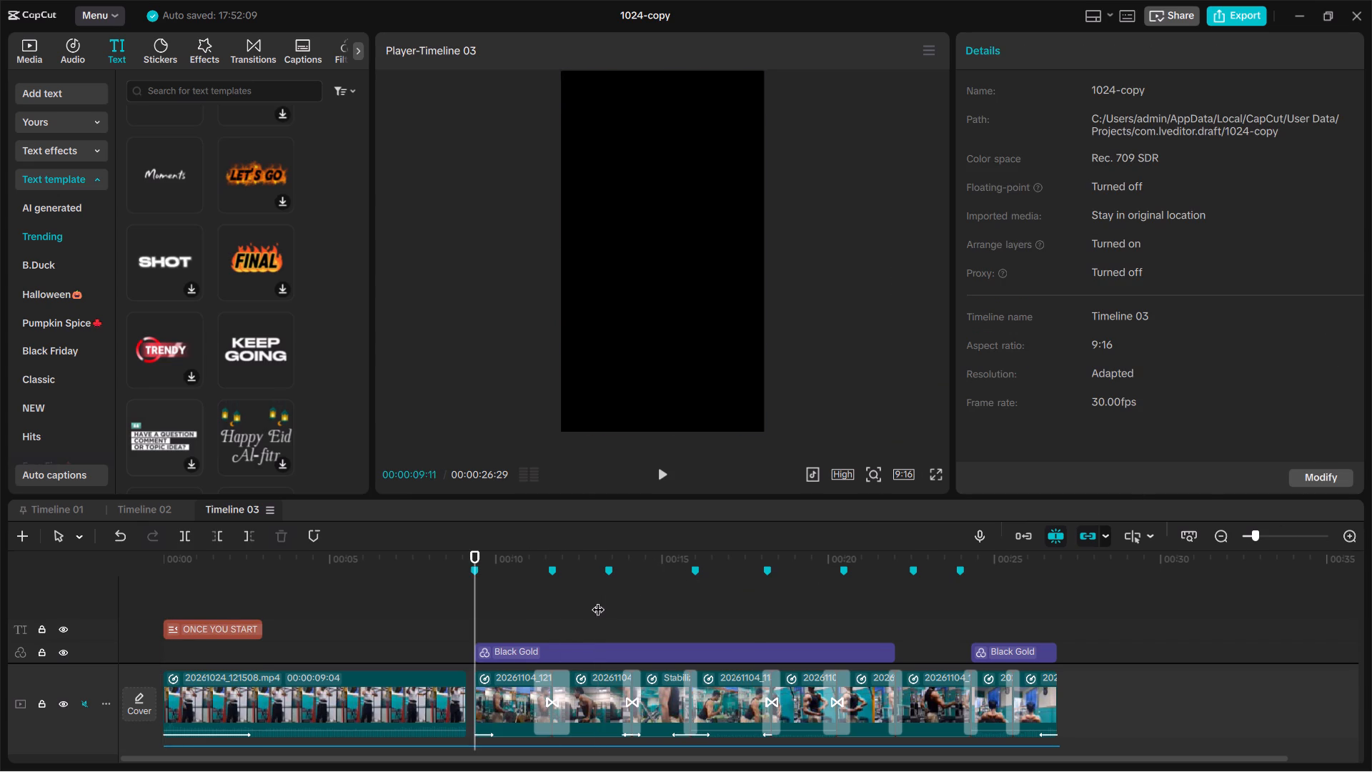
pyautogui.press('Up')
pyautogui.press('Up')
pyautogui.press('Up')
pyautogui.press('space')
pyautogui.press('space')
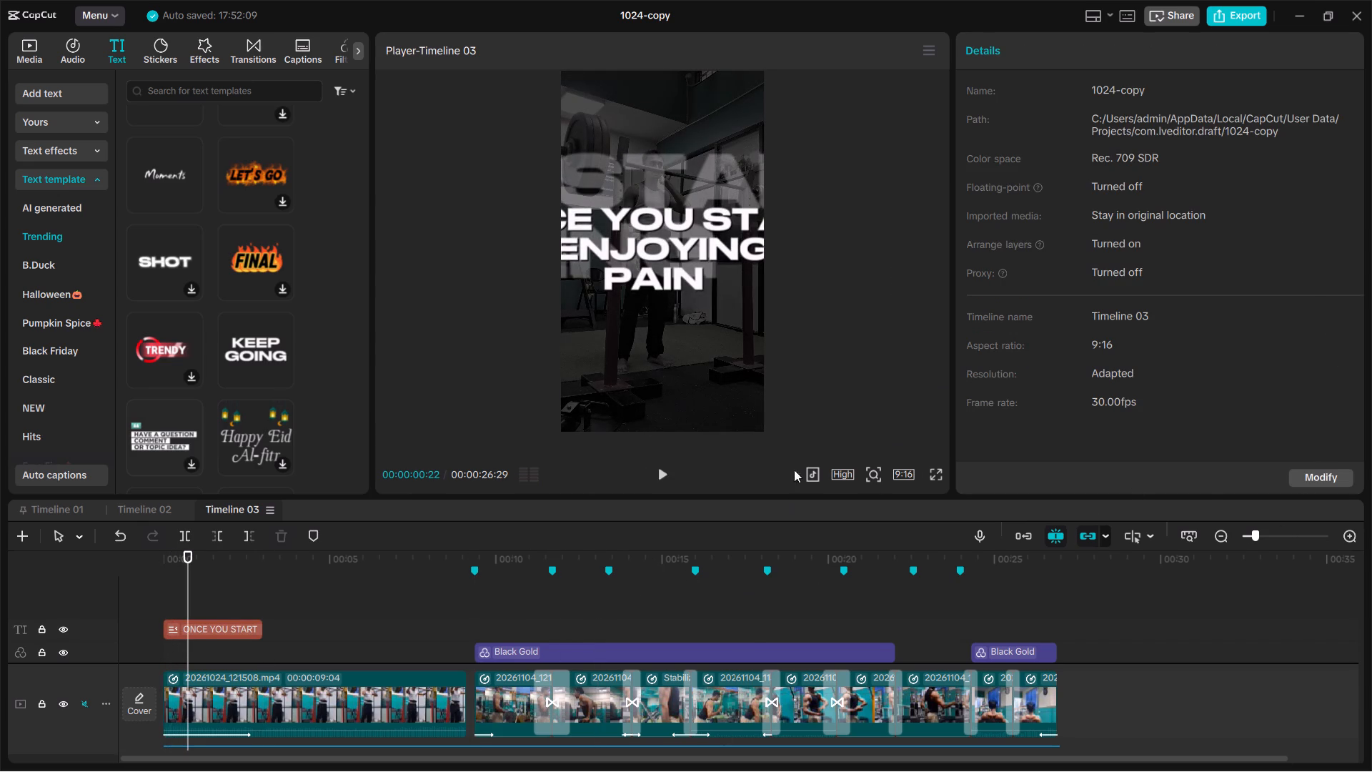
# Scale the ONCE YOU START caption down to 44% so it fits the frame width, and play it.
pyautogui.click(229, 629)
pyautogui.moveTo(890, 302); pyautogui.dragTo(749, 270)
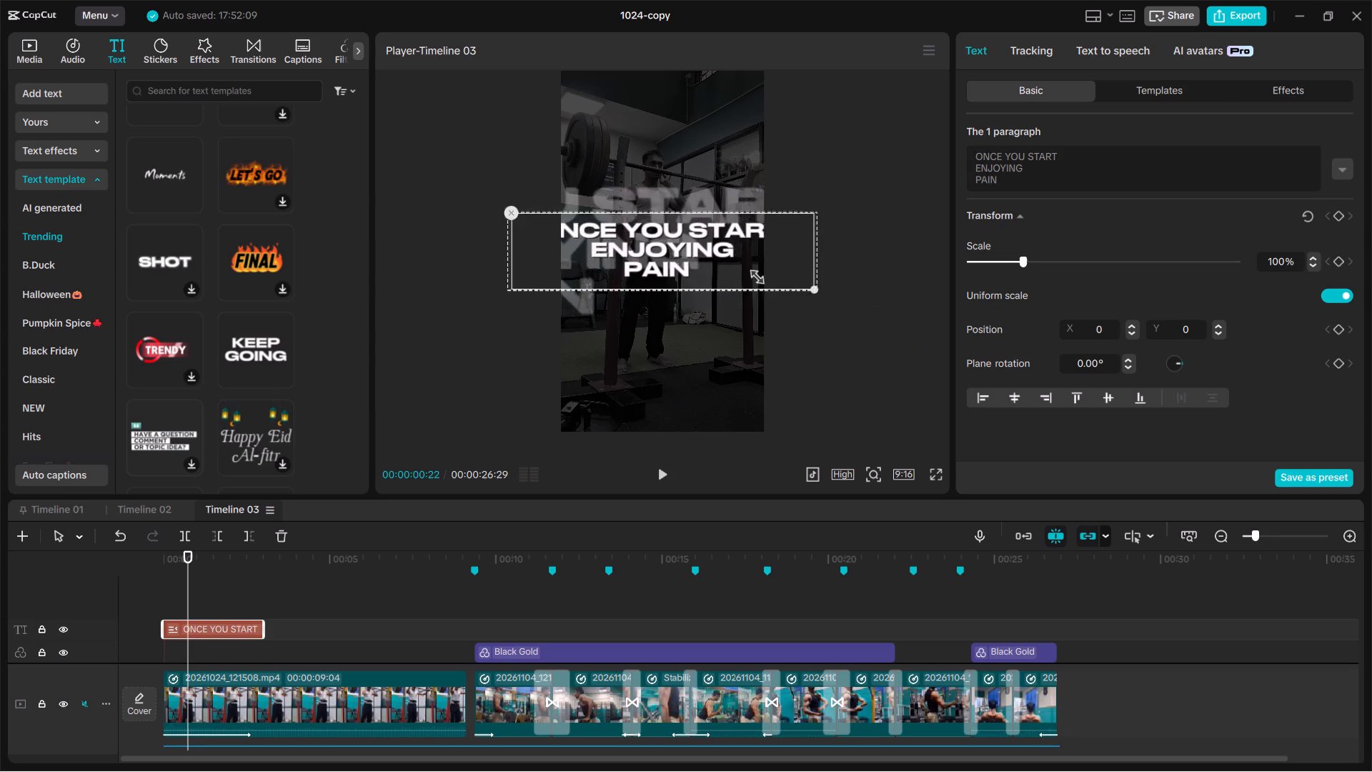
pyautogui.moveTo(749, 270); pyautogui.dragTo(683, 240)
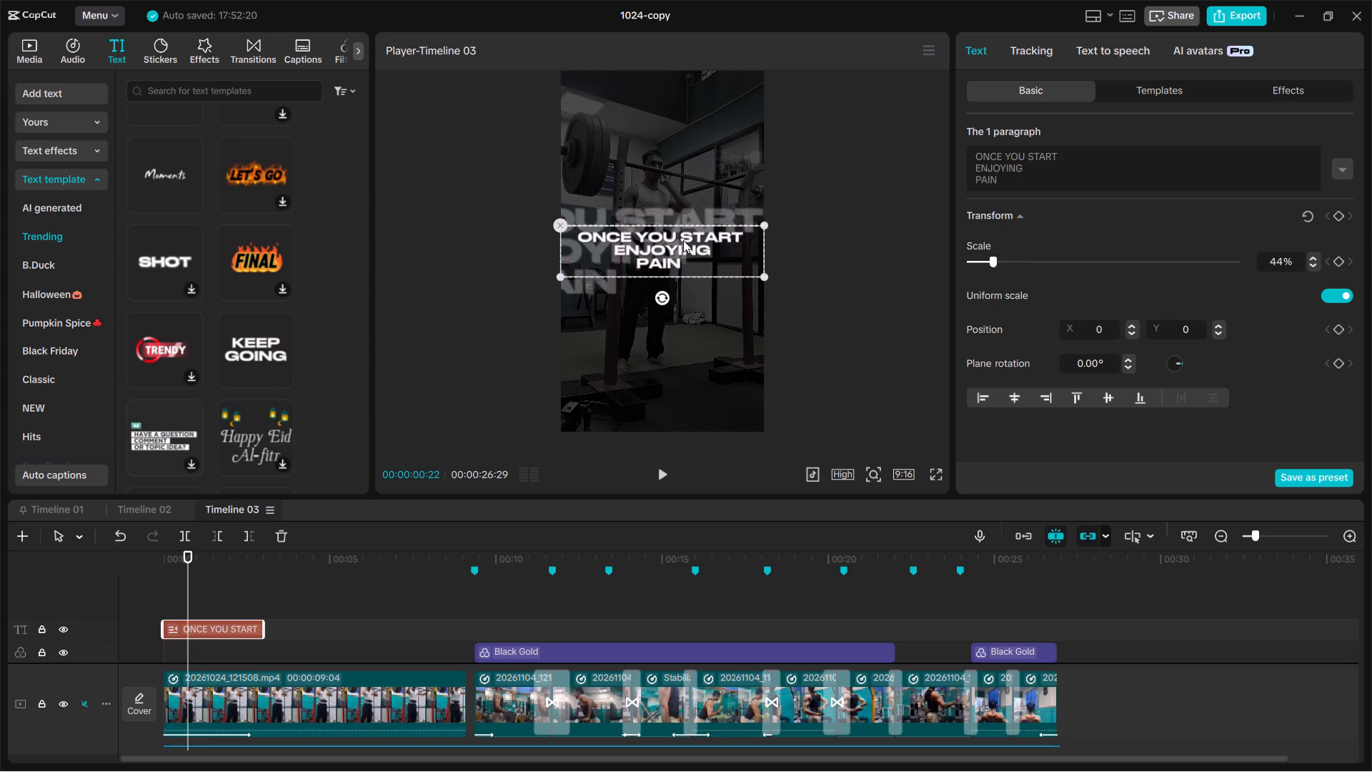
pyautogui.press('space')
pyautogui.click(834, 305)
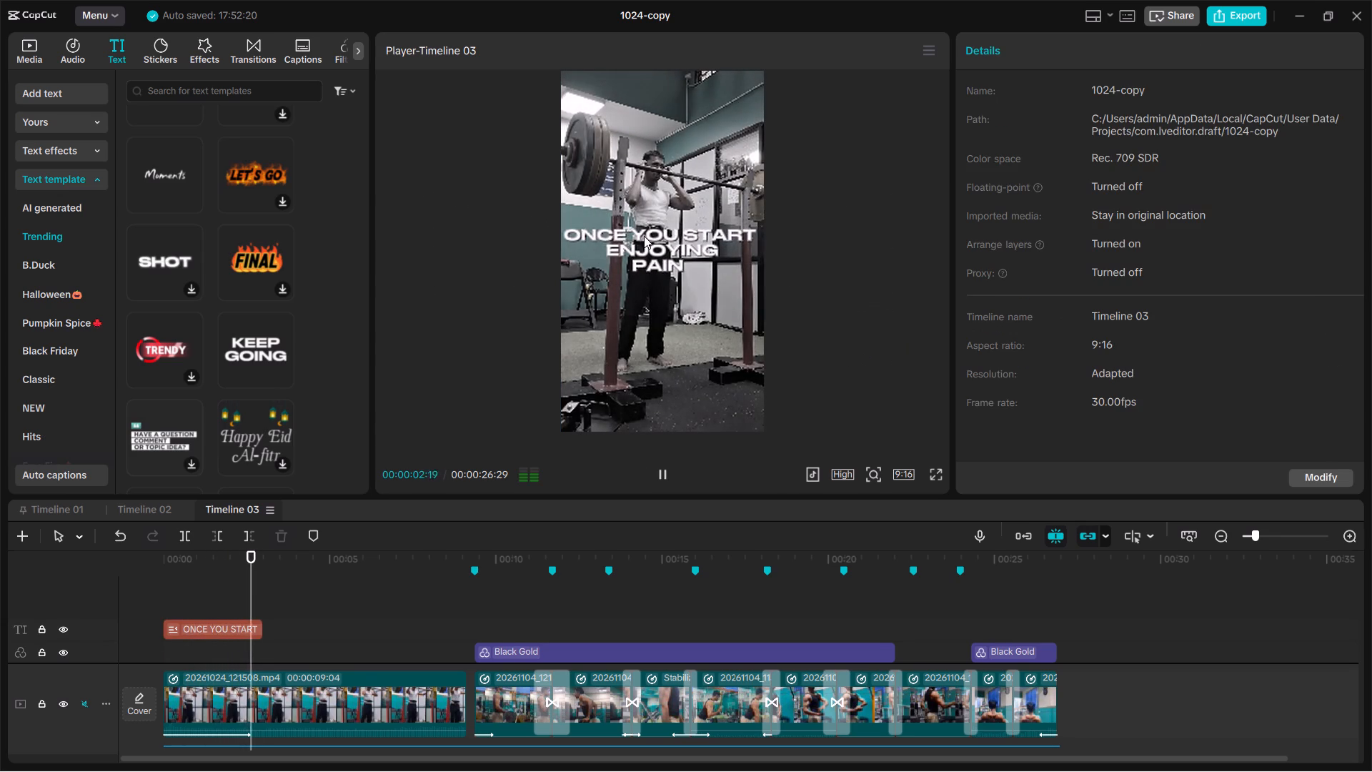
# Move the caption down over the lifter's lower legs to position X 0, Y -960, and play it.
pyautogui.click(644, 231)
pyautogui.moveTo(642, 253); pyautogui.dragTo(648, 337)
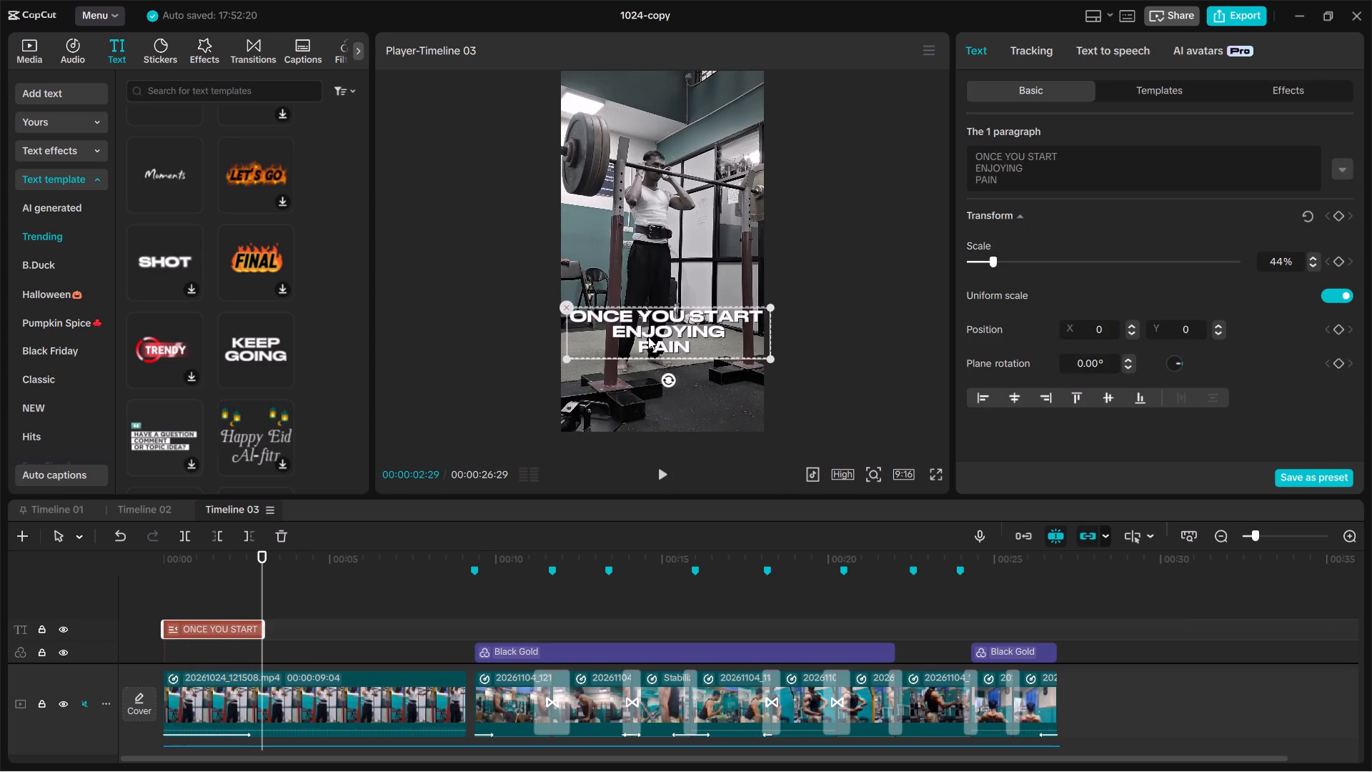
pyautogui.moveTo(648, 337); pyautogui.dragTo(642, 346)
pyautogui.press('space')
pyautogui.press('space')
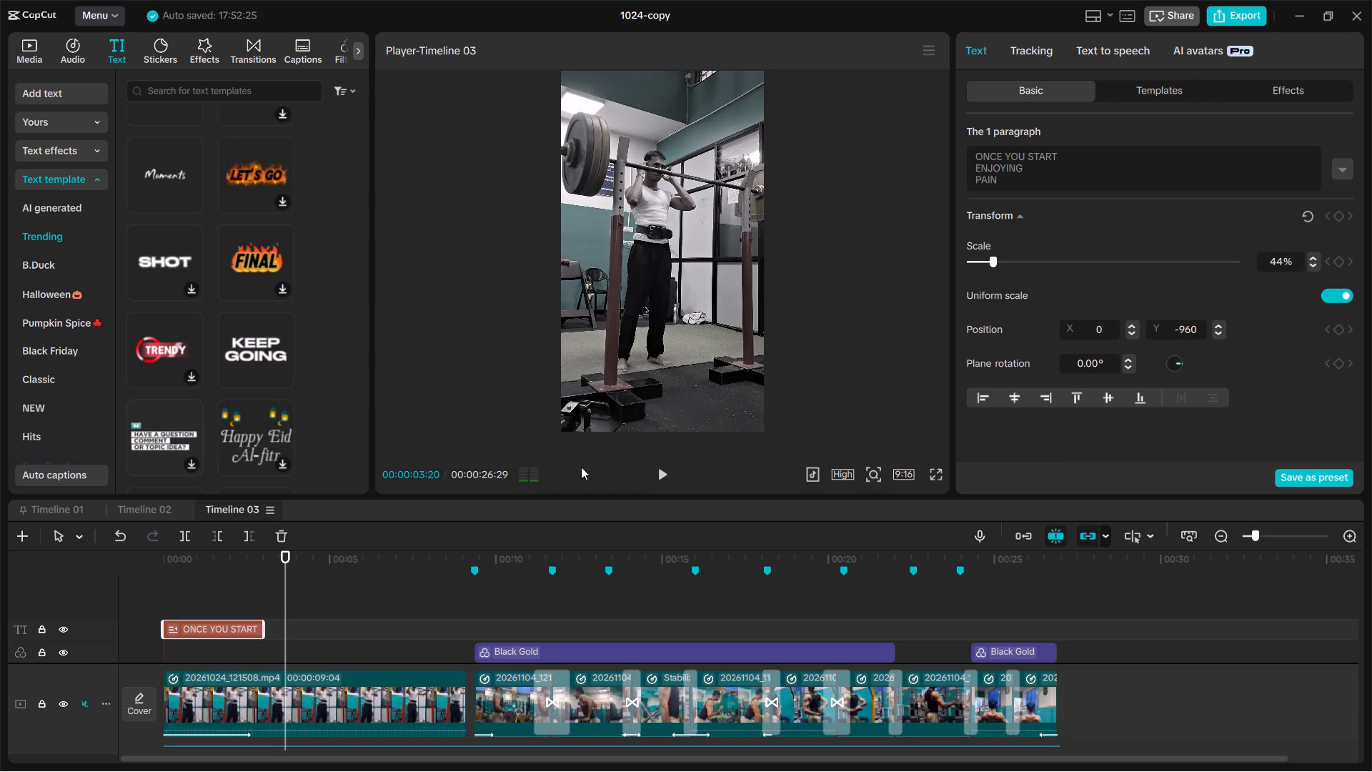
# Stretch the ONCE YOU START caption to the end of the opening squat clip and play through to the dumbbell curl clip.
pyautogui.moveTo(264, 623); pyautogui.dragTo(464, 636)
pyautogui.press('Up')
pyautogui.press('space')
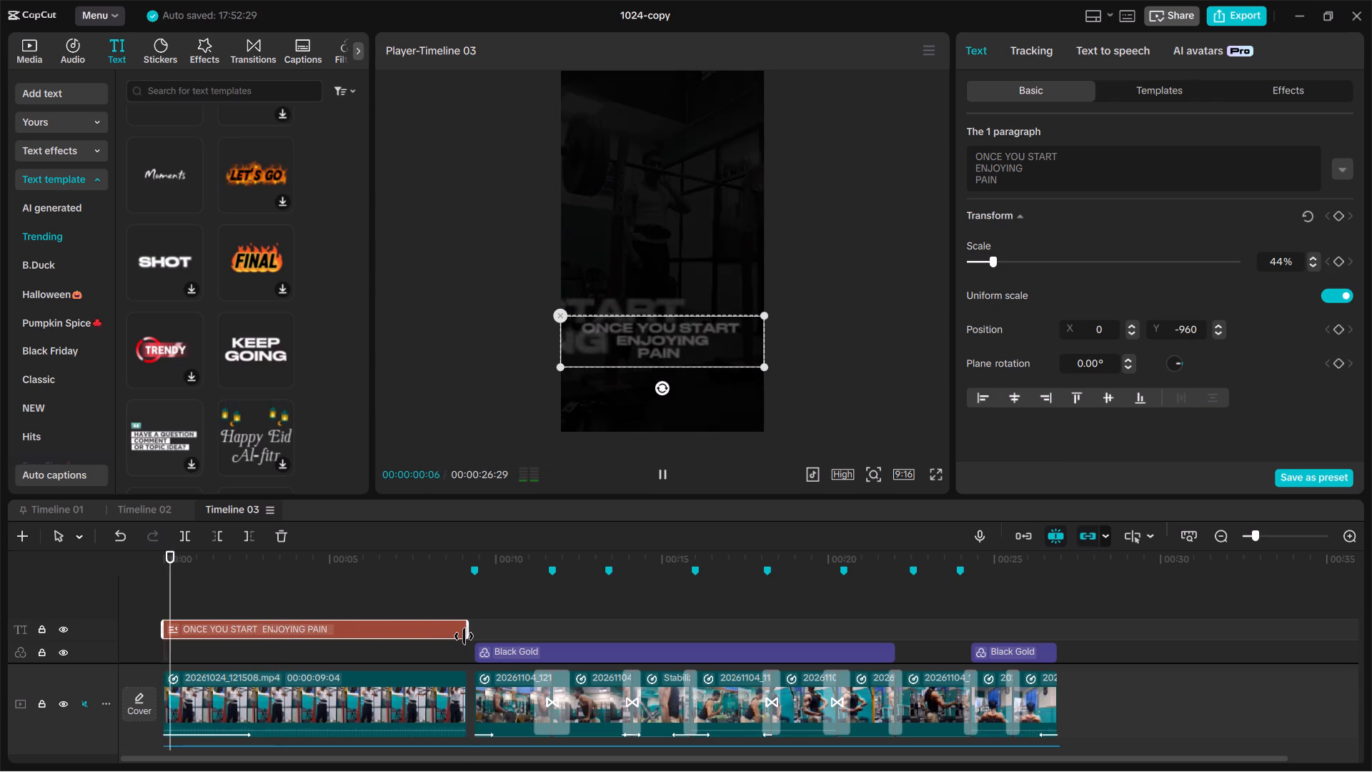
pyautogui.click(602, 598)
pyautogui.press('Up')
pyautogui.press('Up')
pyautogui.press('Up')
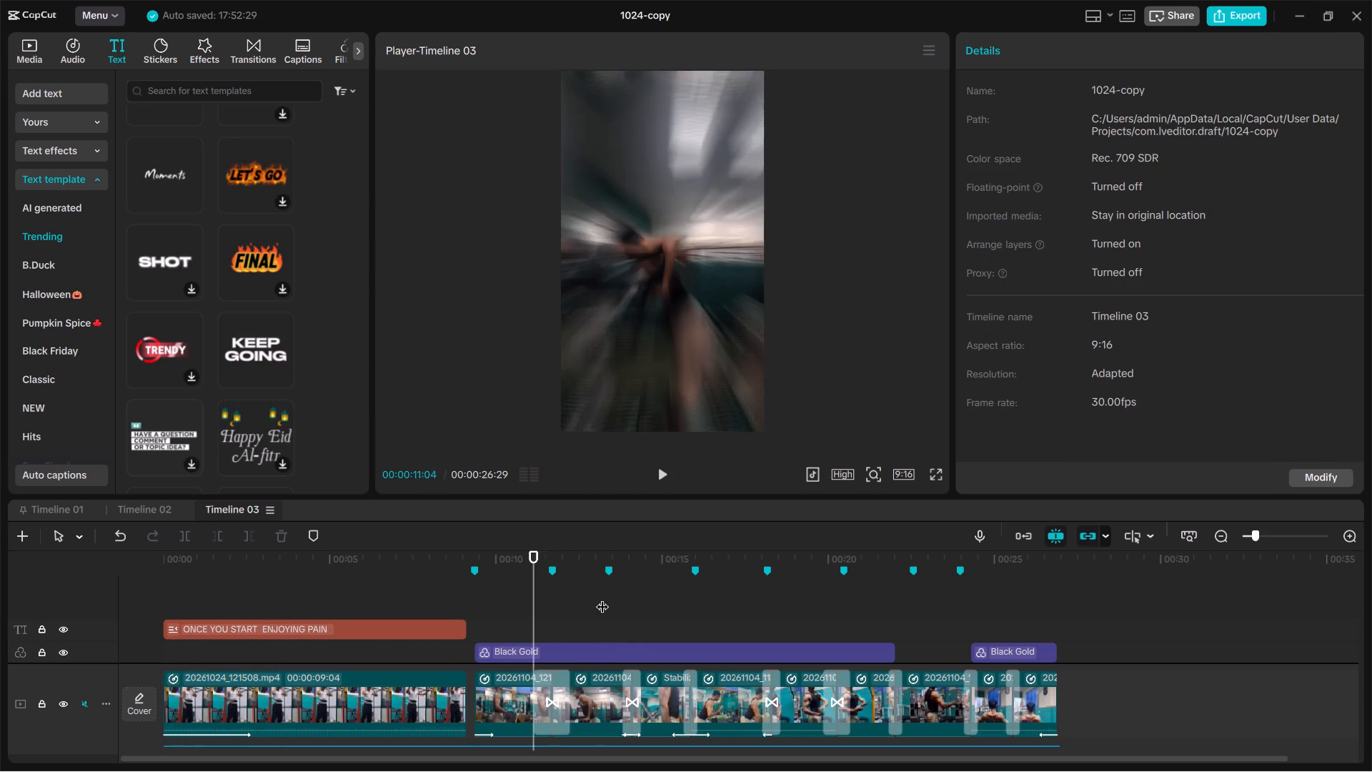
pyautogui.press('Up')
pyautogui.press('Up')
pyautogui.press('Up')
pyautogui.press('Up')
pyautogui.press('space')
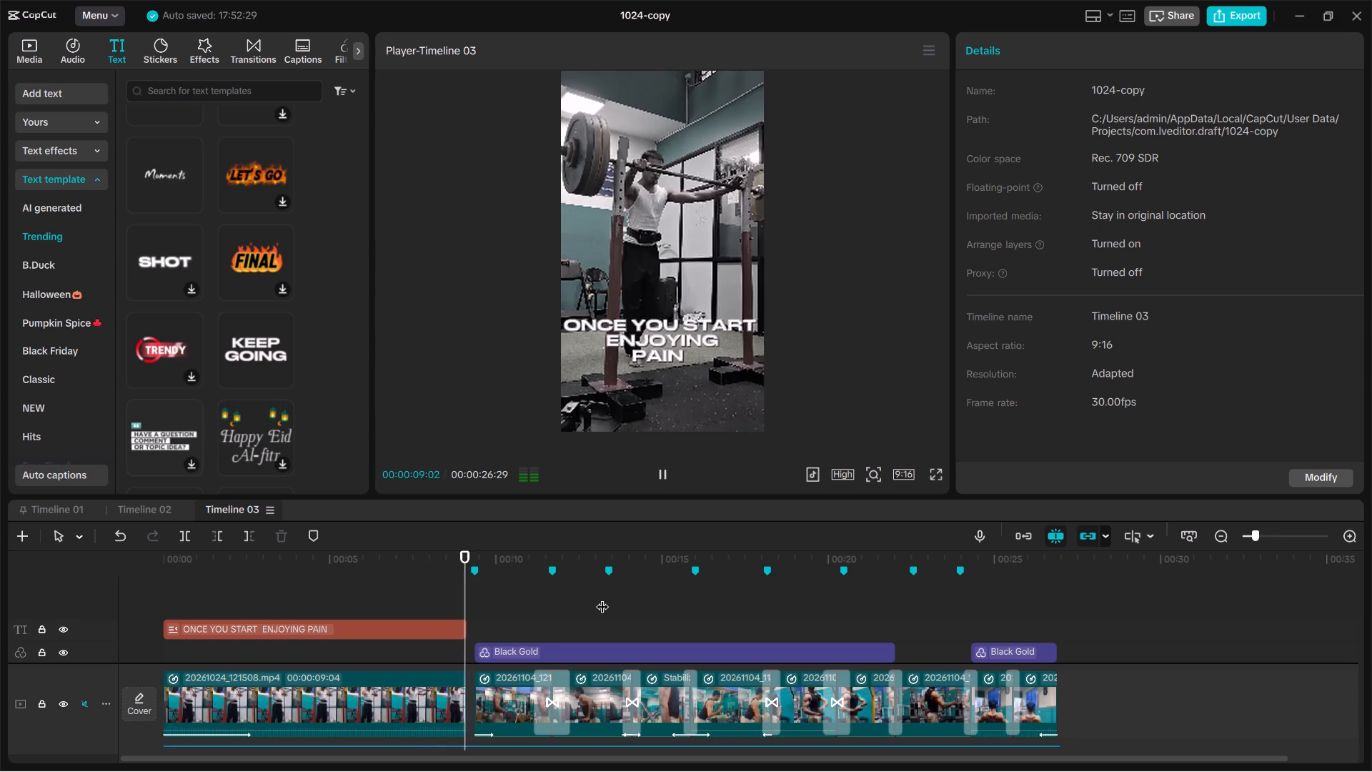
pyautogui.write('-')
pyautogui.press('space')
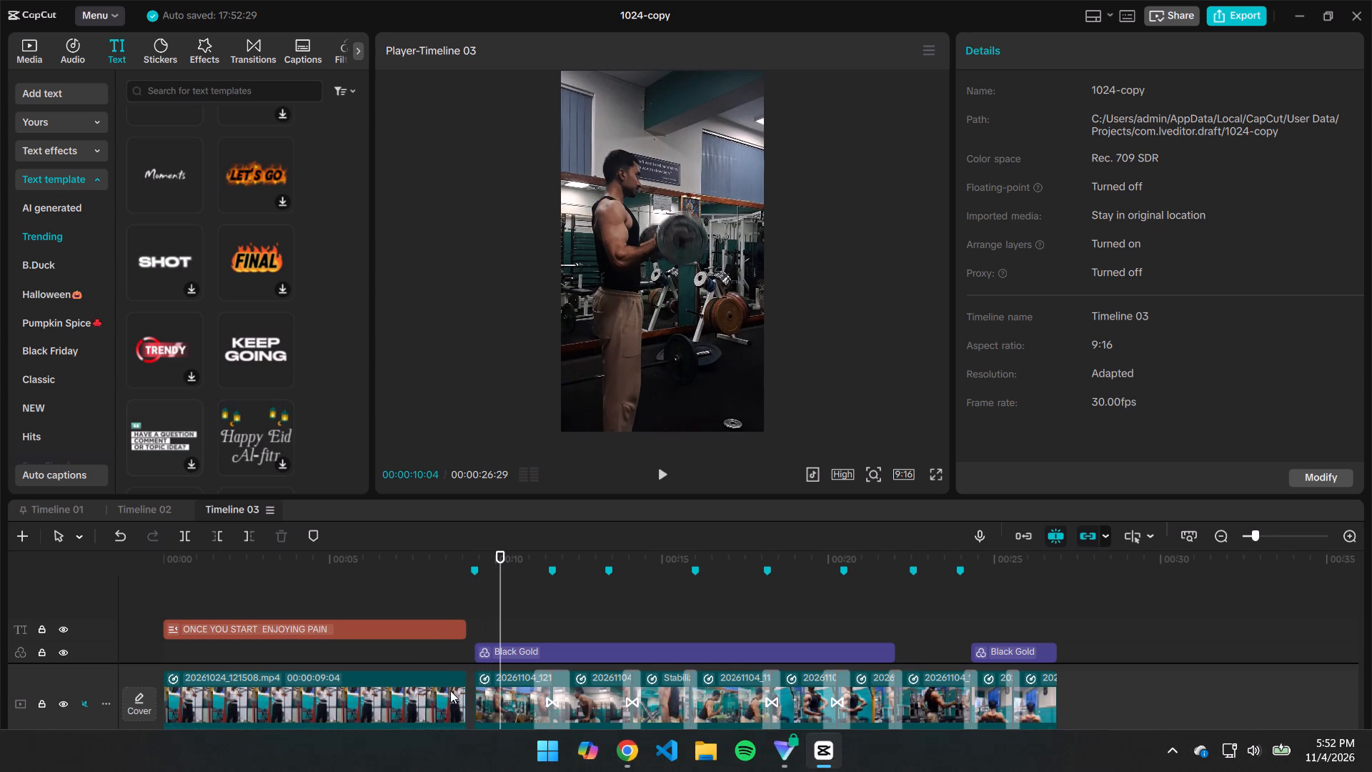
# Trim the end of the opening squat clip to a length of 00:00:08:03, shorten the caption to match, and play the opening.
pyautogui.click(452, 684)
pyautogui.moveTo(464, 693); pyautogui.dragTo(427, 706)
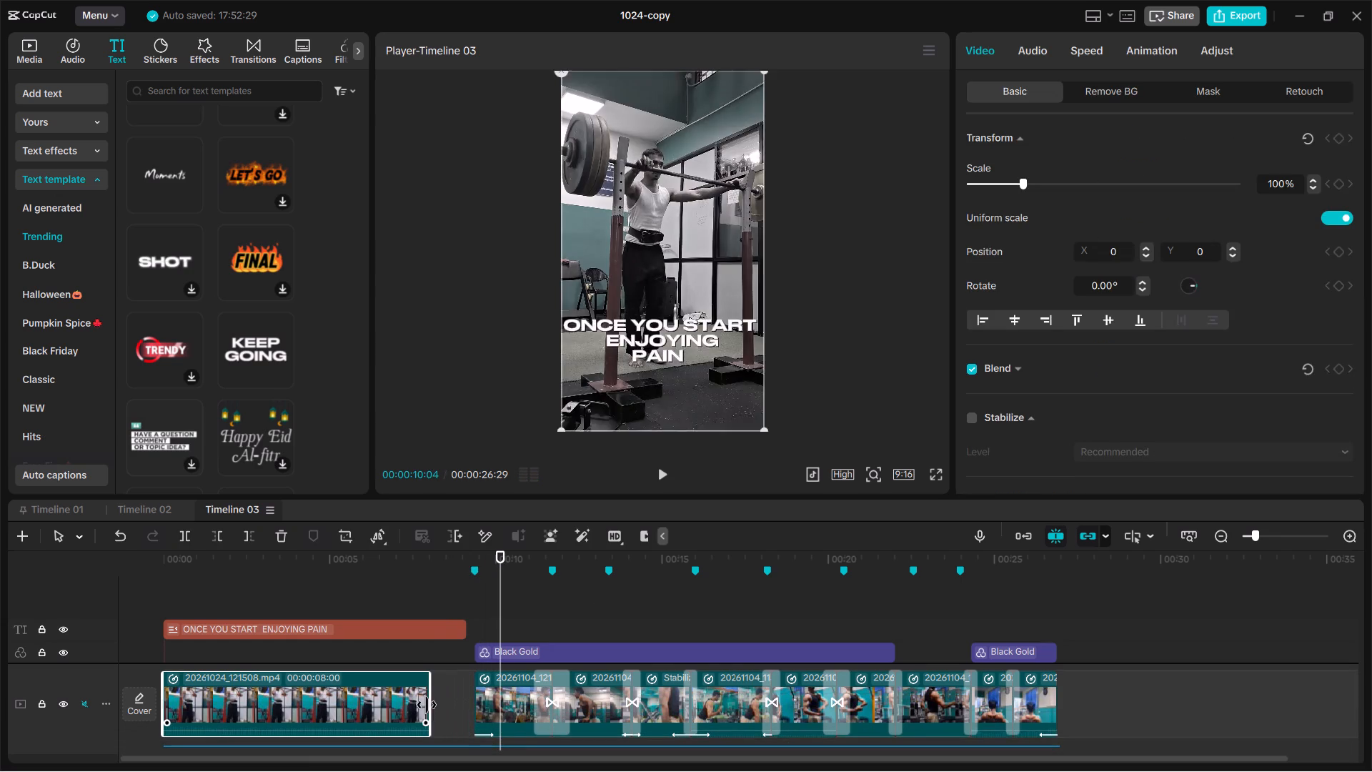
pyautogui.moveTo(431, 703); pyautogui.dragTo(452, 703)
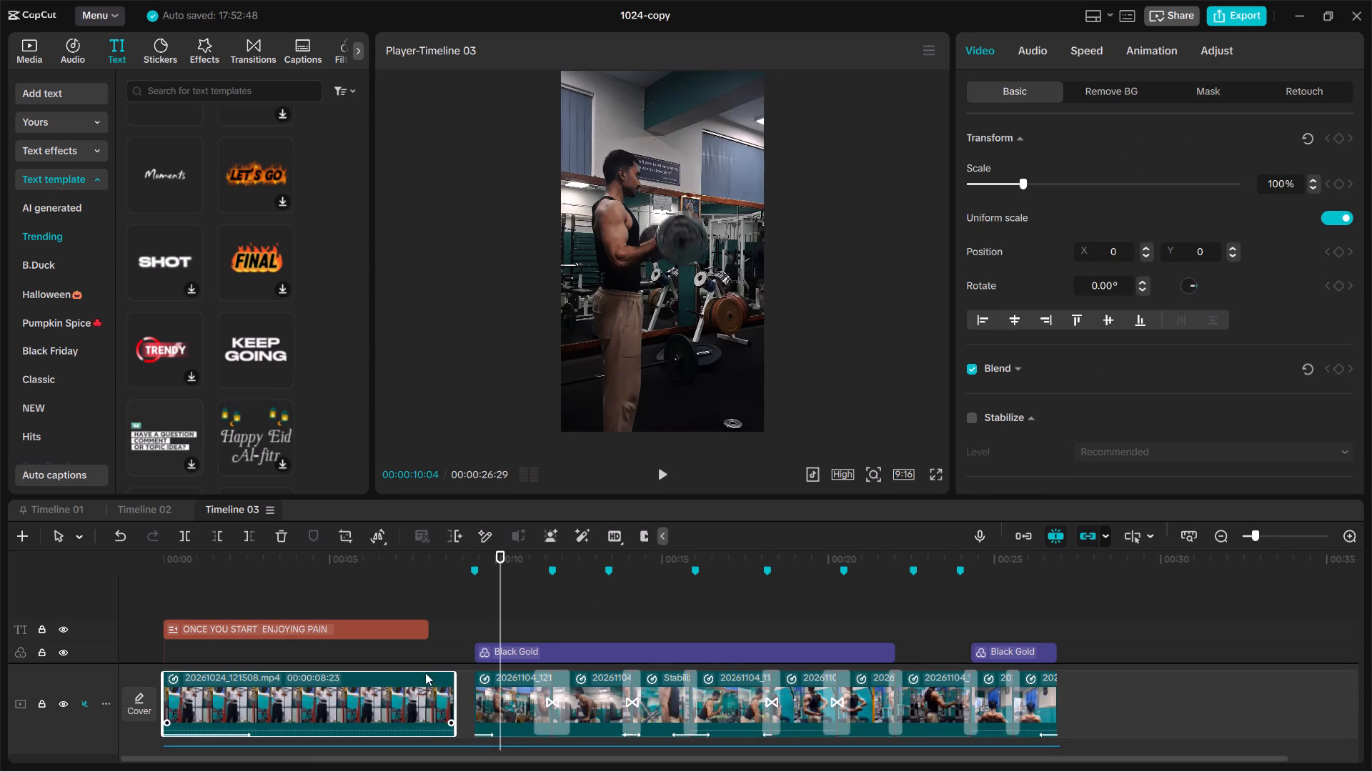
pyautogui.click(395, 625)
pyautogui.click(427, 628)
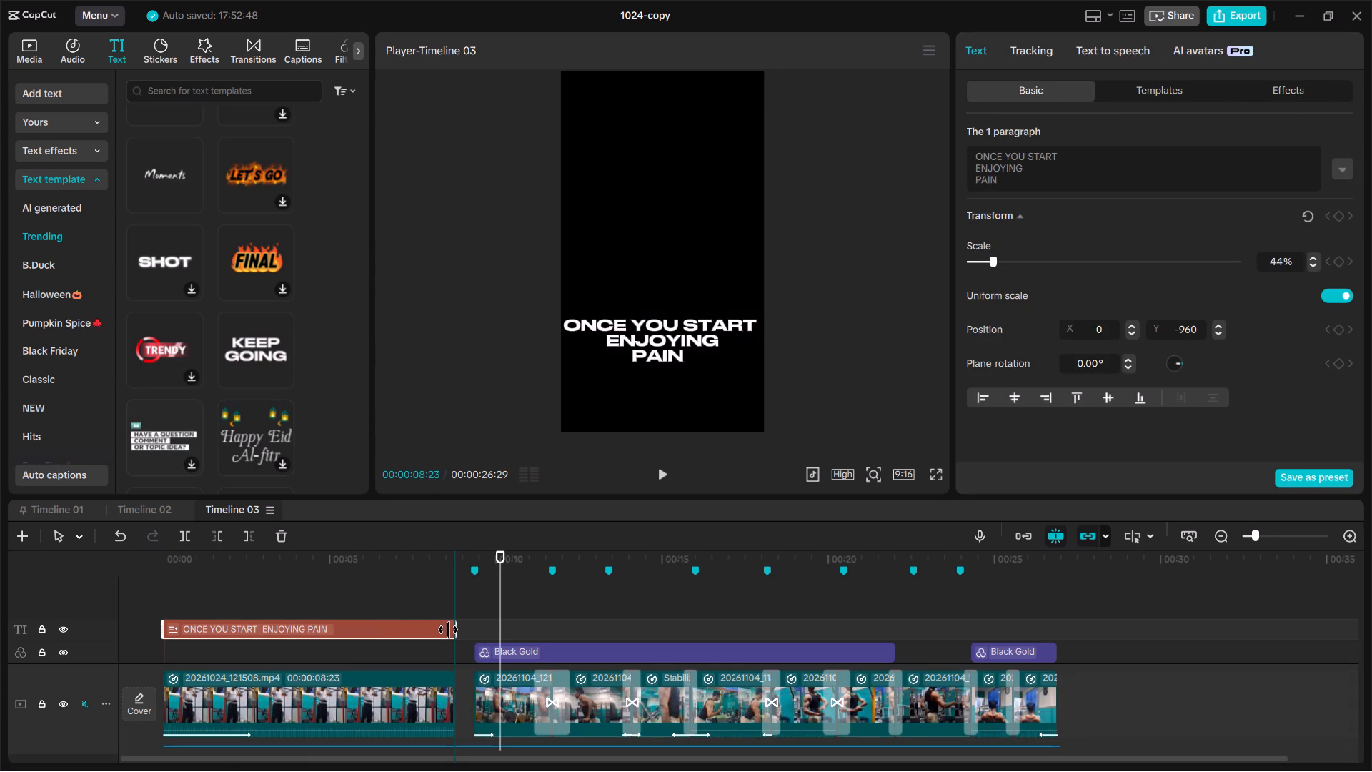
pyautogui.click(444, 686)
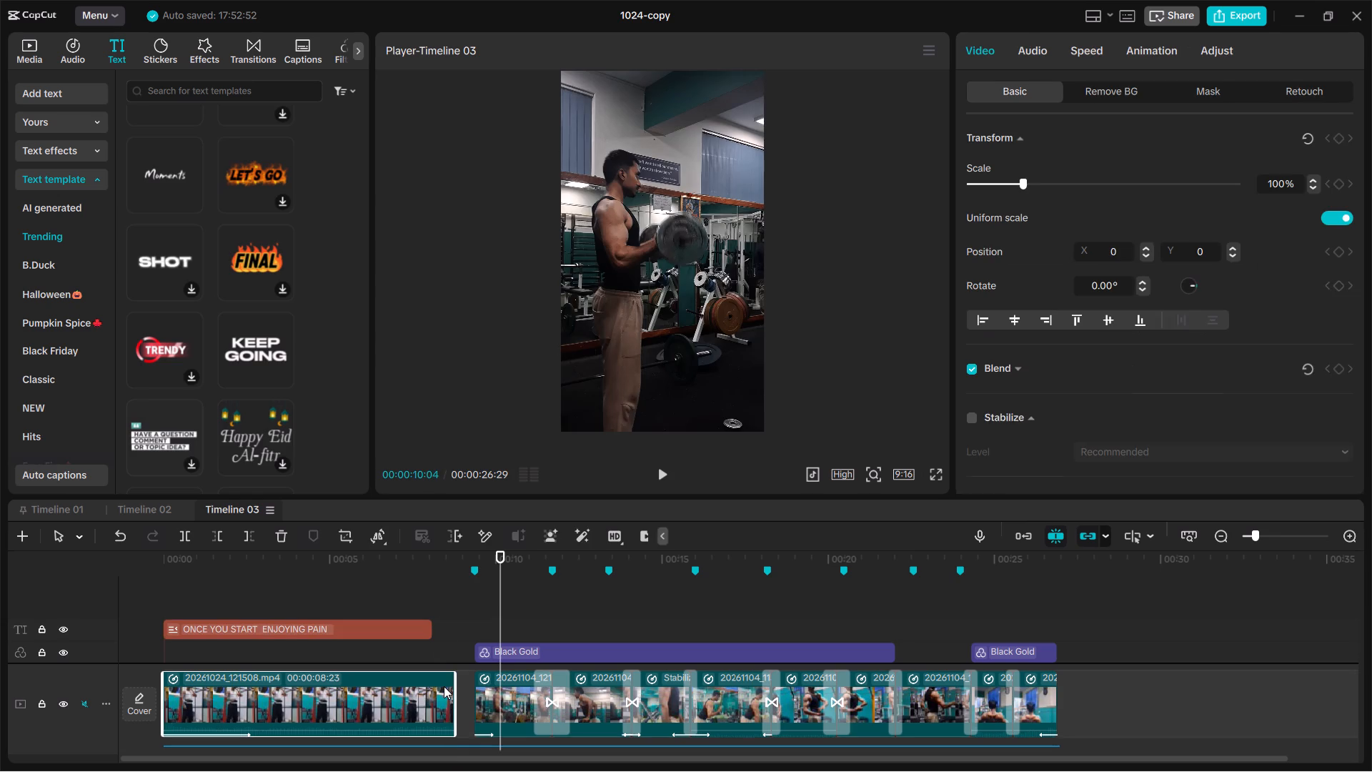
pyautogui.moveTo(456, 686); pyautogui.dragTo(429, 686)
pyautogui.press('Up')
pyautogui.press('Up')
pyautogui.press('Up')
pyautogui.press('space')
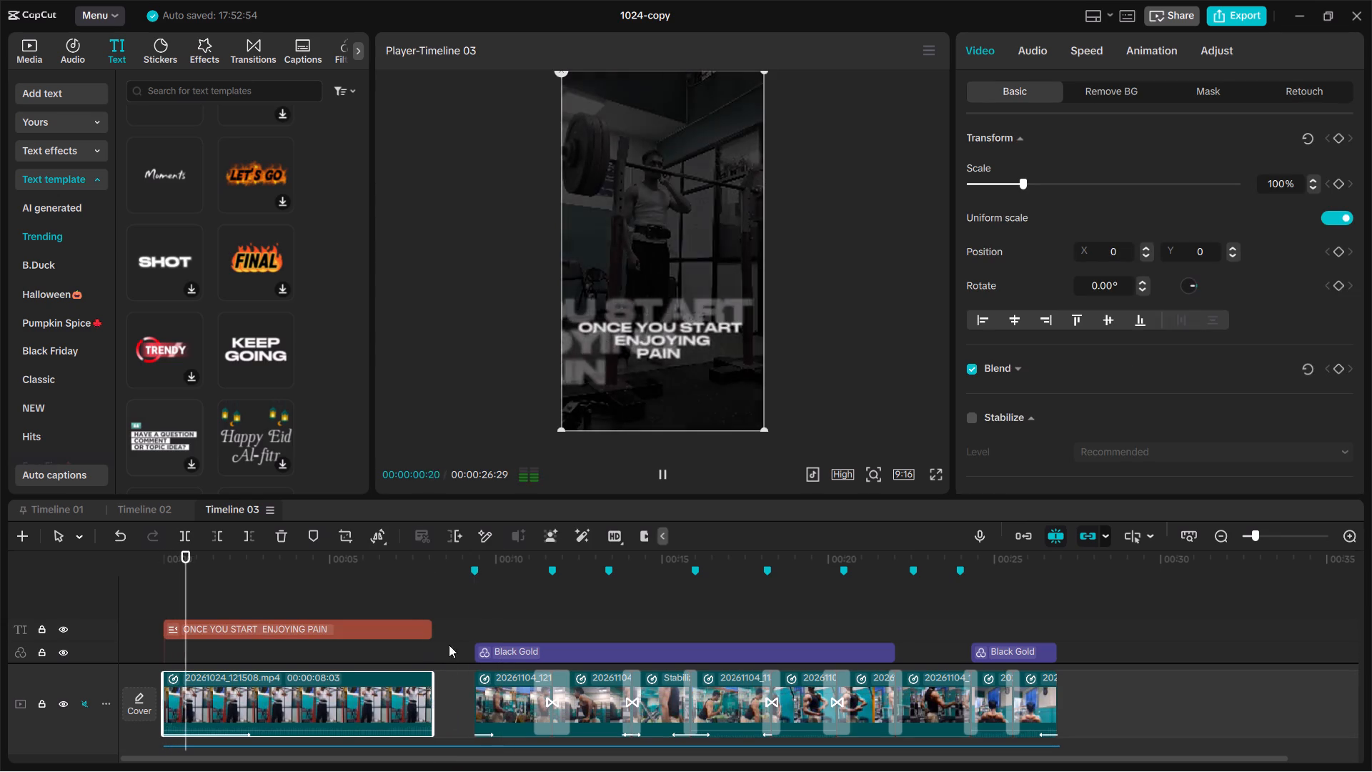
pyautogui.click(384, 603)
pyautogui.press('space')
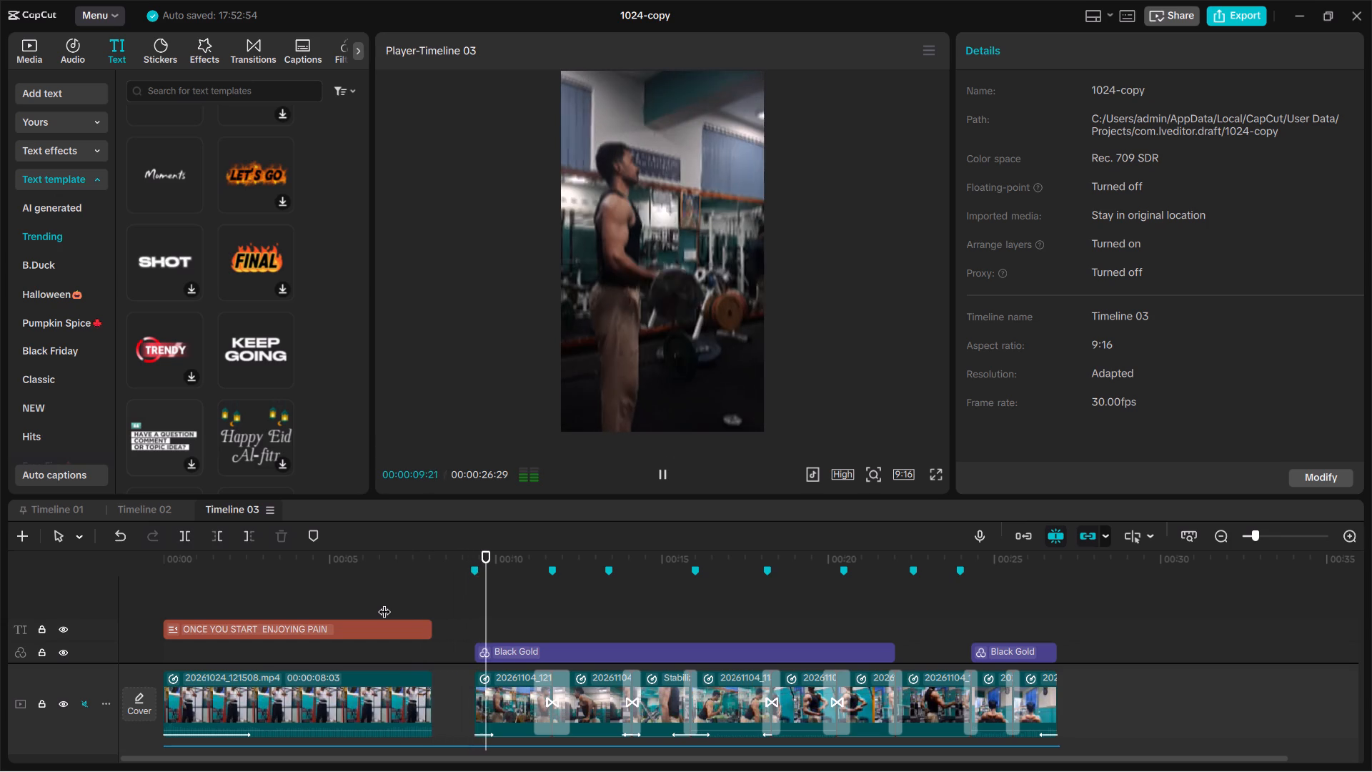
pyautogui.press('space')
# Extend the opening squat clip to a length of 00:00:08:14 and stretch the caption to end with it.
pyautogui.click(417, 692)
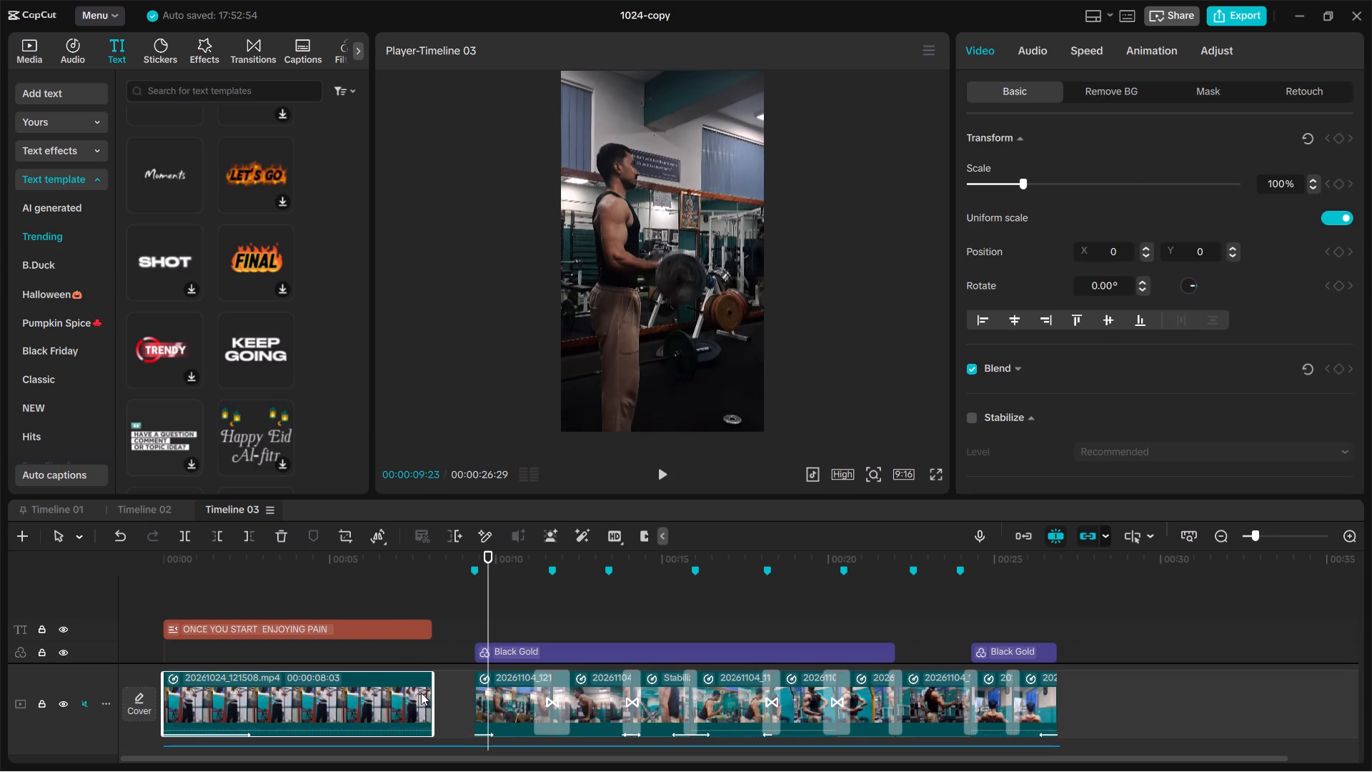
pyautogui.moveTo(432, 696); pyautogui.dragTo(440, 694)
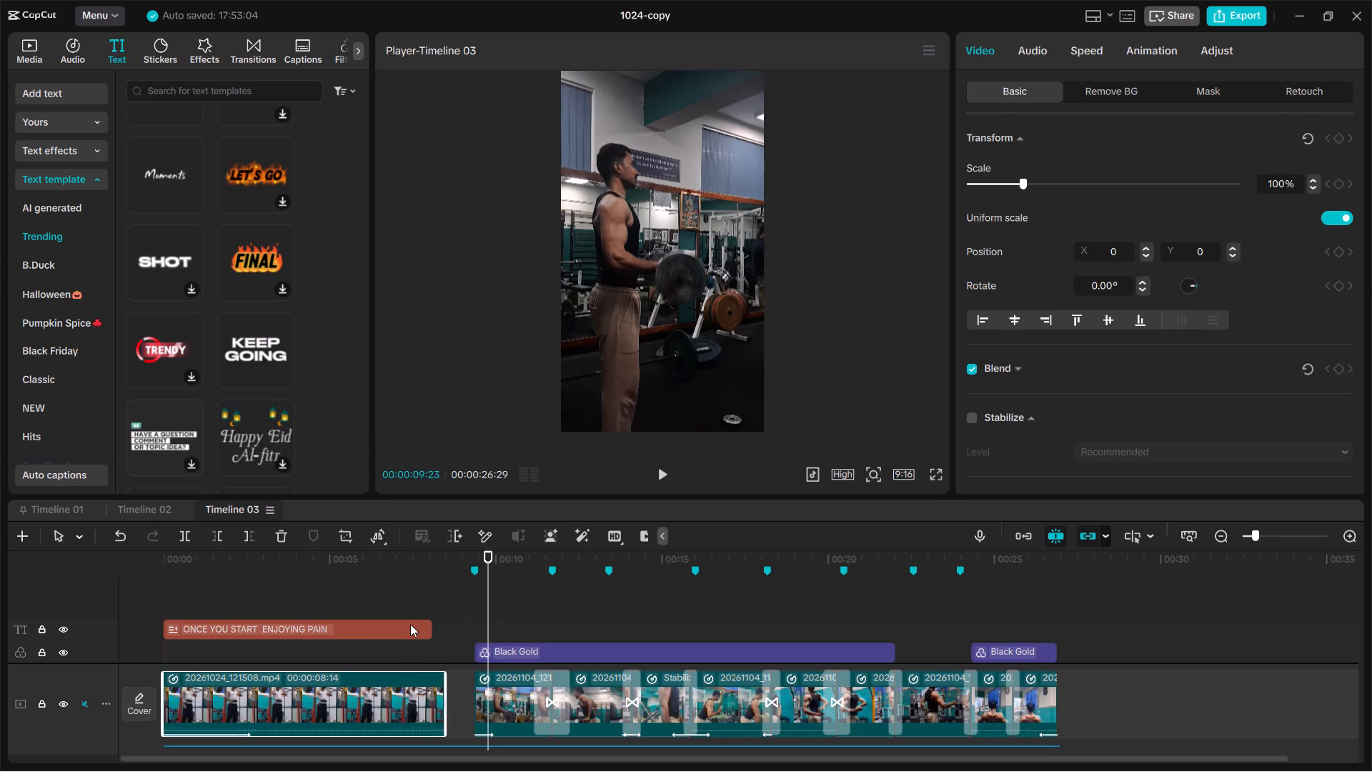
pyautogui.click(410, 624)
pyautogui.moveTo(428, 622); pyautogui.dragTo(440, 624)
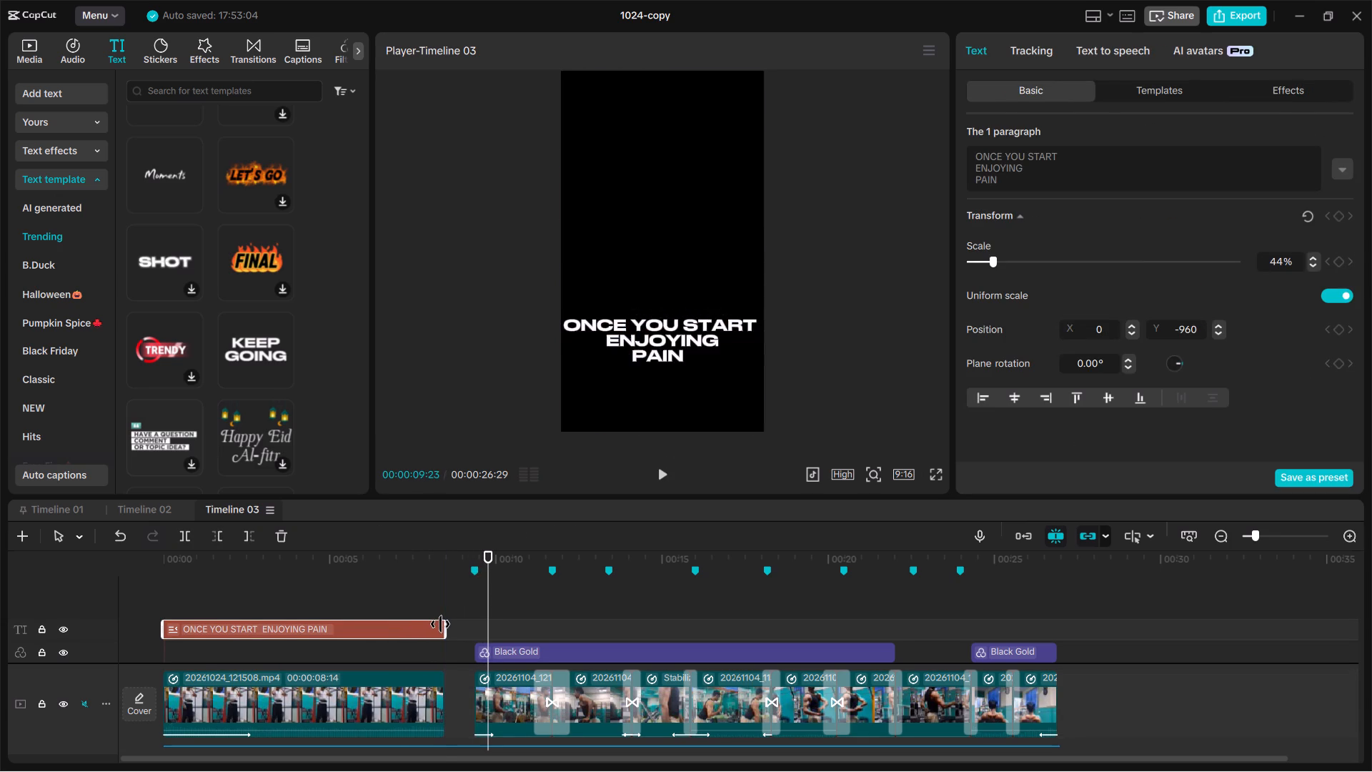
# Play the last seconds of the opening squat clip to check the timing of the gap before the dumbbell curl clip.
pyautogui.hotkey('shift', 'Left')
pyautogui.hotkey('shift', 'Left')
pyautogui.hotkey('shift', 'Left')
pyautogui.hotkey('shift', 'Left')
pyautogui.hotkey('shift', 'Left')
pyautogui.hotkey('shift', 'Left')
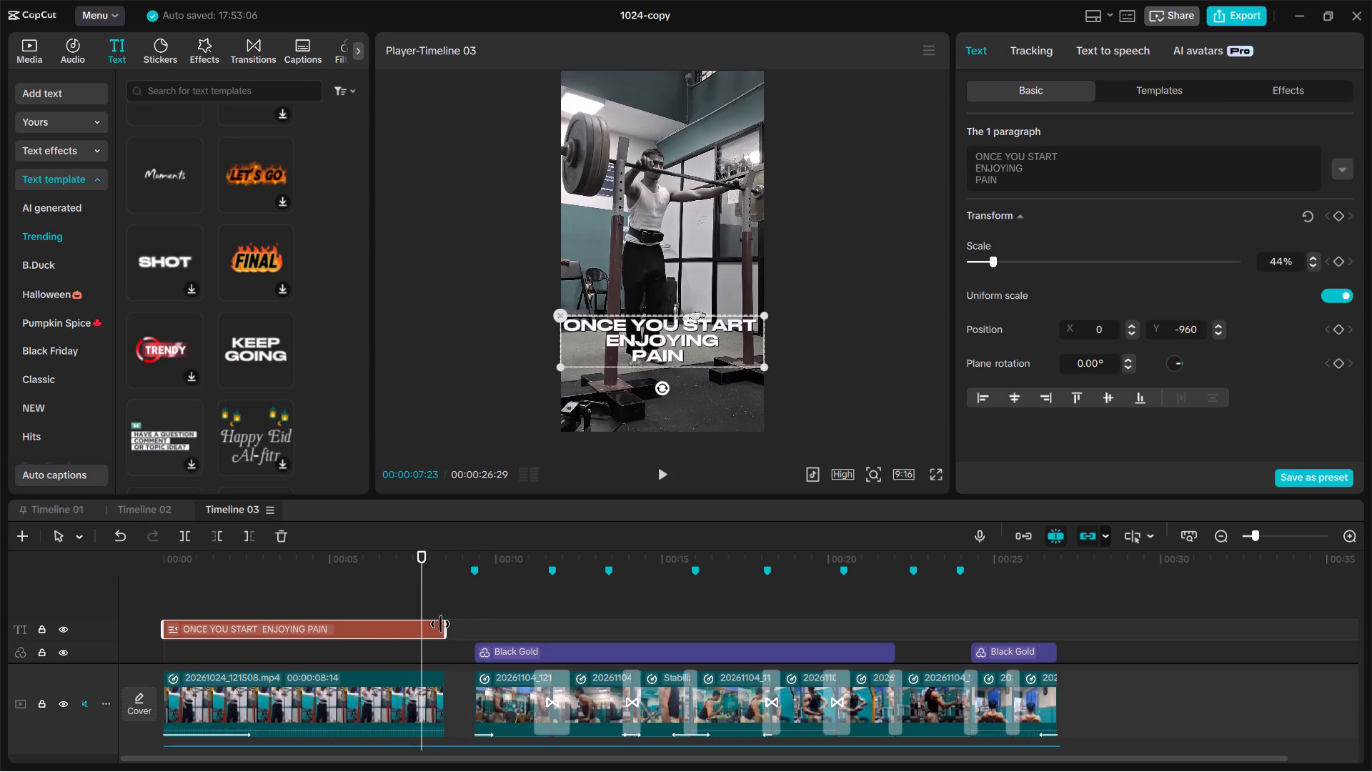
pyautogui.hotkey('shift', 'Left')
pyautogui.hotkey('shift', 'Left')
pyautogui.hotkey('shift', 'Left')
pyautogui.hotkey('shift', 'Left')
pyautogui.hotkey('shift', 'Left')
pyautogui.press('space')
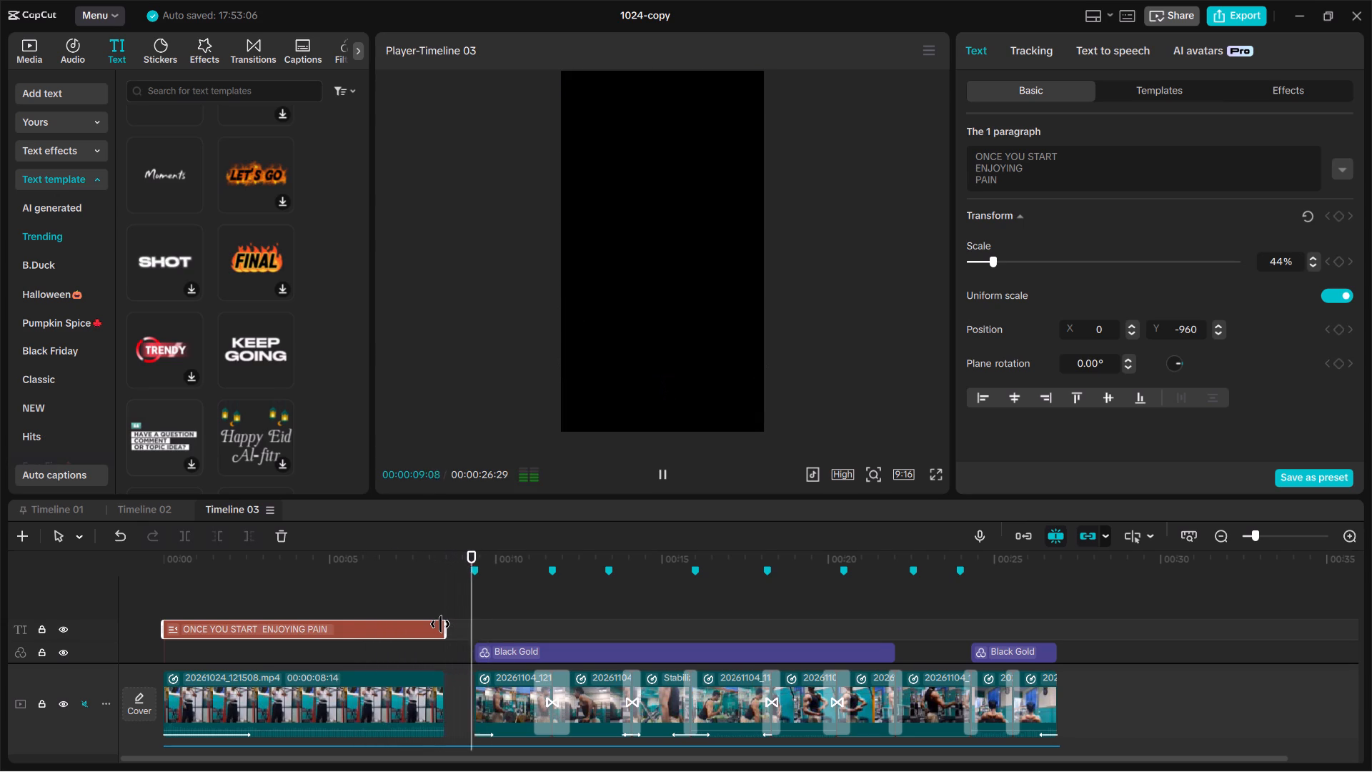
pyautogui.press('space')
pyautogui.click(400, 605)
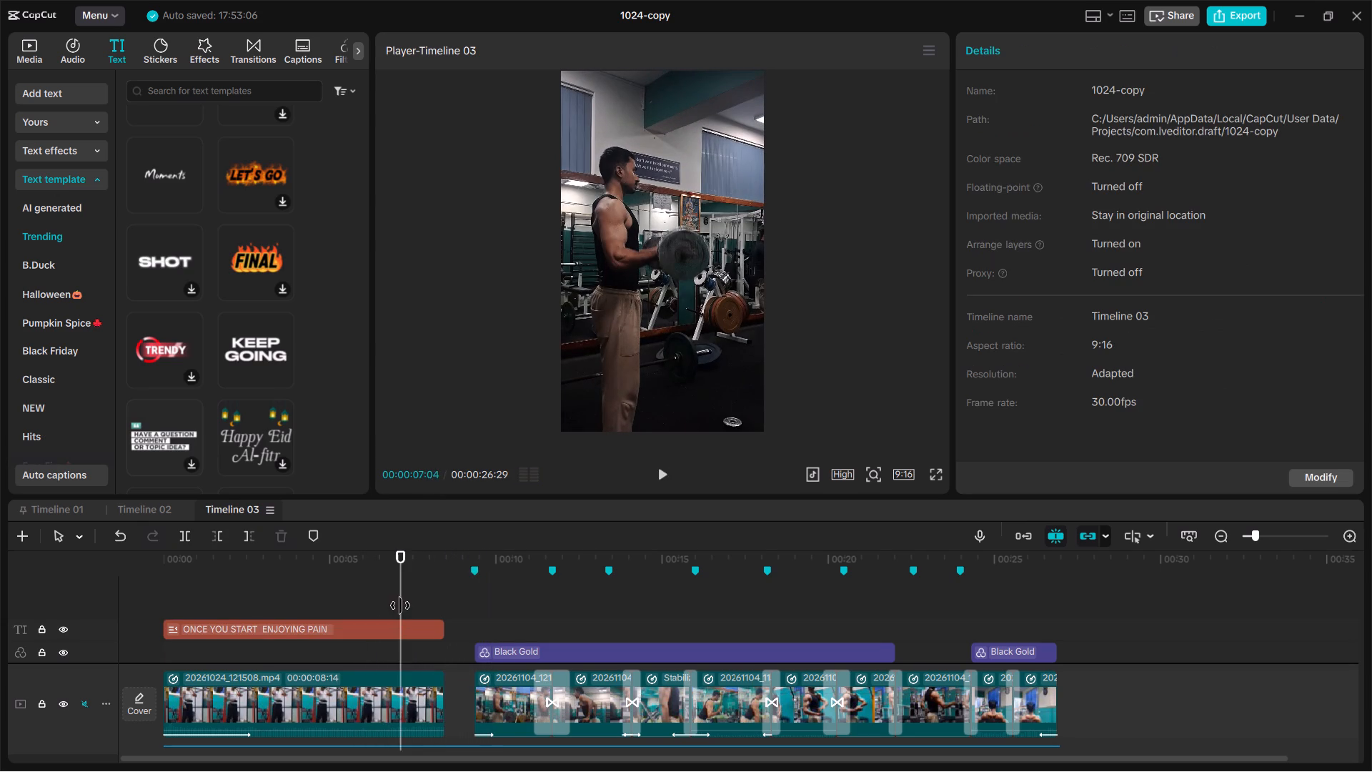
pyautogui.press('space')
pyautogui.press('space')
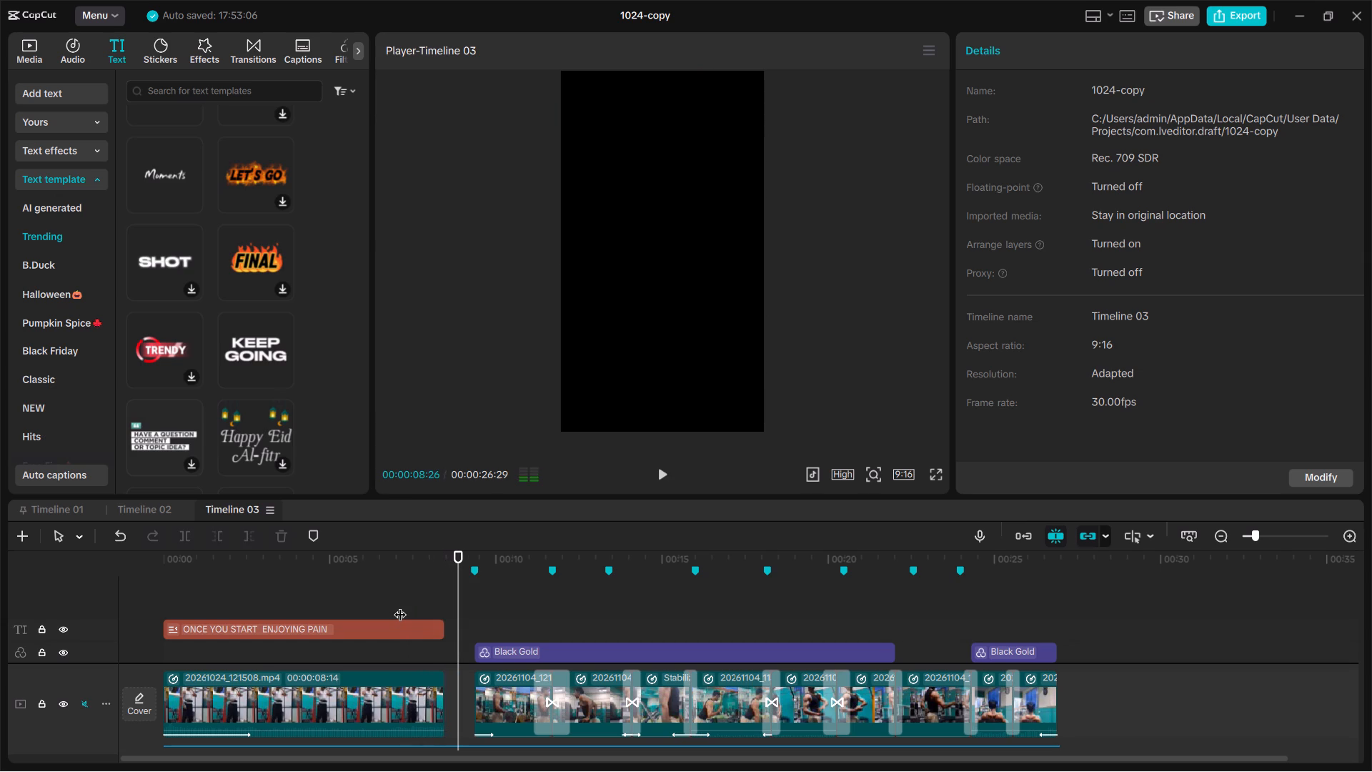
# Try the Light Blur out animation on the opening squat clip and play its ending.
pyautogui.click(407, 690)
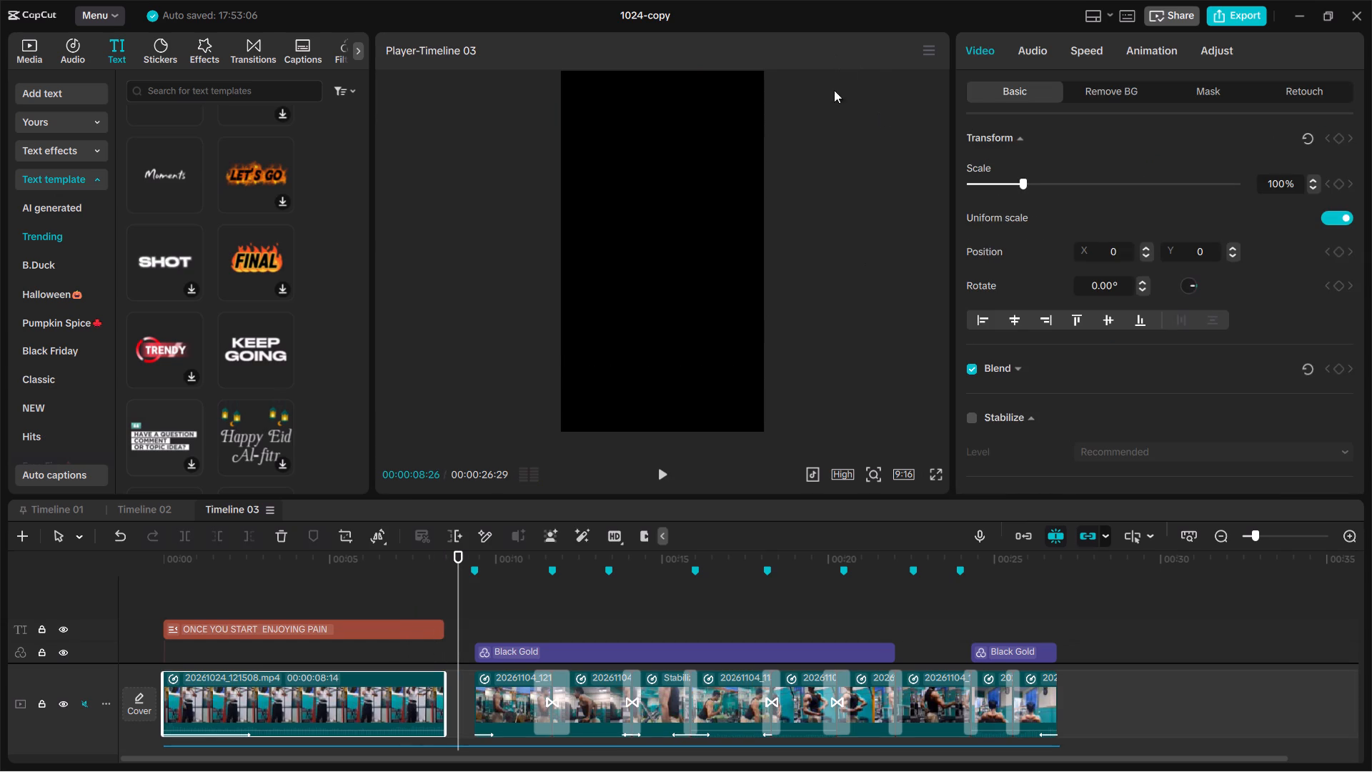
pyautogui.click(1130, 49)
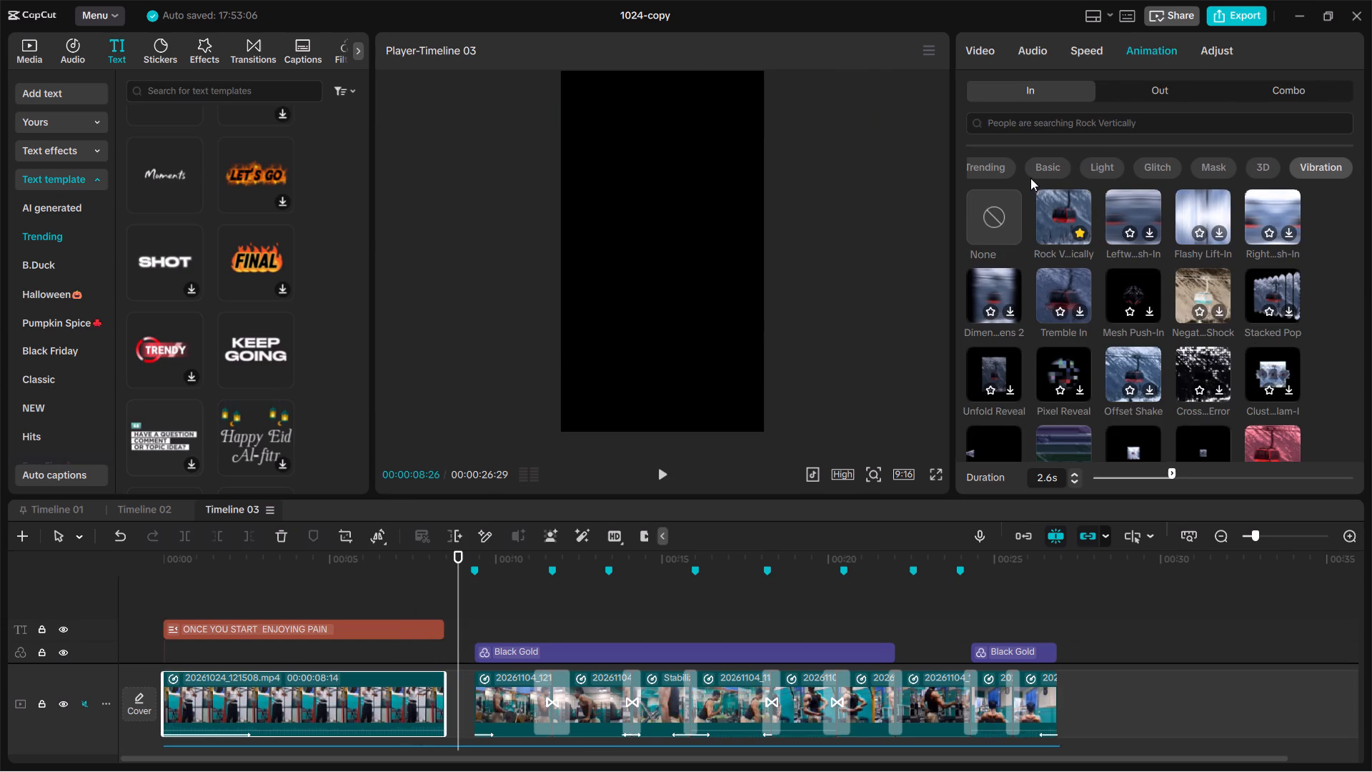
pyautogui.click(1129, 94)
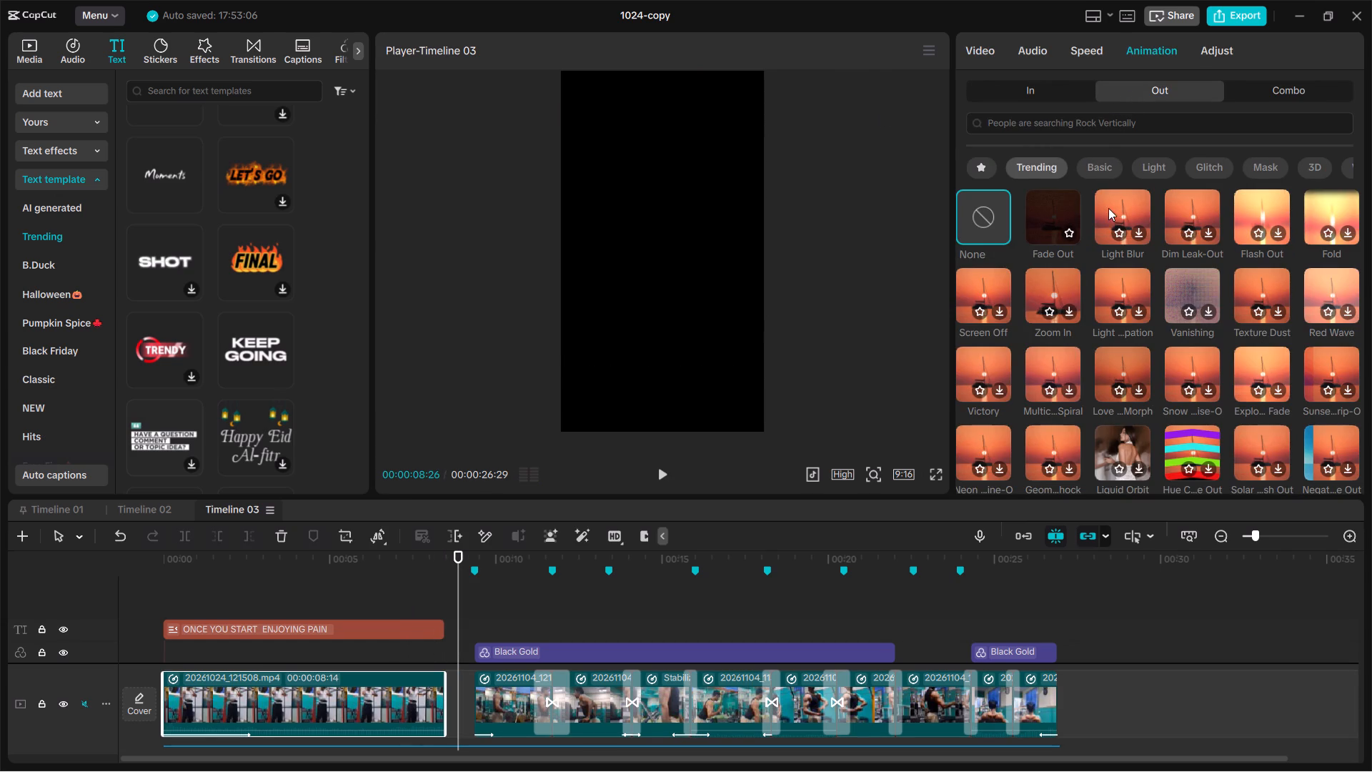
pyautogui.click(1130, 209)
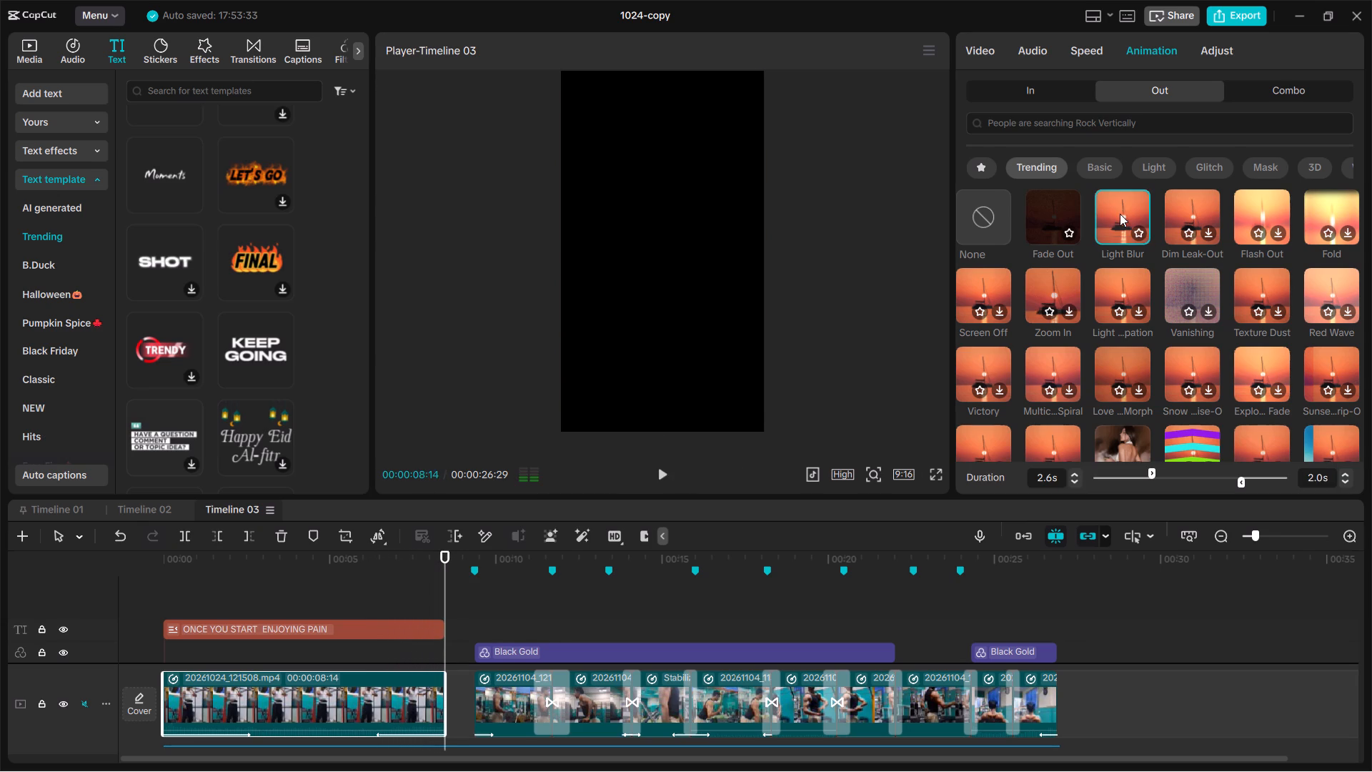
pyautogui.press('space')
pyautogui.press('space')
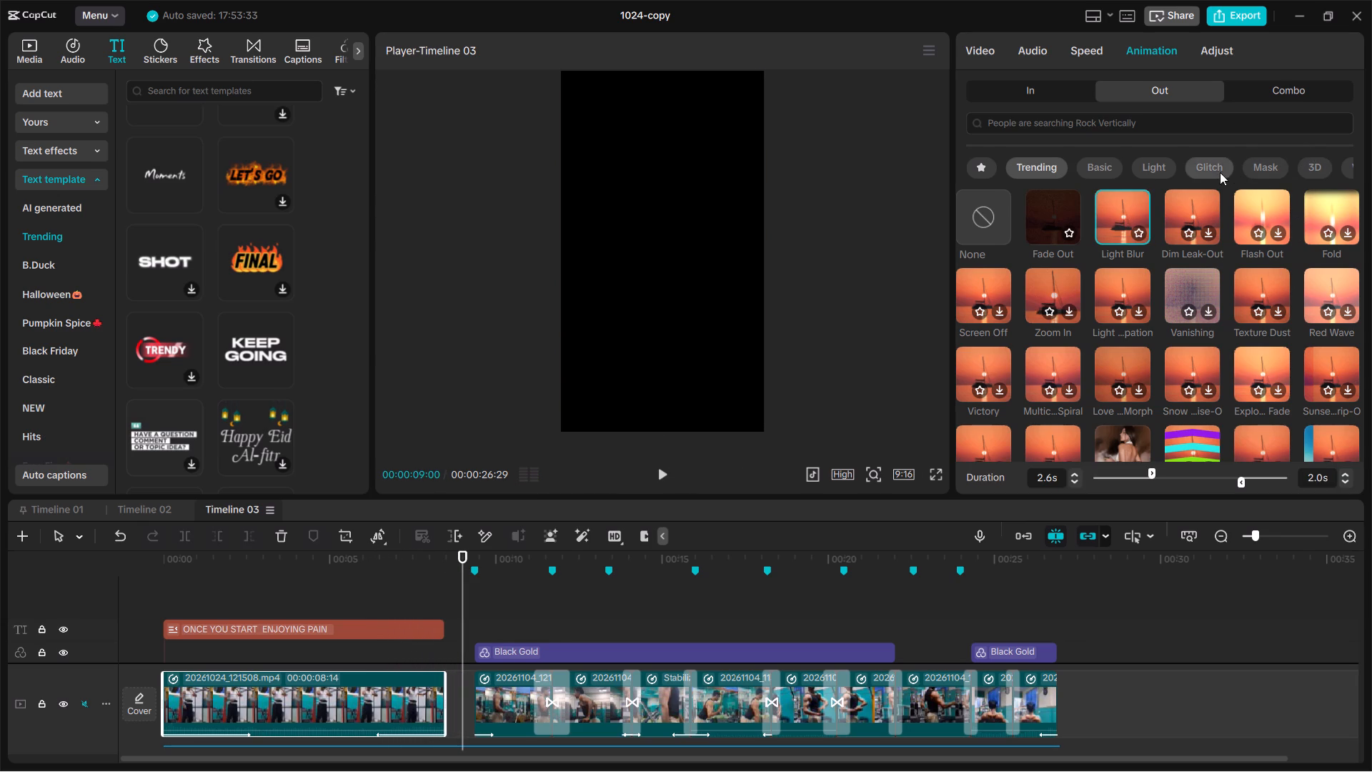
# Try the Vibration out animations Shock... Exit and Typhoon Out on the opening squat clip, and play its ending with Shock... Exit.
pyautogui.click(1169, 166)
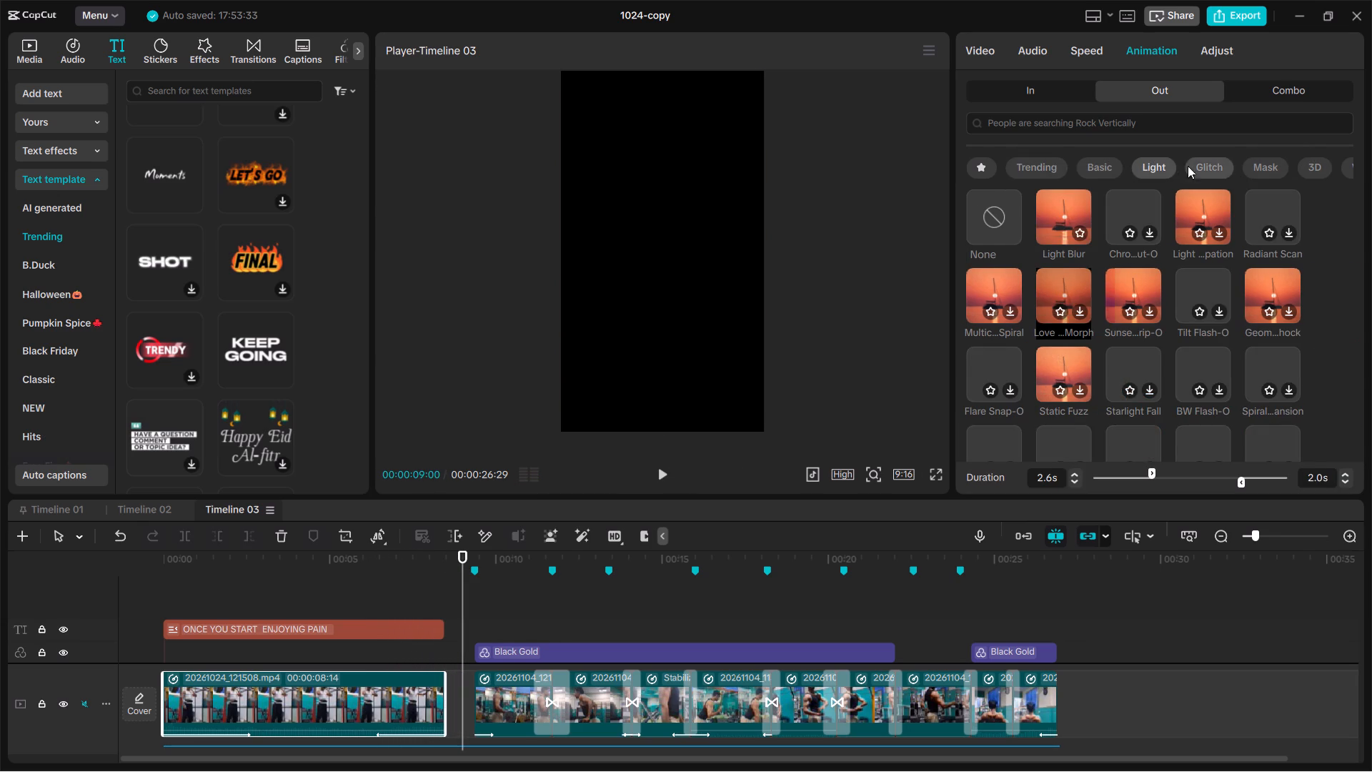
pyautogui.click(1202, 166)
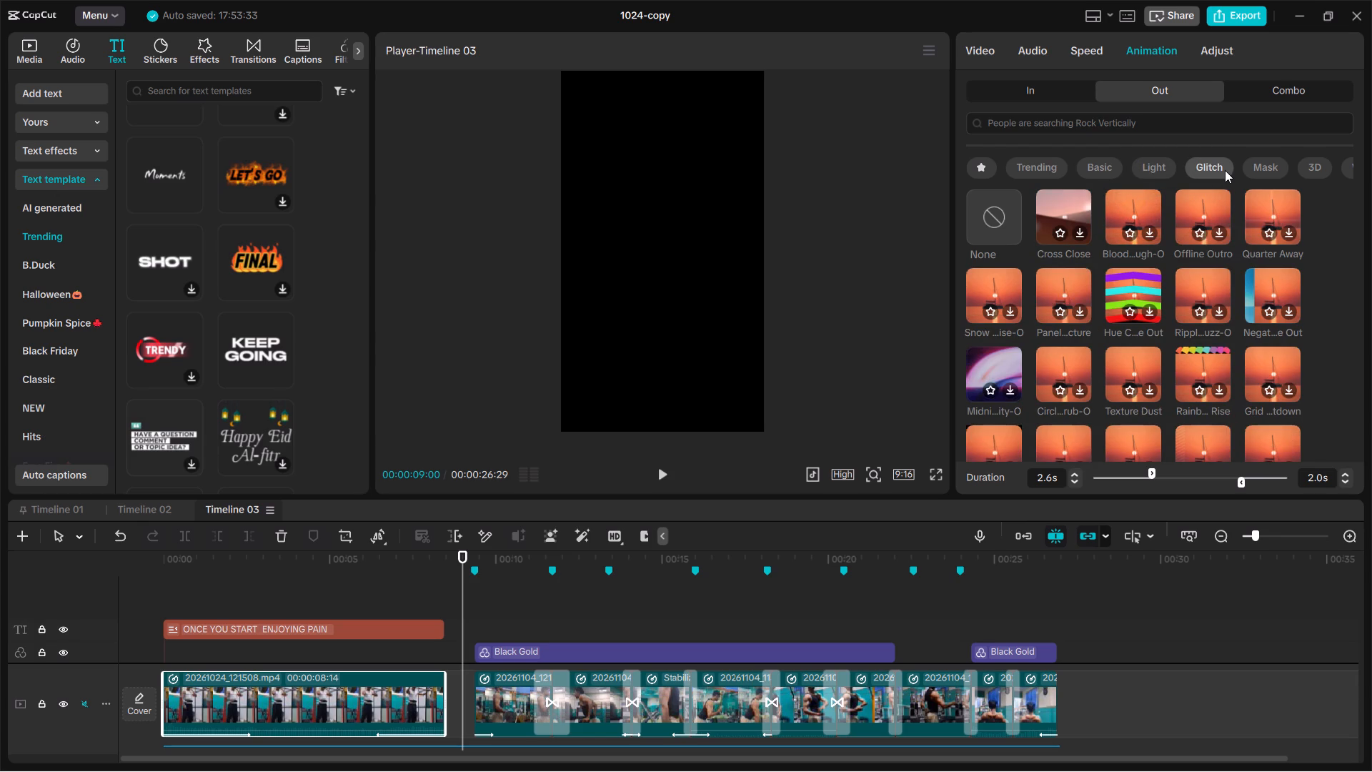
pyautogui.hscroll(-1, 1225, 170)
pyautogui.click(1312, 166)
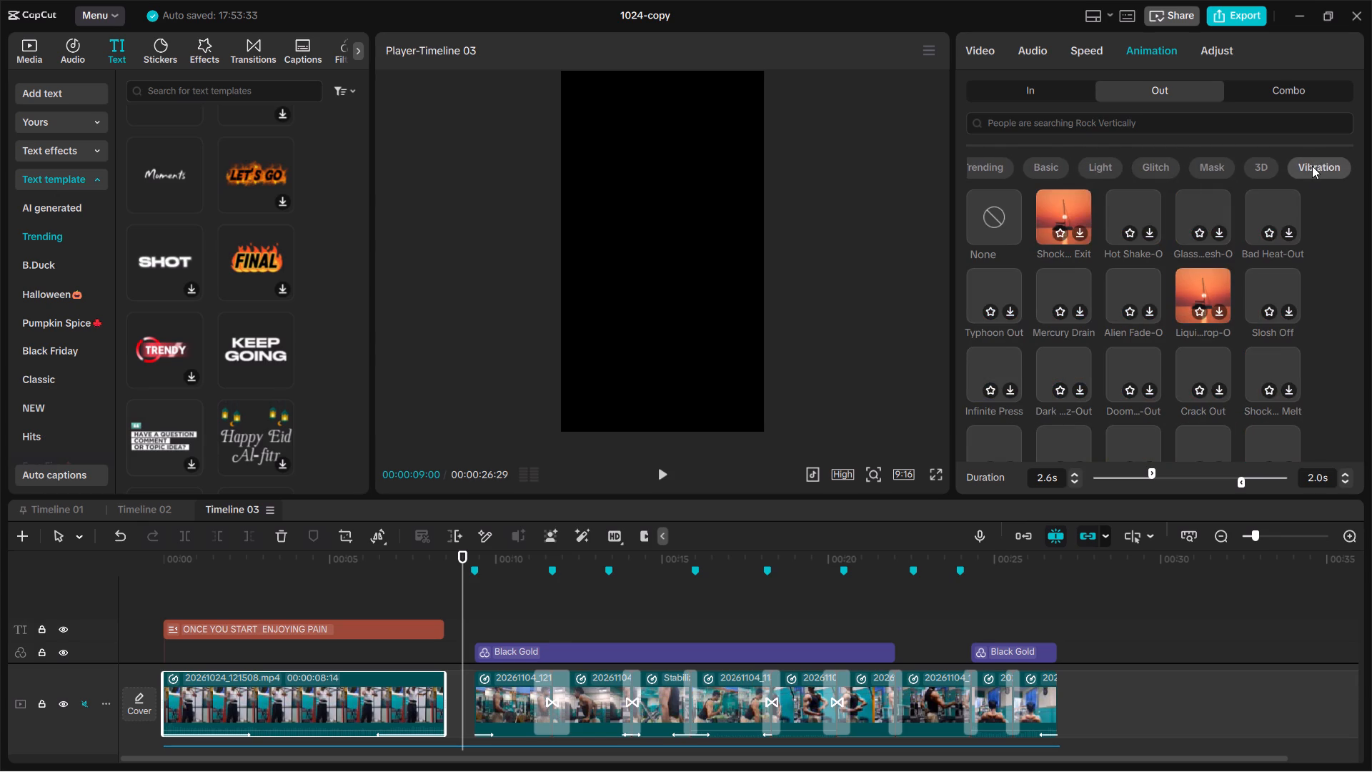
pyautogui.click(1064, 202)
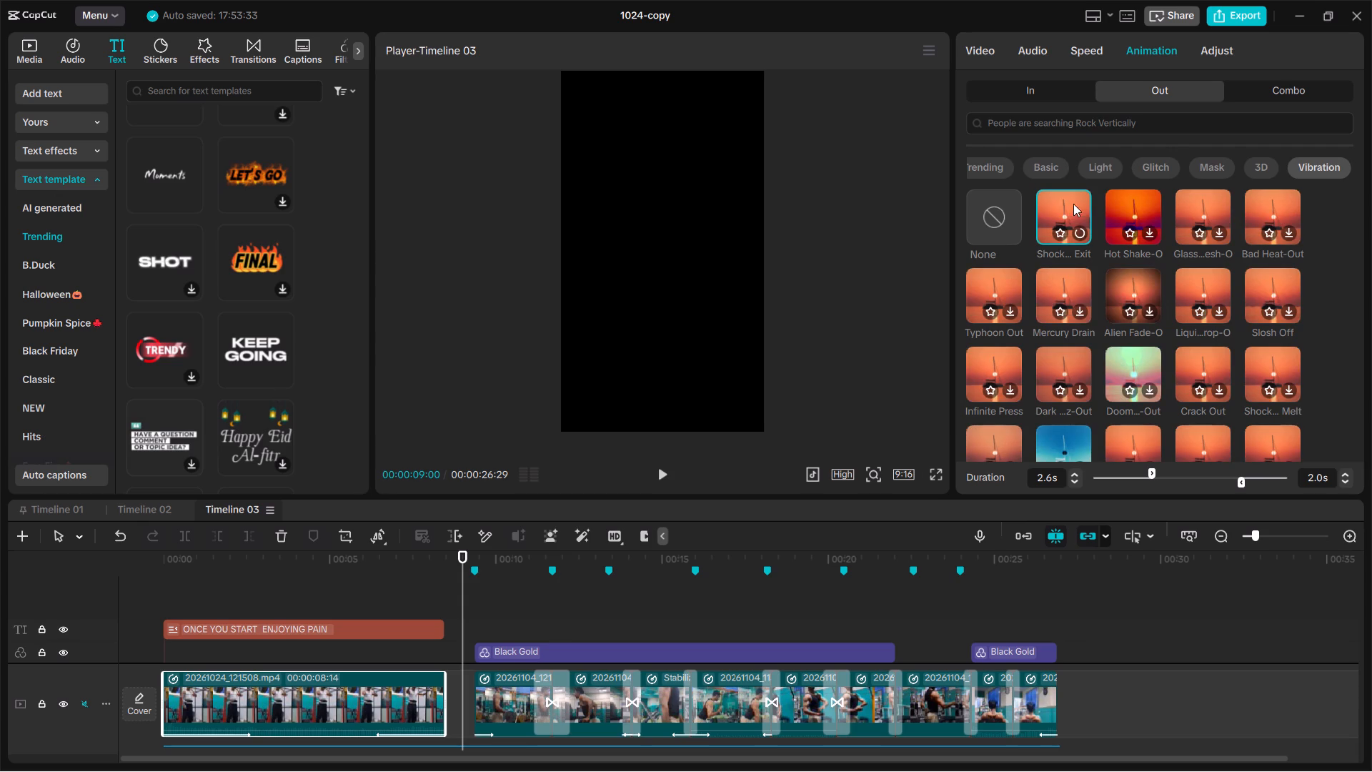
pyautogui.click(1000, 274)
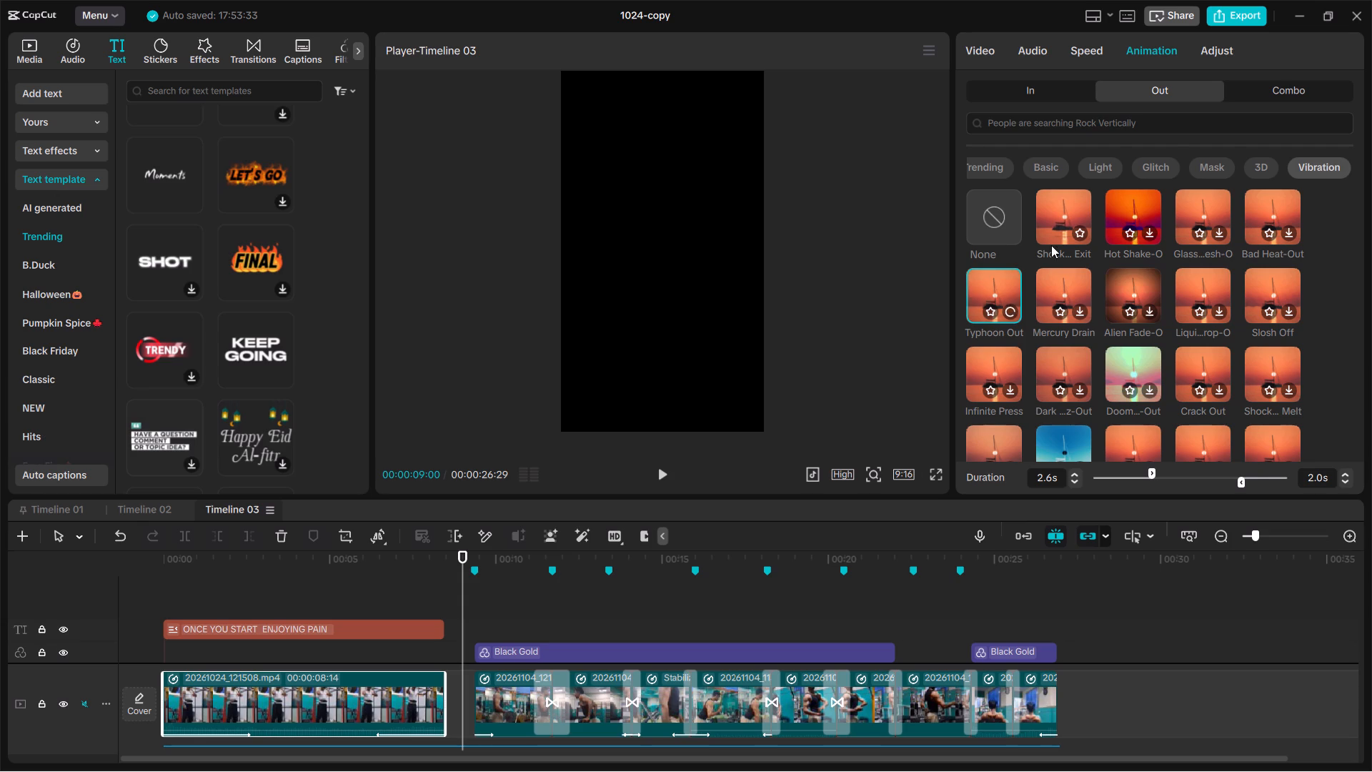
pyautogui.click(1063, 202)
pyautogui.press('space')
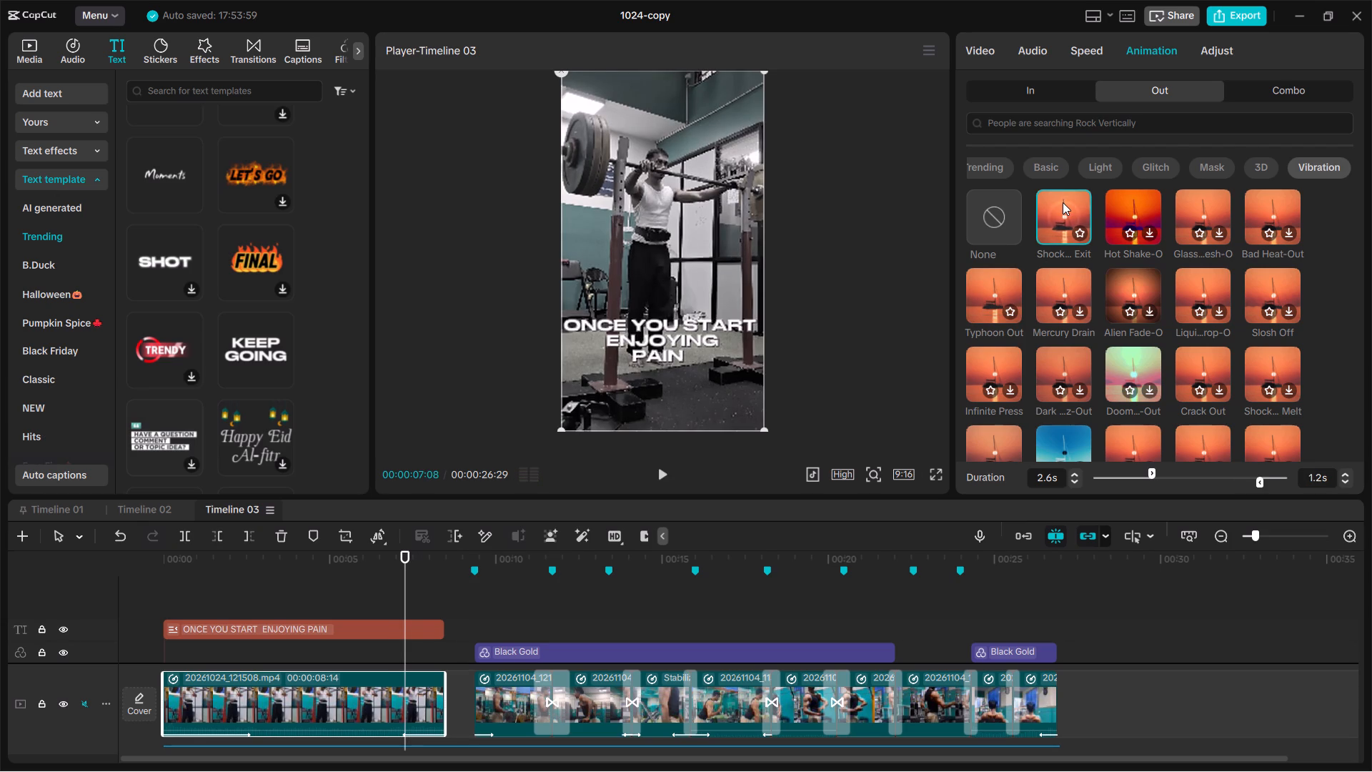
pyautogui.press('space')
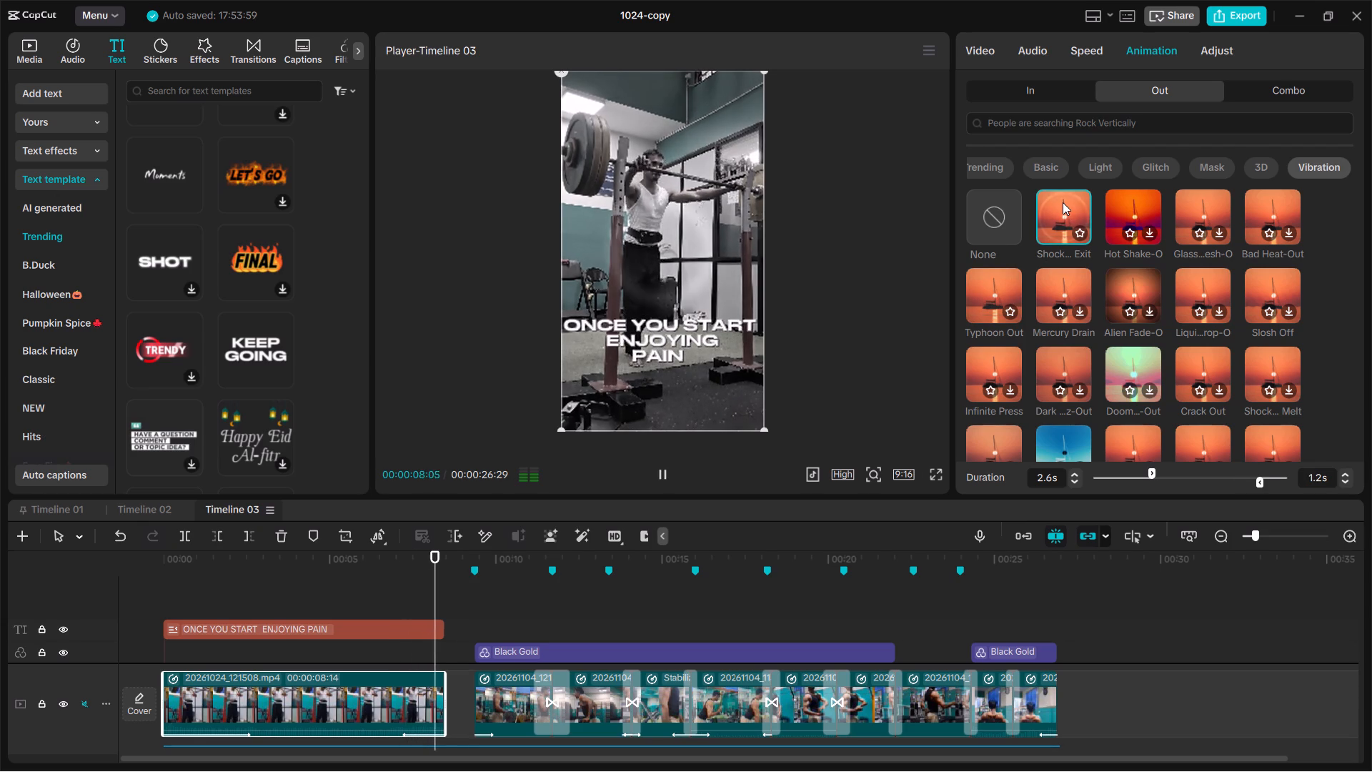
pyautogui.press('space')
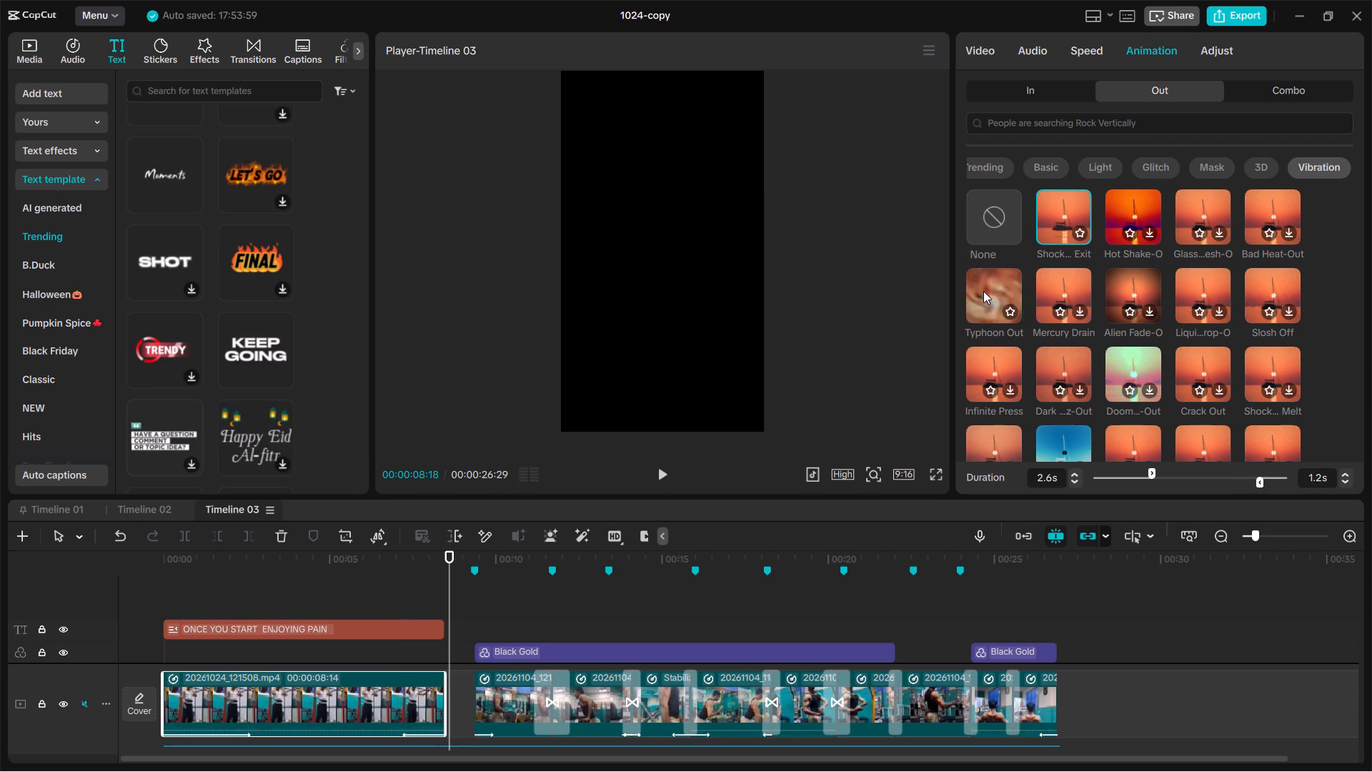
# Apply the trending Zoom In out animation to the opening squat clip and play its ending.
pyautogui.hscroll(1, 1038, 166)
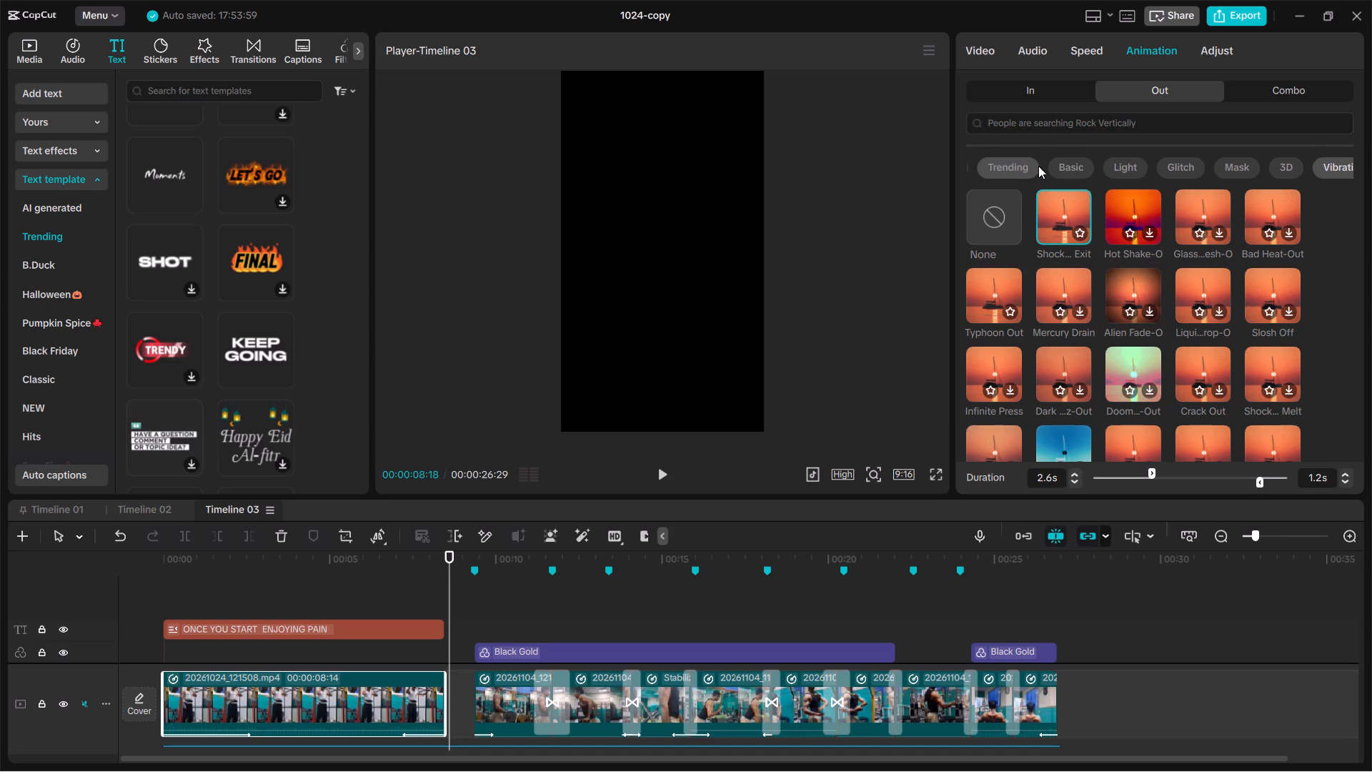
pyautogui.click(1064, 167)
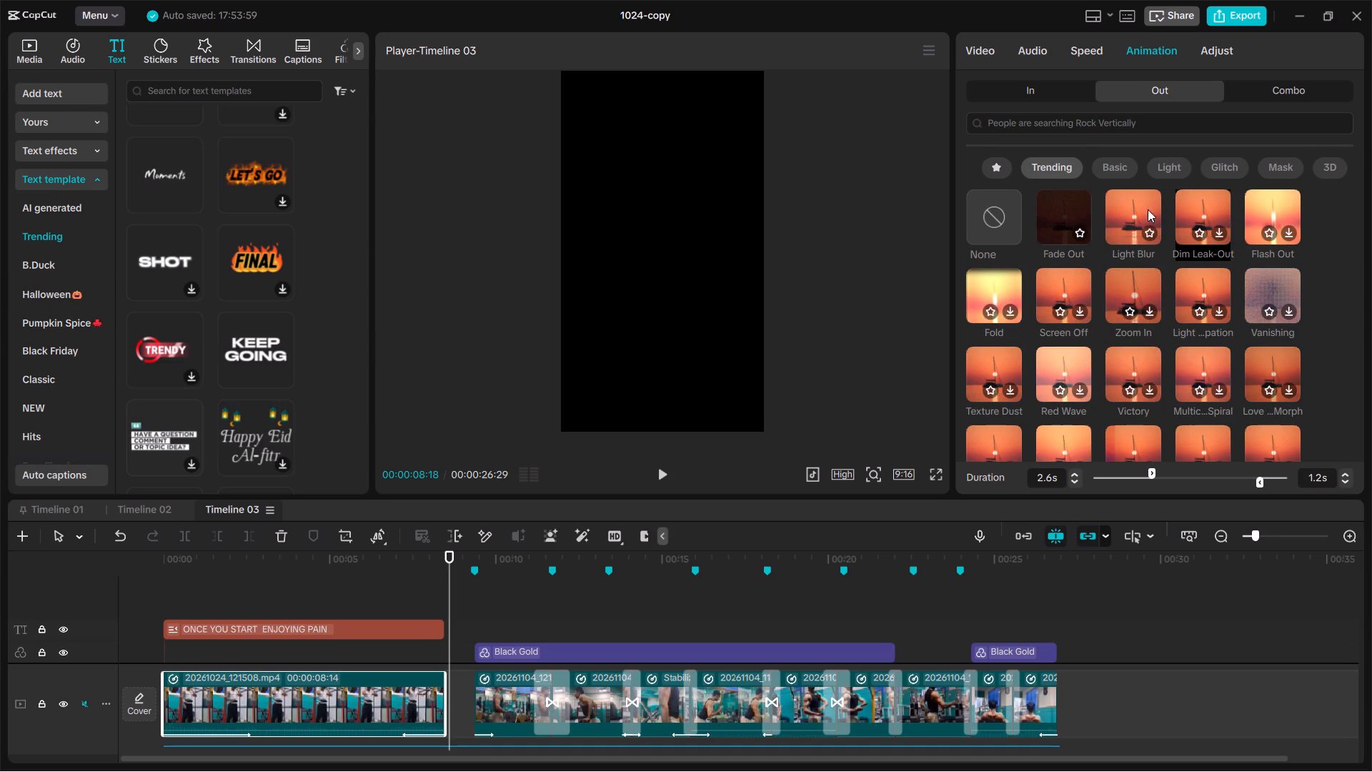
pyautogui.click(1140, 284)
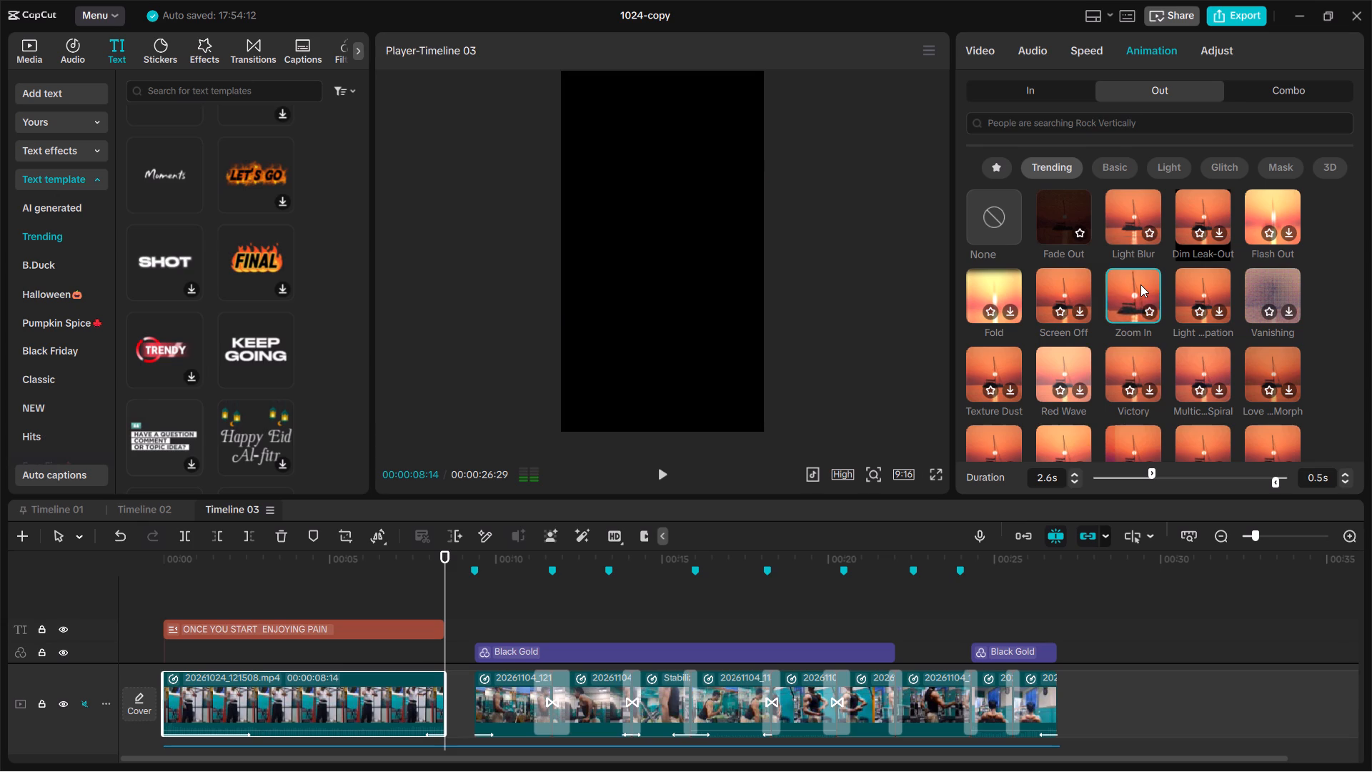
pyautogui.hotkey('shift', 'Left')
pyautogui.hotkey('shift', 'Left')
pyautogui.hotkey('shift', 'Left')
pyautogui.hotkey('shift', 'Left')
pyautogui.press('space')
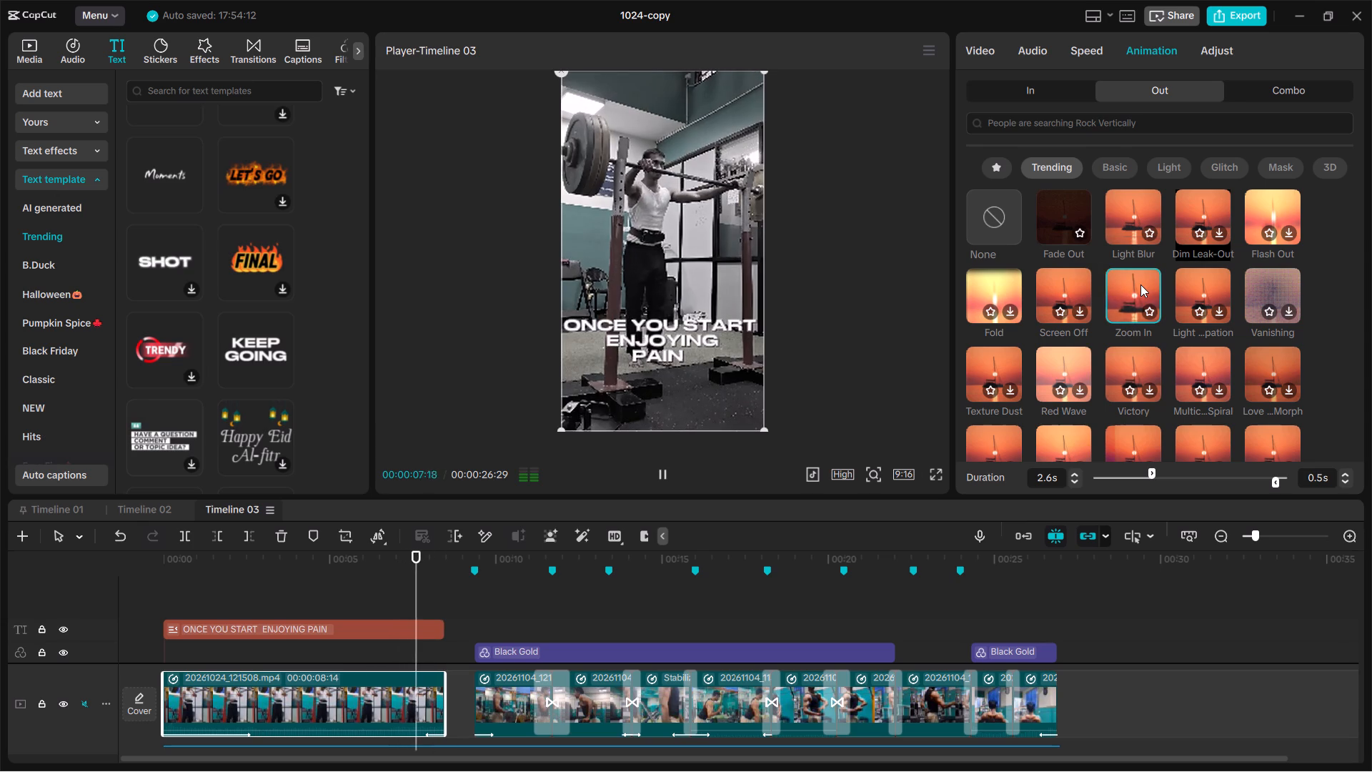
# Remove the out animation from the opening squat clip by choosing None.
pyautogui.press('space')
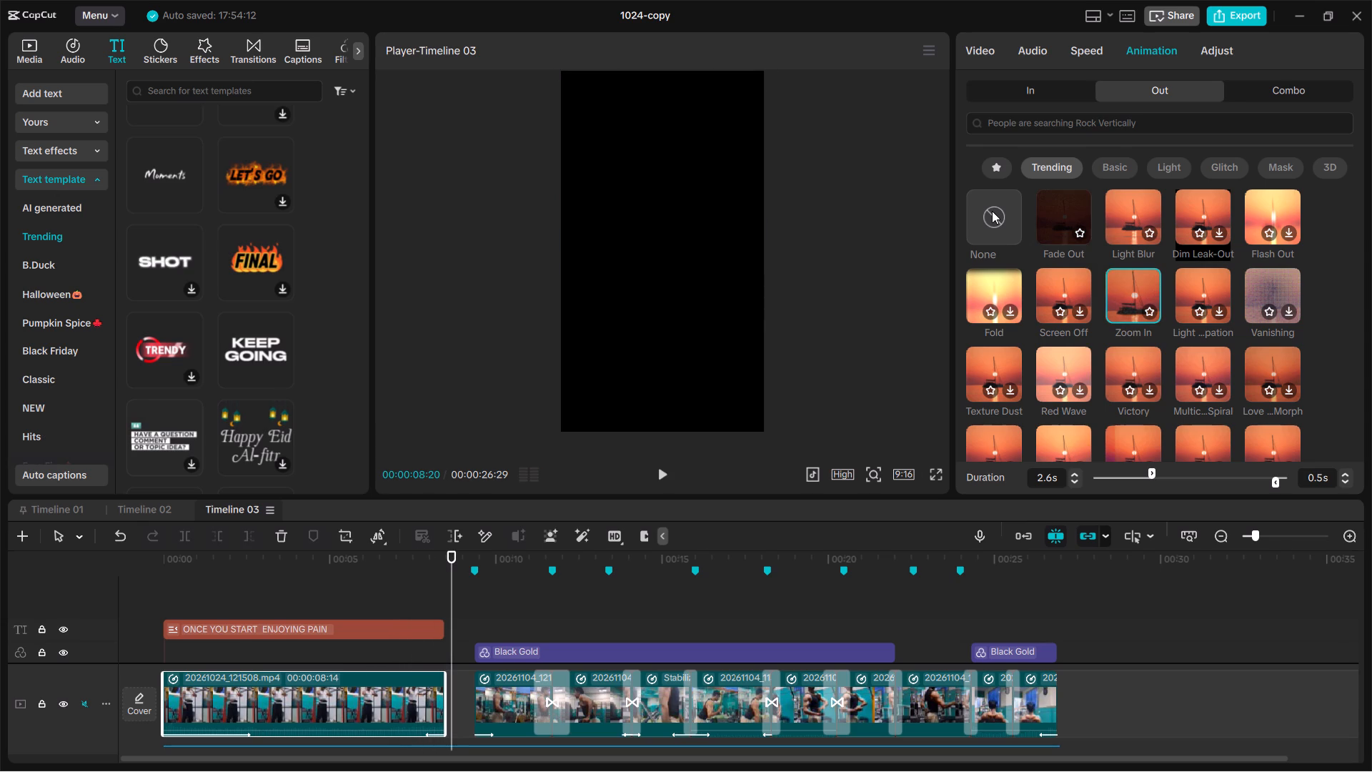
pyautogui.click(992, 211)
# Play the timeline from about 6 seconds, across the gap and into the following clips, to review the cut without an out animation.
pyautogui.click(369, 595)
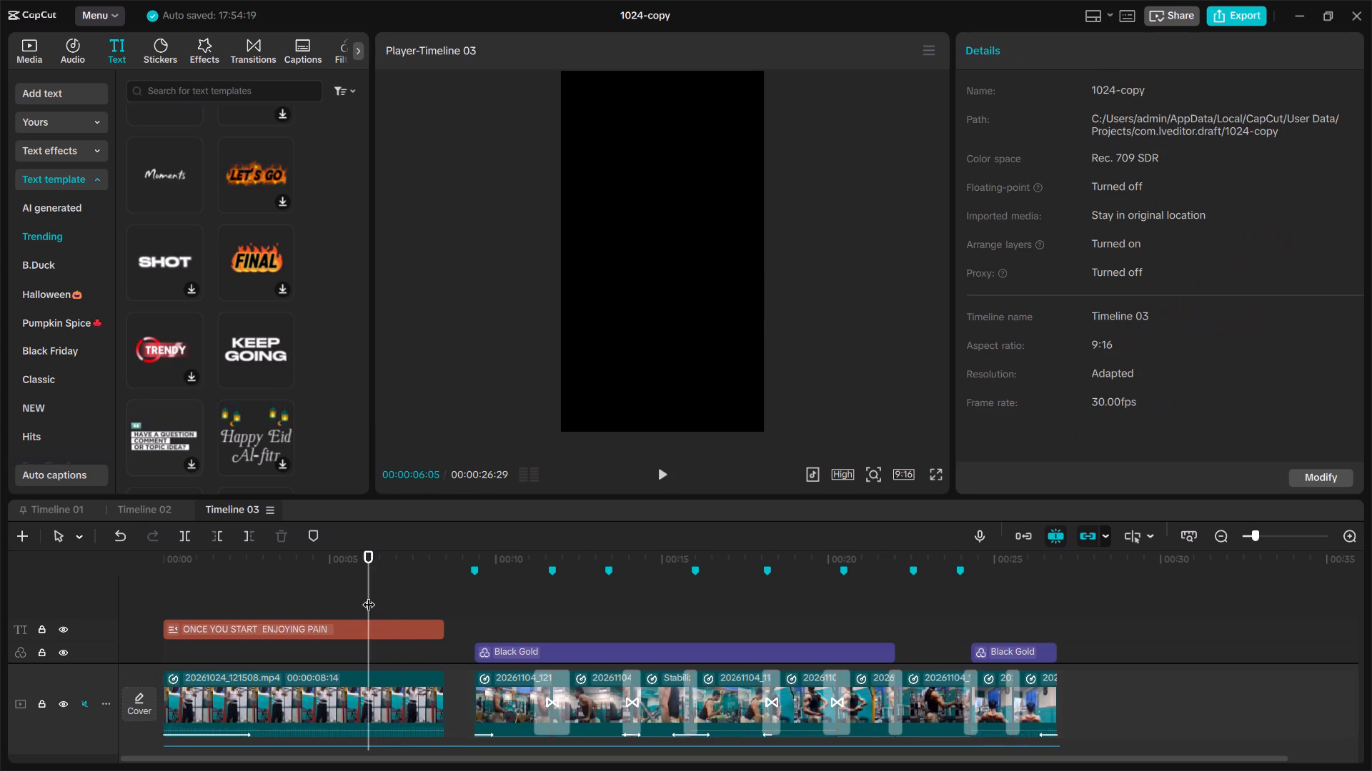
pyautogui.press('space')
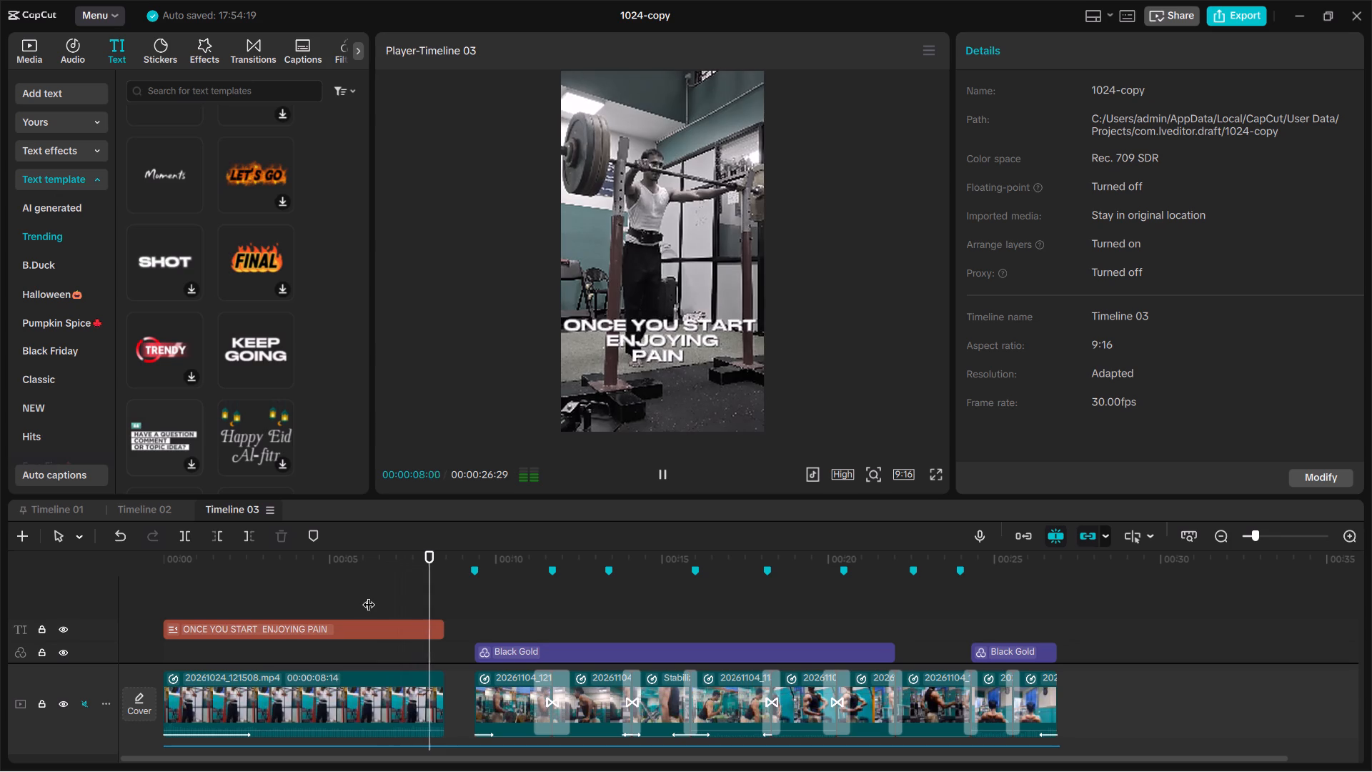
pyautogui.press('space')
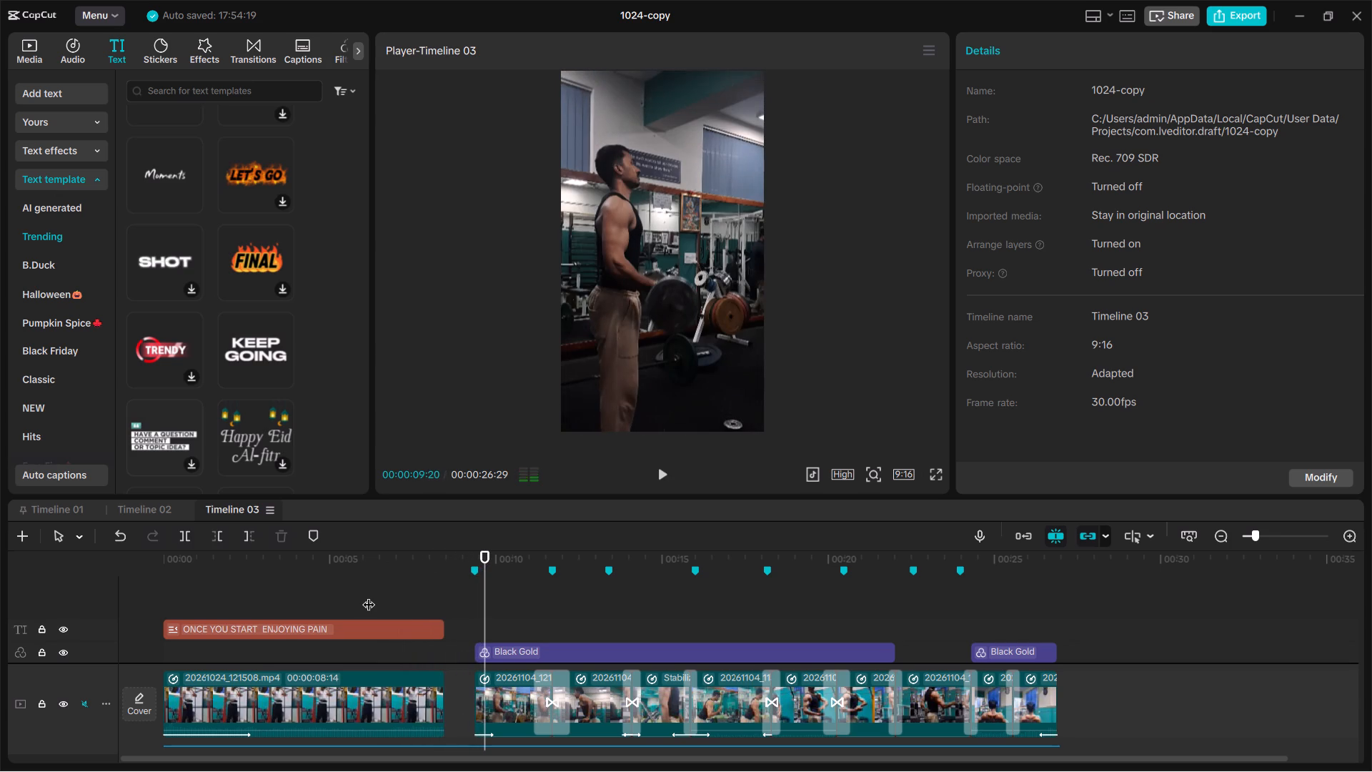
pyautogui.press('Up')
pyautogui.press('Up')
pyautogui.press('Up')
pyautogui.press('Up')
pyautogui.press('Up')
pyautogui.press('space')
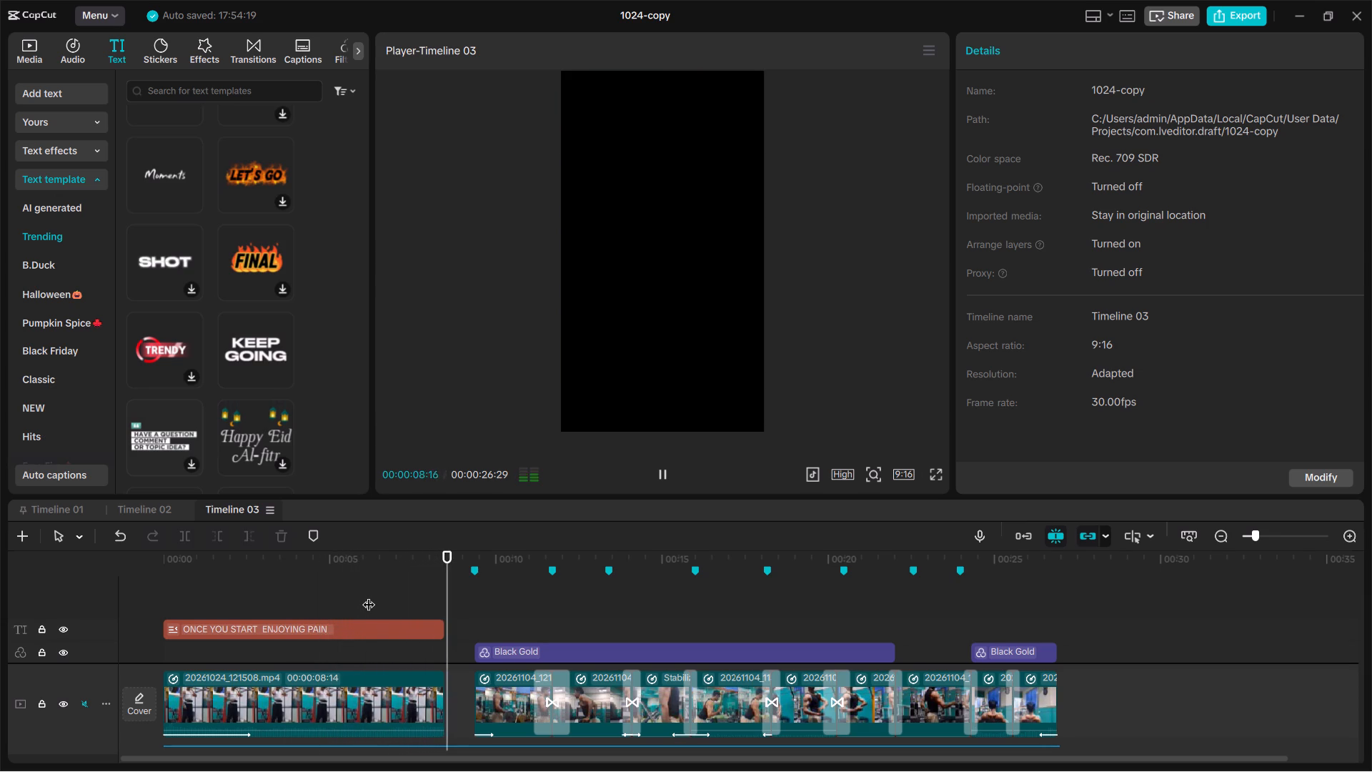
pyautogui.press('space')
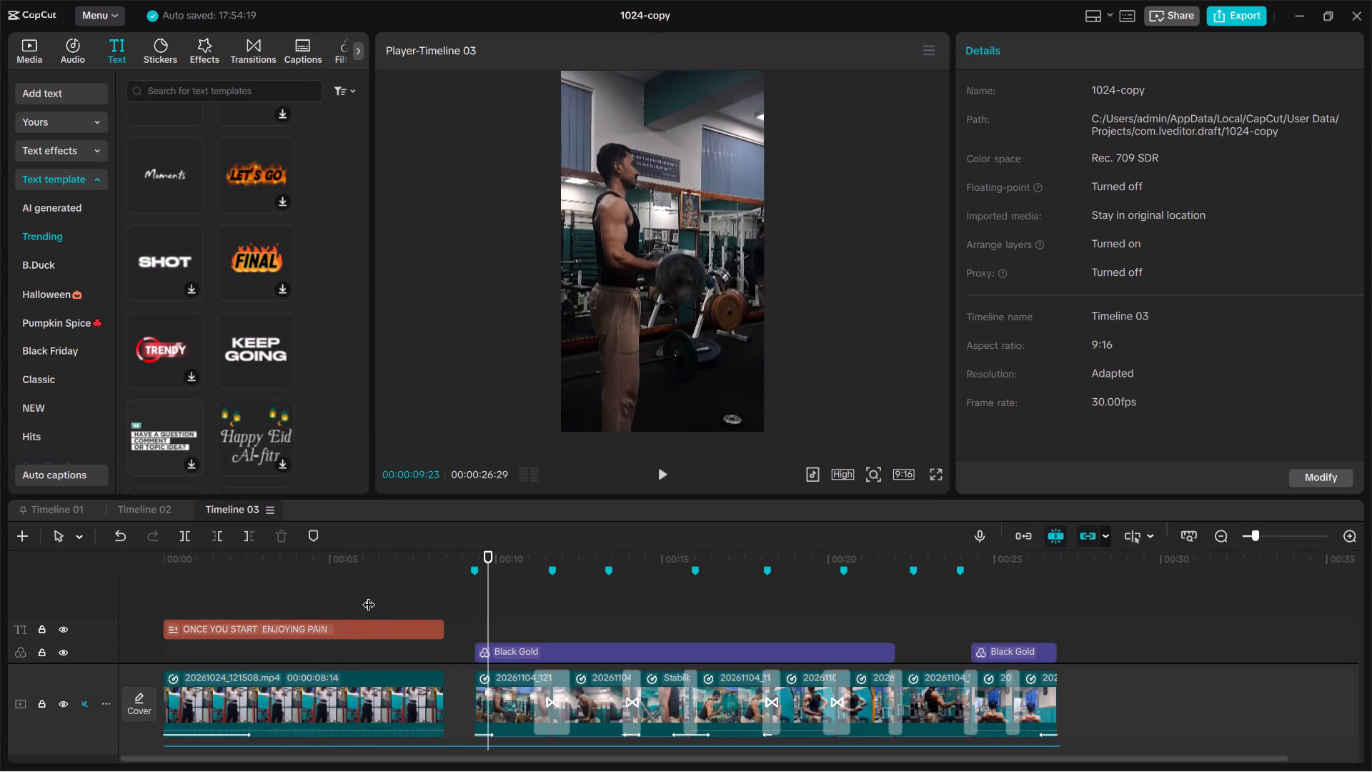
pyautogui.press('space')
pyautogui.press('space')
pyautogui.press('space')
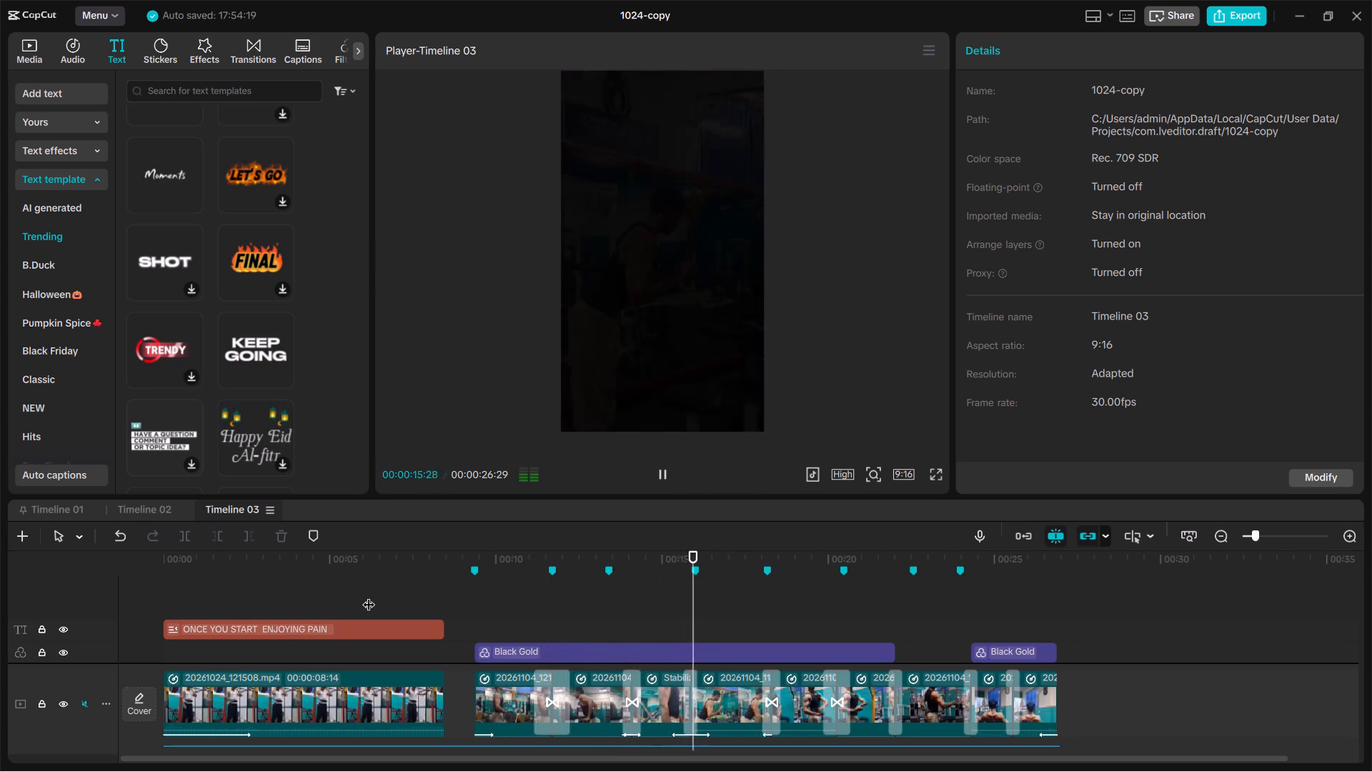
pyautogui.press('space')
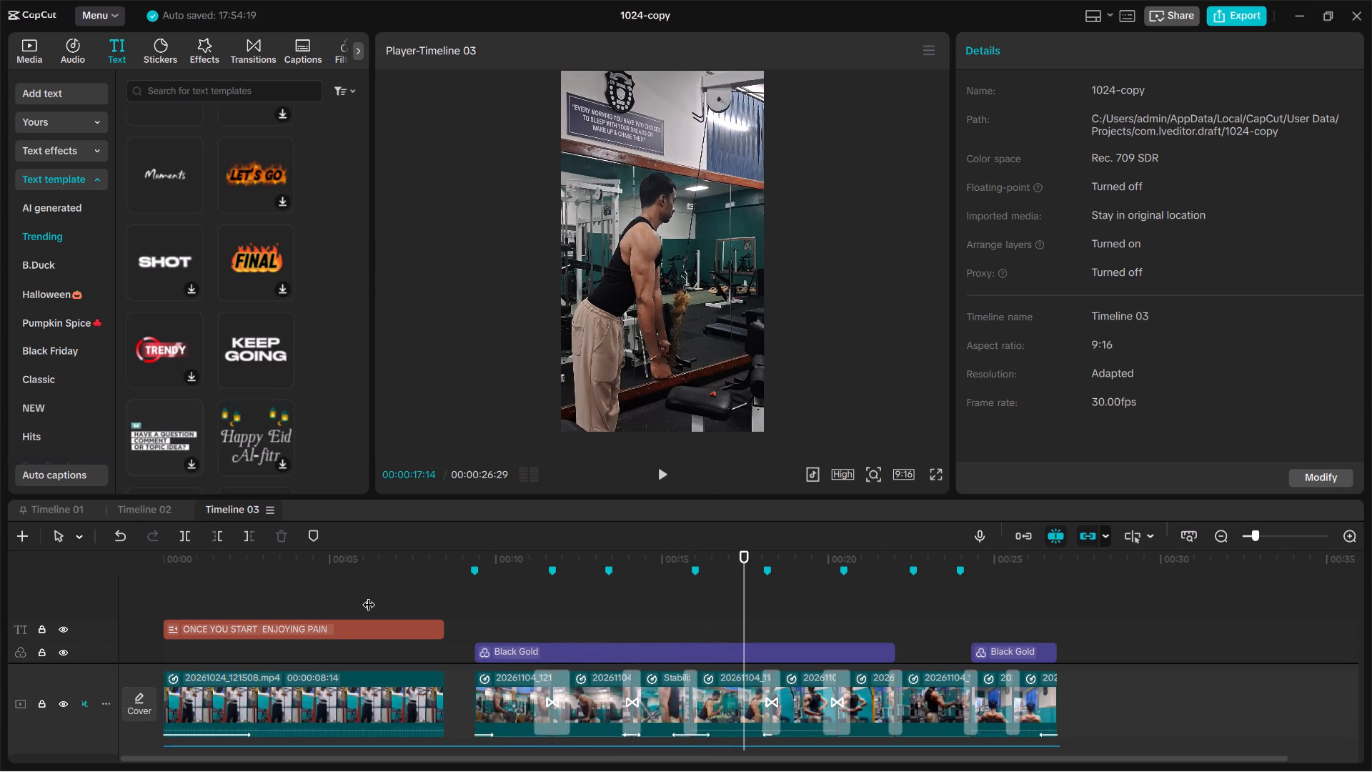
# Replay the first moments of the dumbbell curl clip after the gap, and look over the trending text templates.
pyautogui.press('Up')
pyautogui.press('Up')
pyautogui.press('Up')
pyautogui.press('Up')
pyautogui.press('Up')
pyautogui.press('Up')
pyautogui.press('Up')
pyautogui.press('Up')
pyautogui.press('Up')
pyautogui.press('Up')
pyautogui.press('Up')
pyautogui.press('Up')
pyautogui.press('Up')
pyautogui.press('Up')
pyautogui.press('Up')
pyautogui.press('Up')
pyautogui.press('Up')
pyautogui.press('Up')
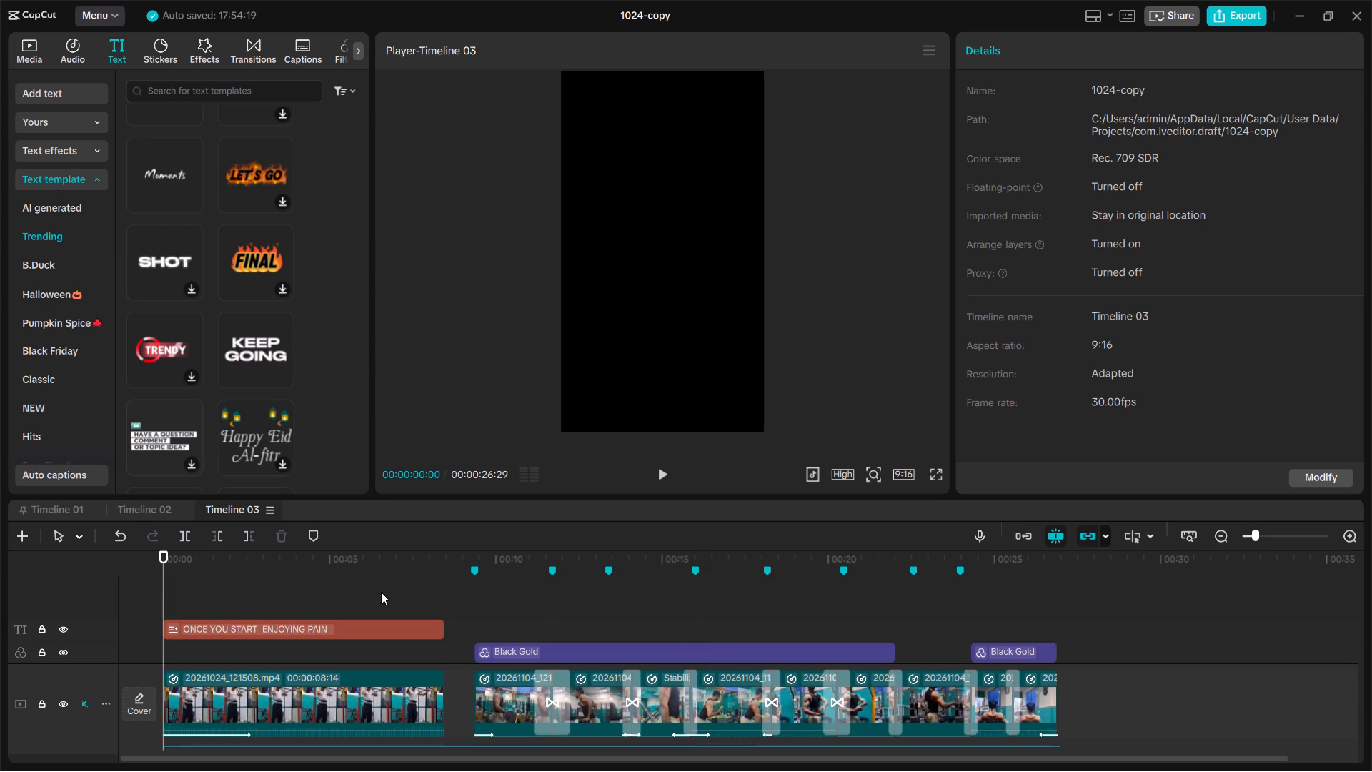
pyautogui.click(474, 603)
pyautogui.press('space')
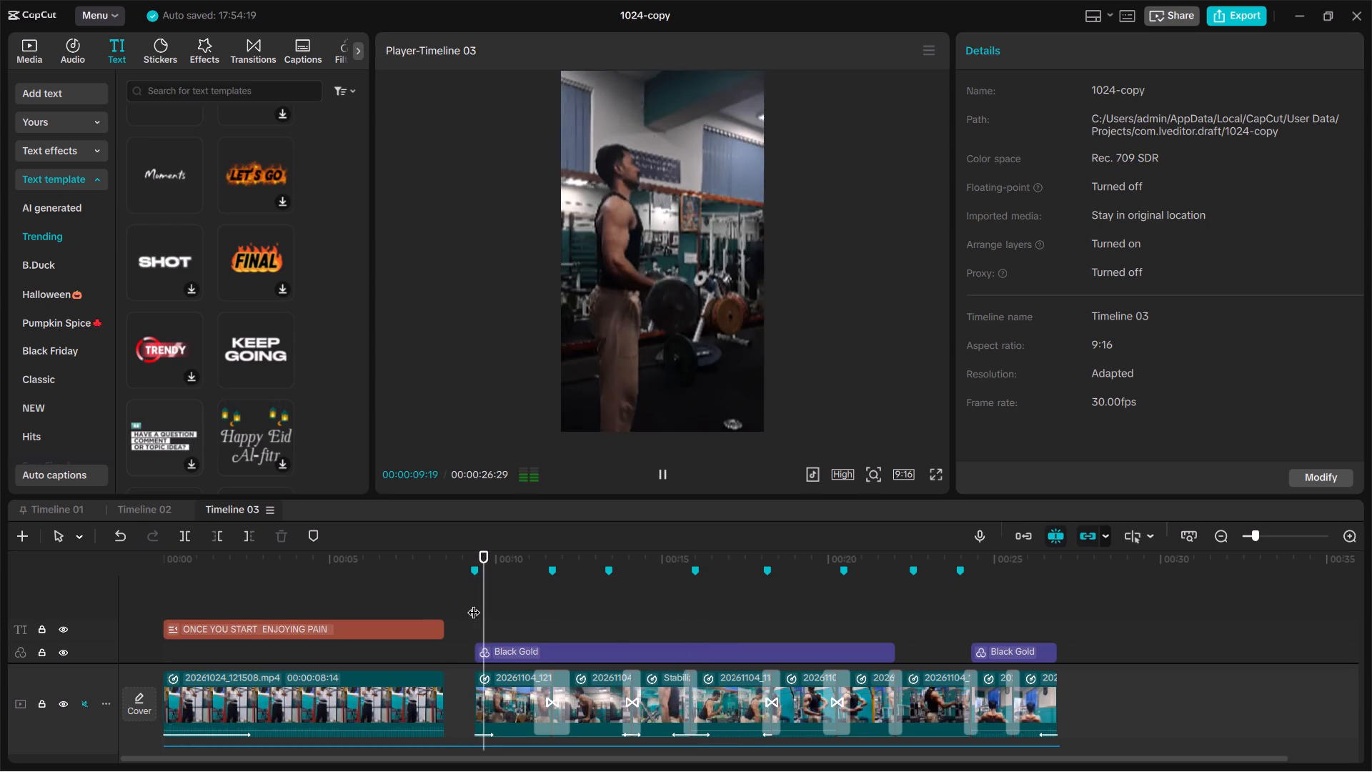
pyautogui.press('space')
pyautogui.hotkey('shift', 'Left')
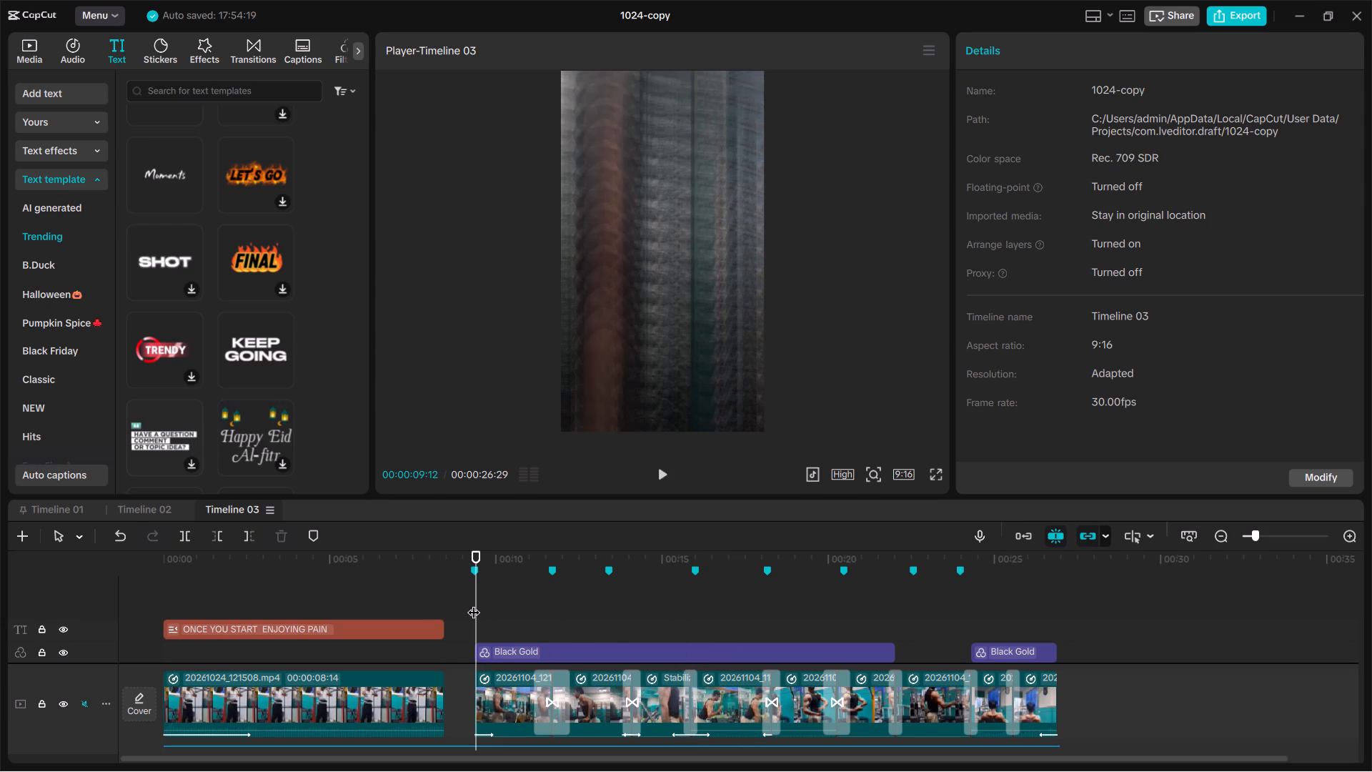
pyautogui.press('t')
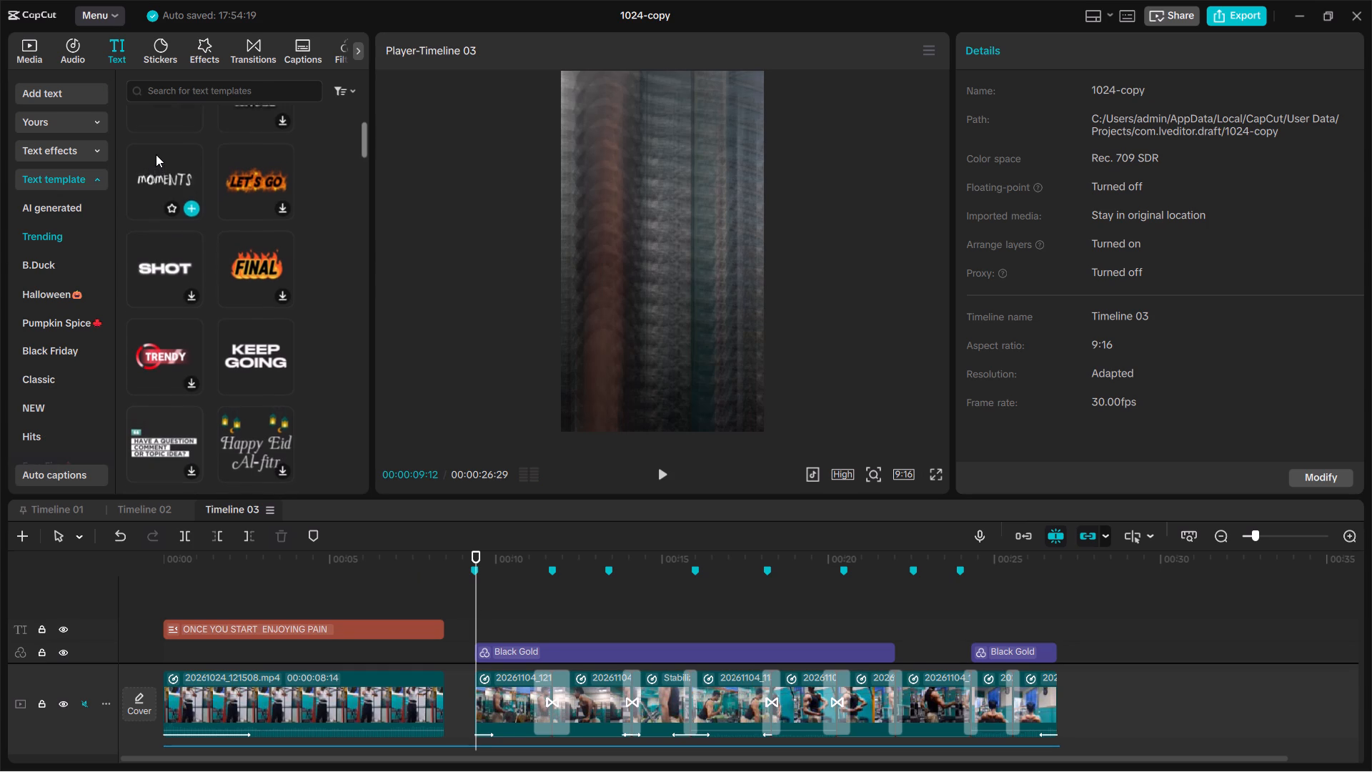
pyautogui.scroll(1, 161, 169)
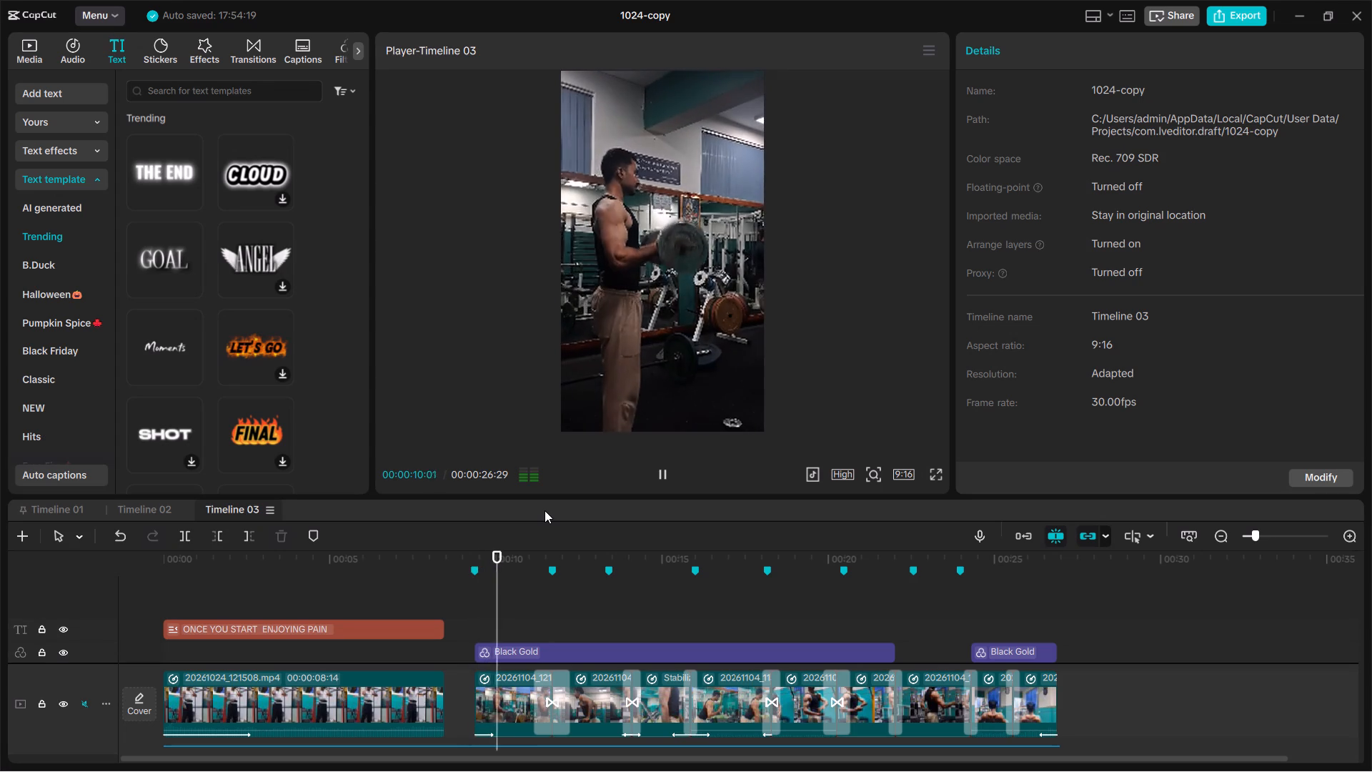
pyautogui.press('space')
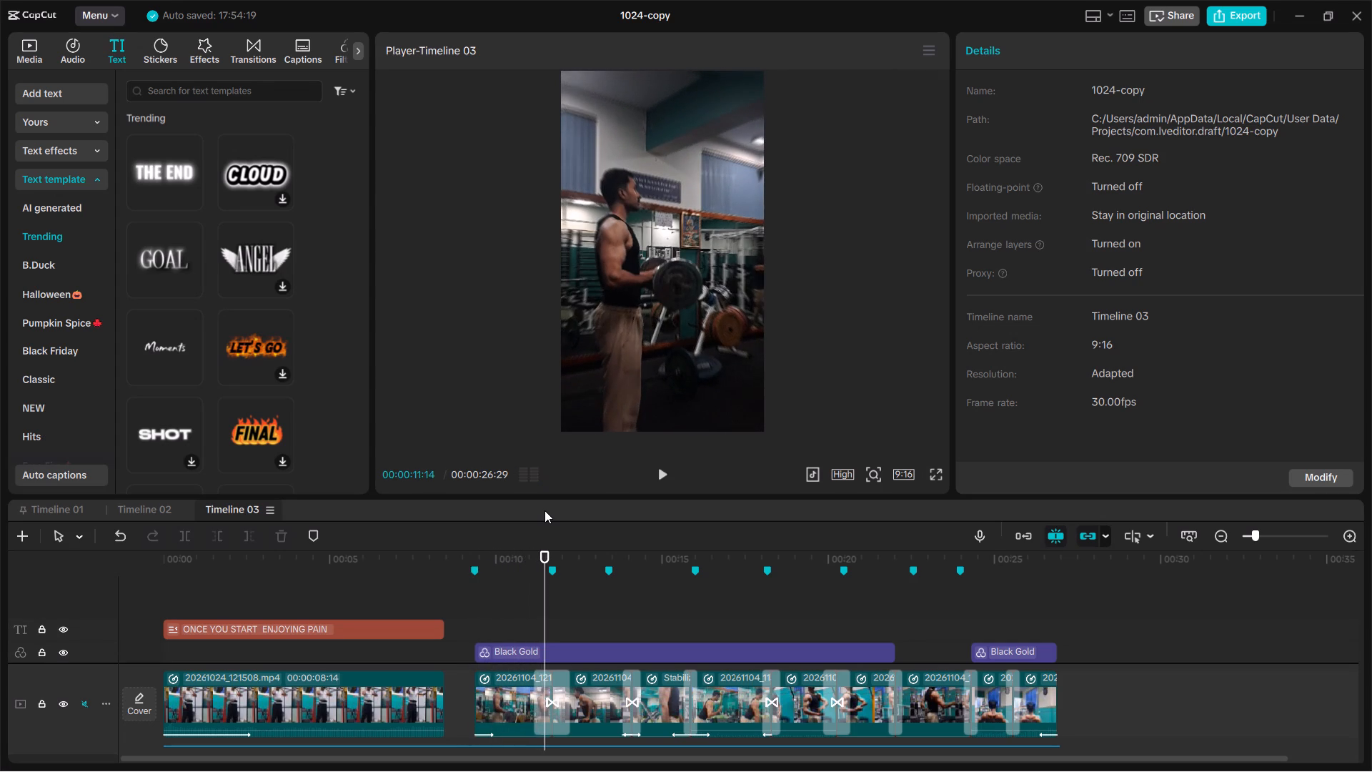
# Place the playhead at 00:00:09:14, at the start of the dumbbell curl clip, and download the trending SHOT text template.
pyautogui.hotkey('shift', 'Left')
pyautogui.hotkey('shift', 'Left')
pyautogui.hotkey('shift', 'Left')
pyautogui.hotkey('shift', 'Left')
pyautogui.hotkey('shift', 'Left')
pyautogui.hotkey('shift', 'Left')
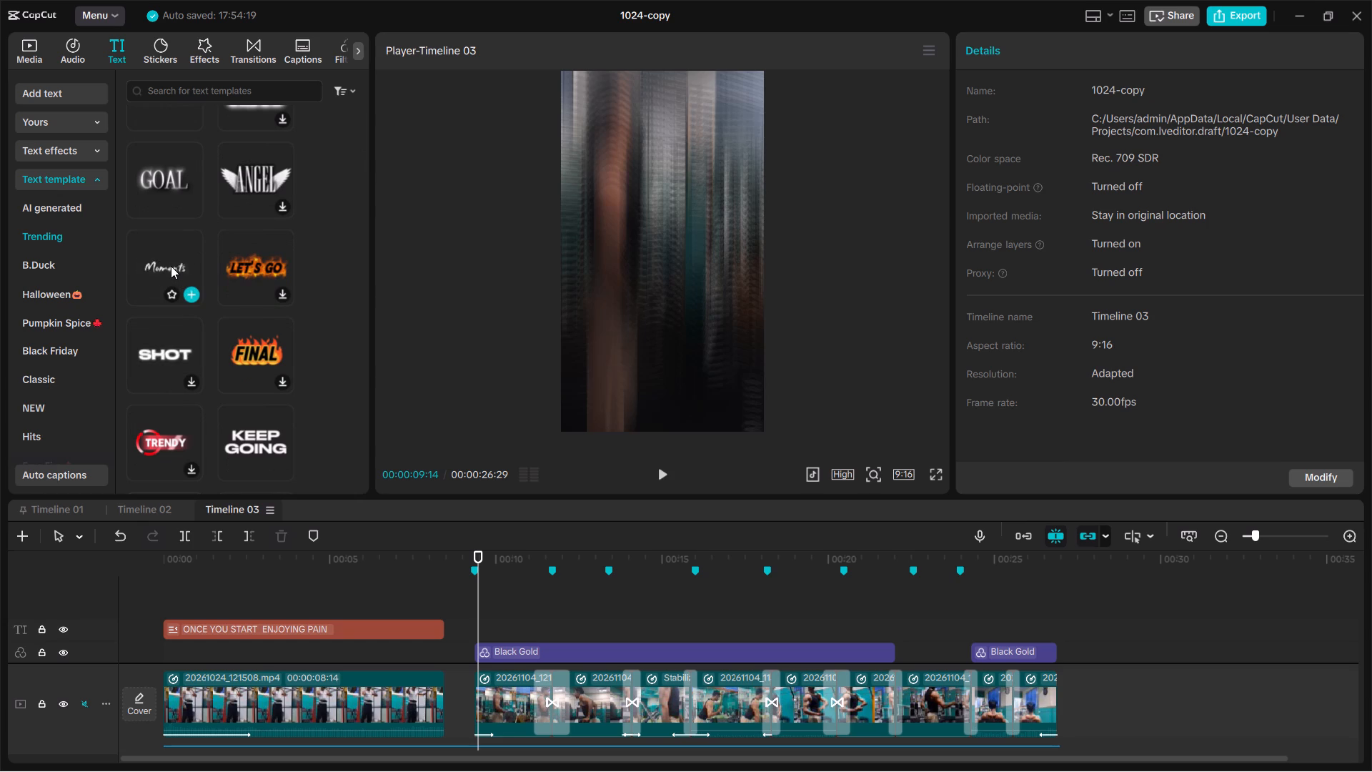
pyautogui.scroll(-1, 209, 340)
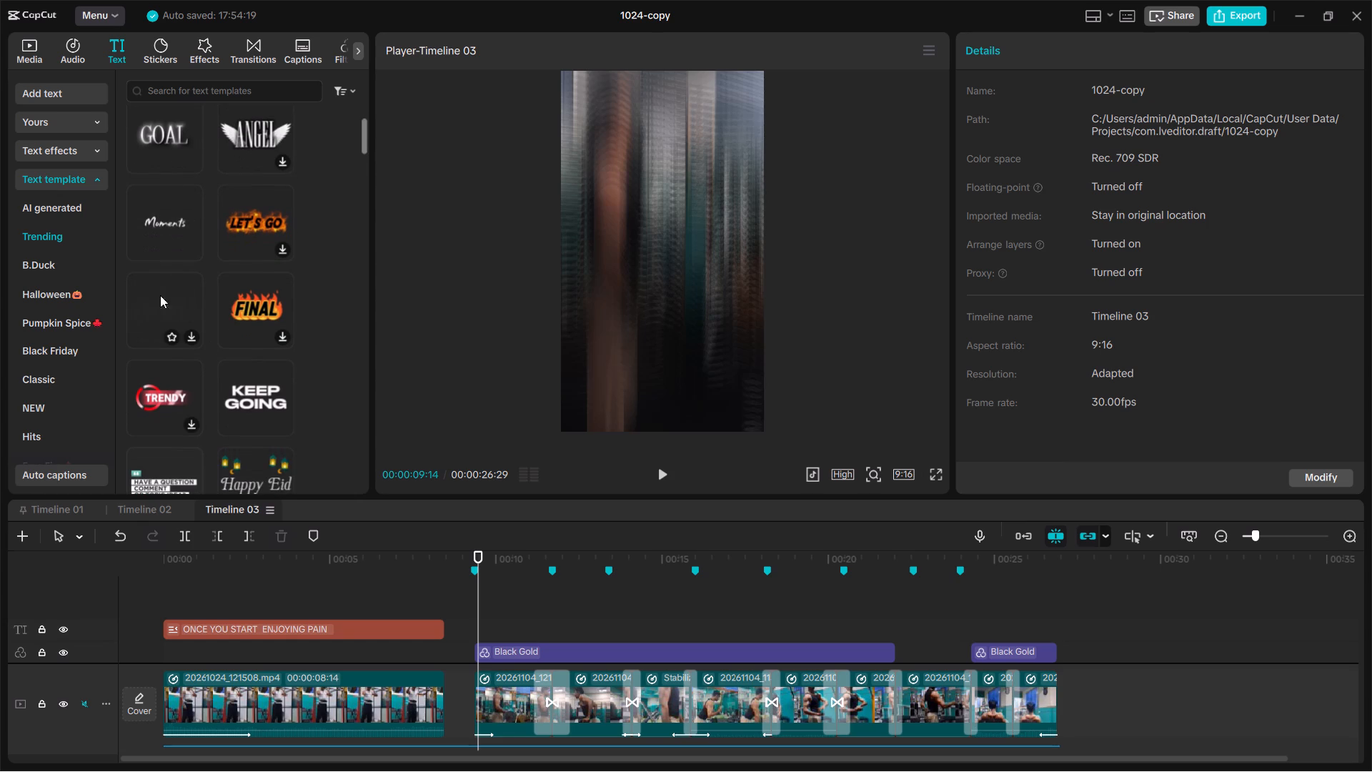
pyautogui.click(162, 305)
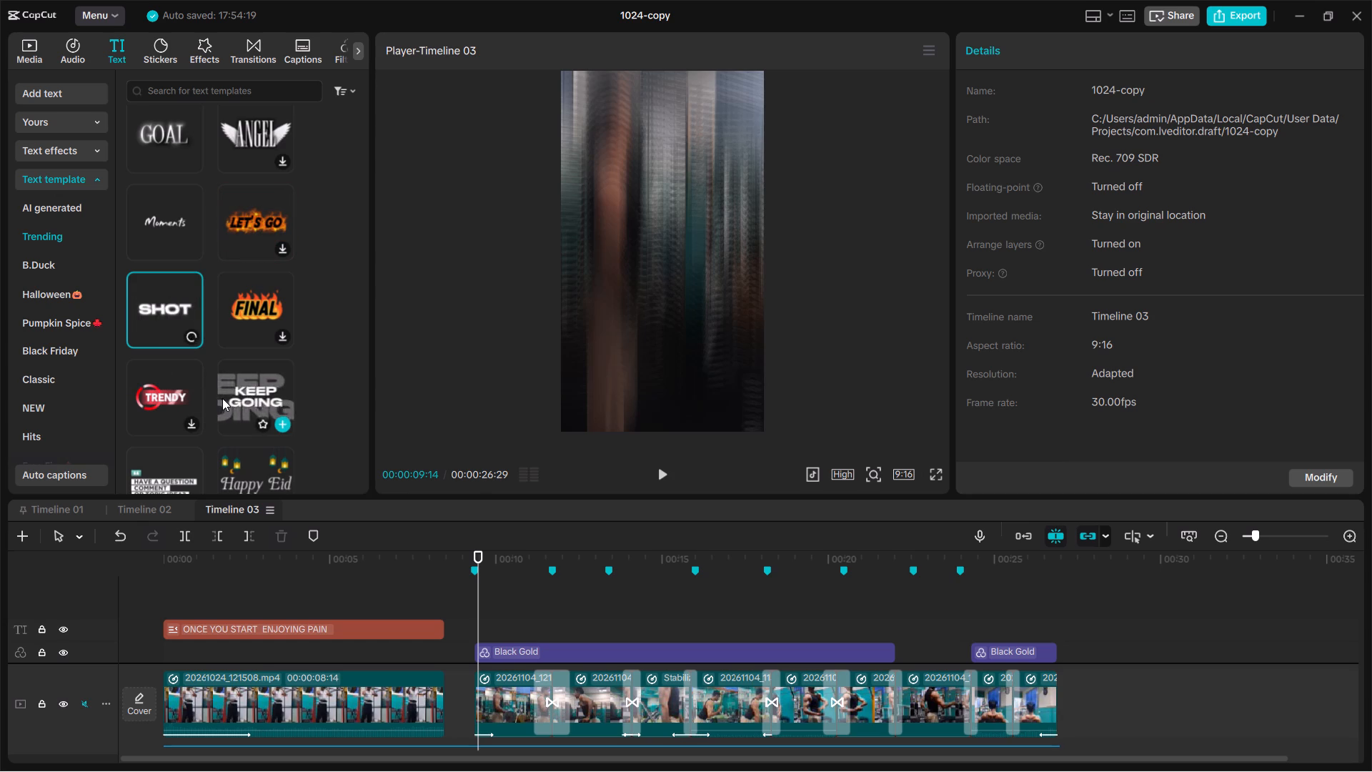
# Look through the Trending and Hits text templates for a caption style that suits the dumbbell curl clip.
pyautogui.scroll(-1, 222, 398)
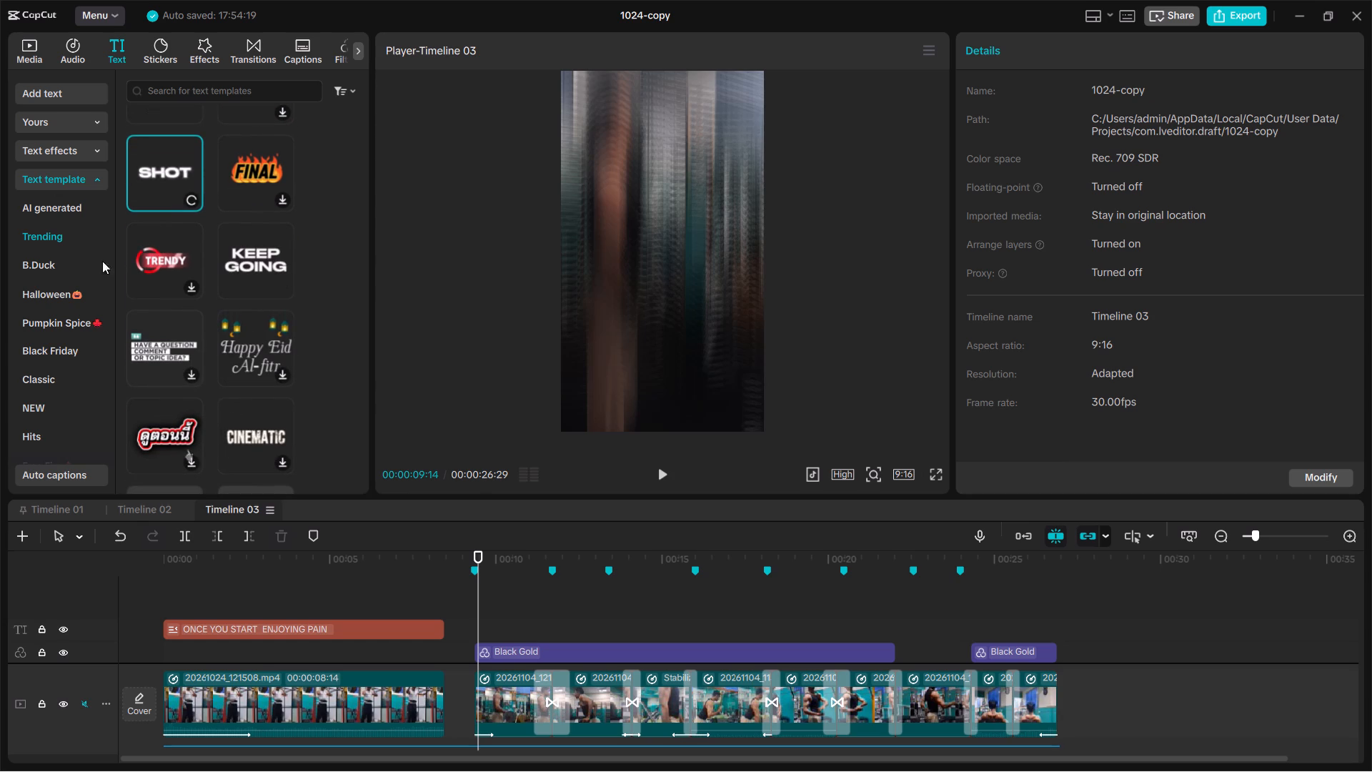
pyautogui.scroll(-1, 44, 395)
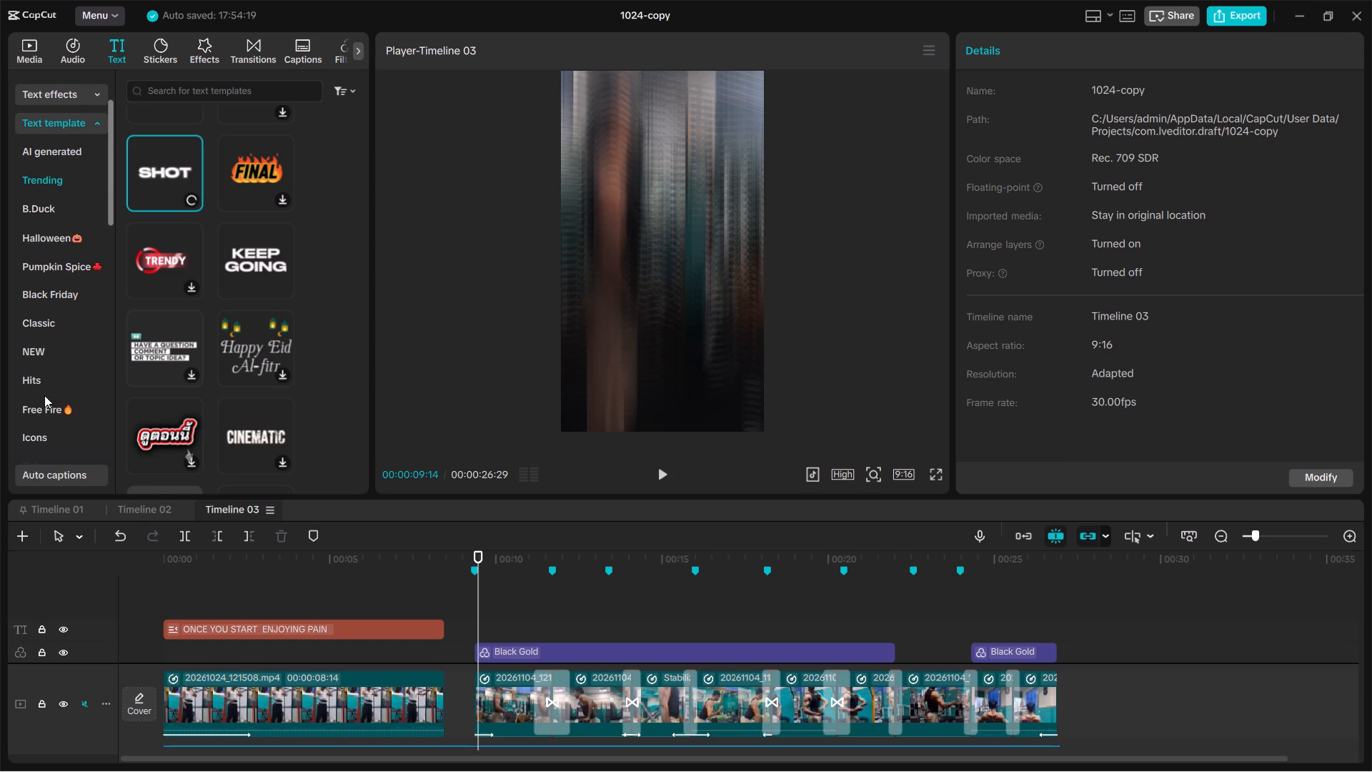
pyautogui.scroll(-1, 44, 395)
pyautogui.click(47, 388)
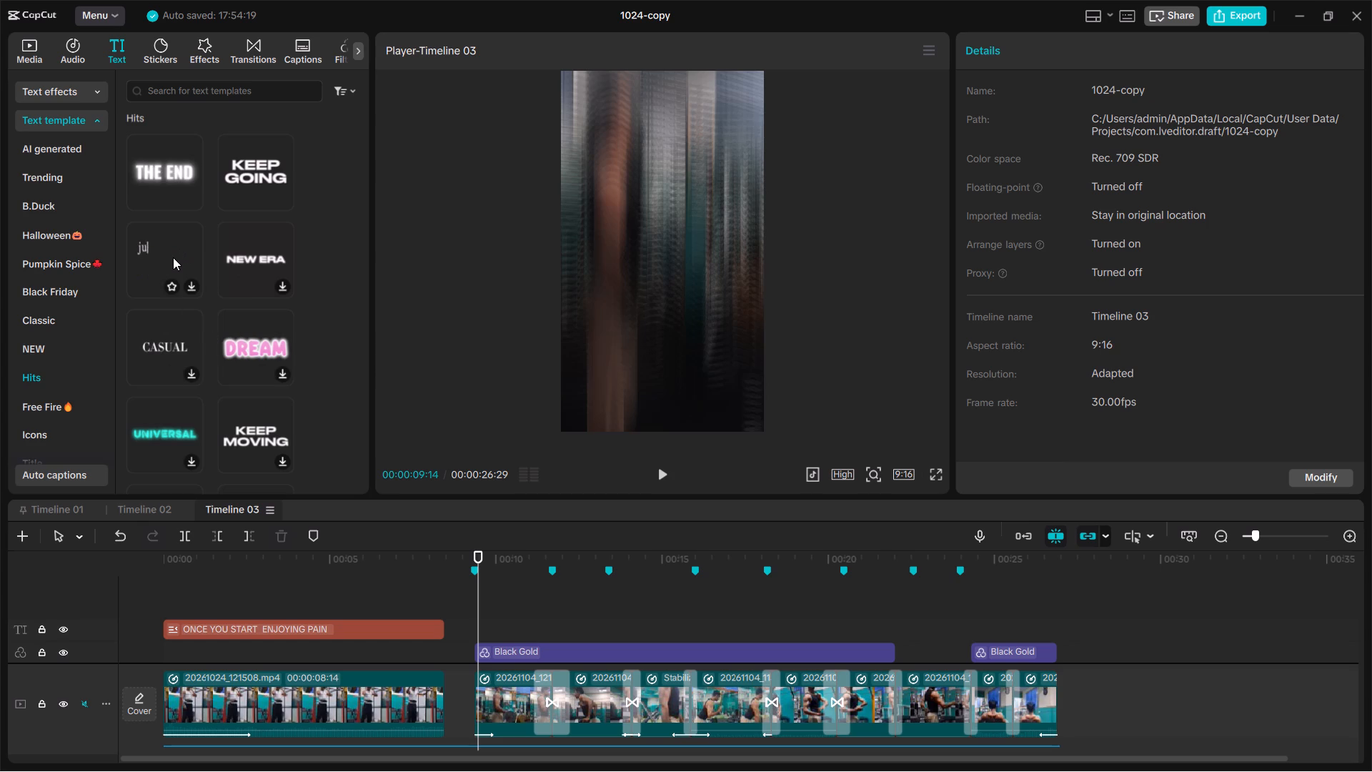
pyautogui.scroll(-1, 173, 256)
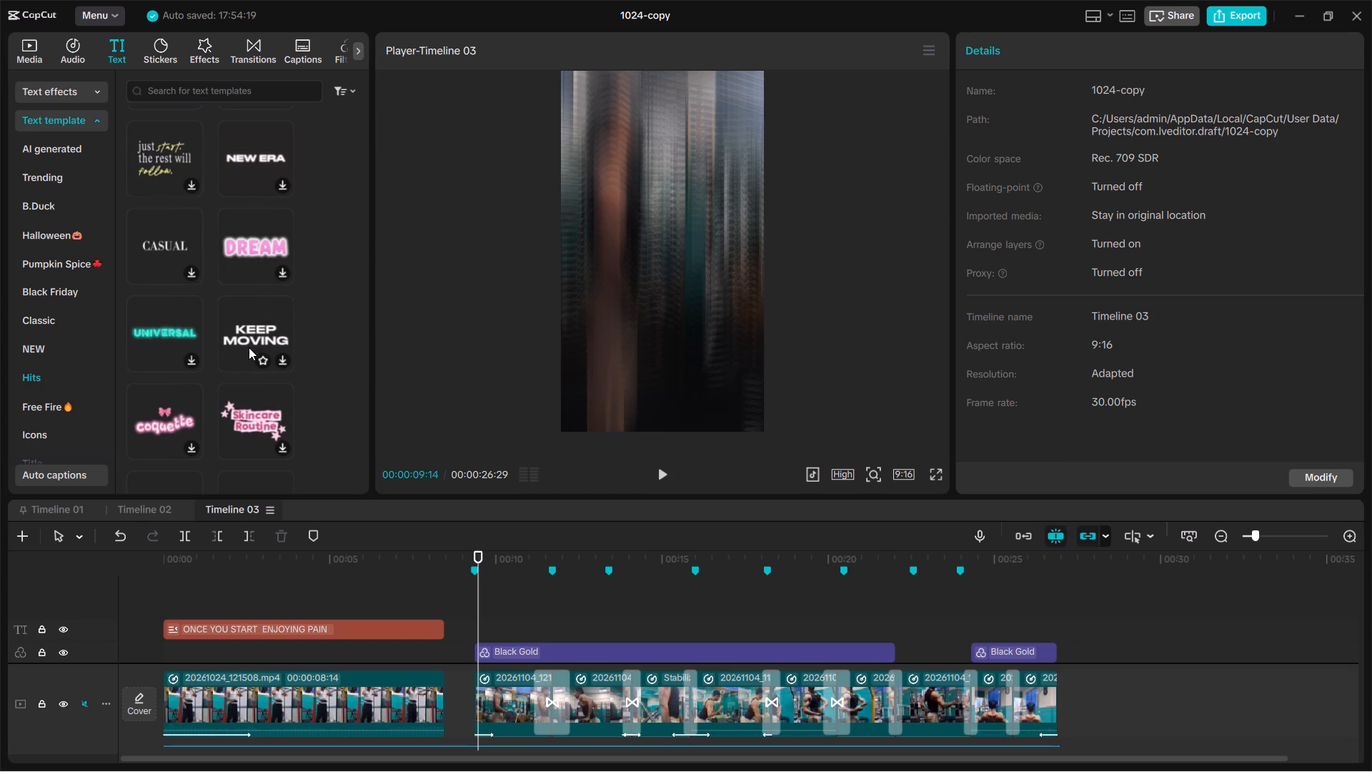
pyautogui.scroll(-1, 235, 394)
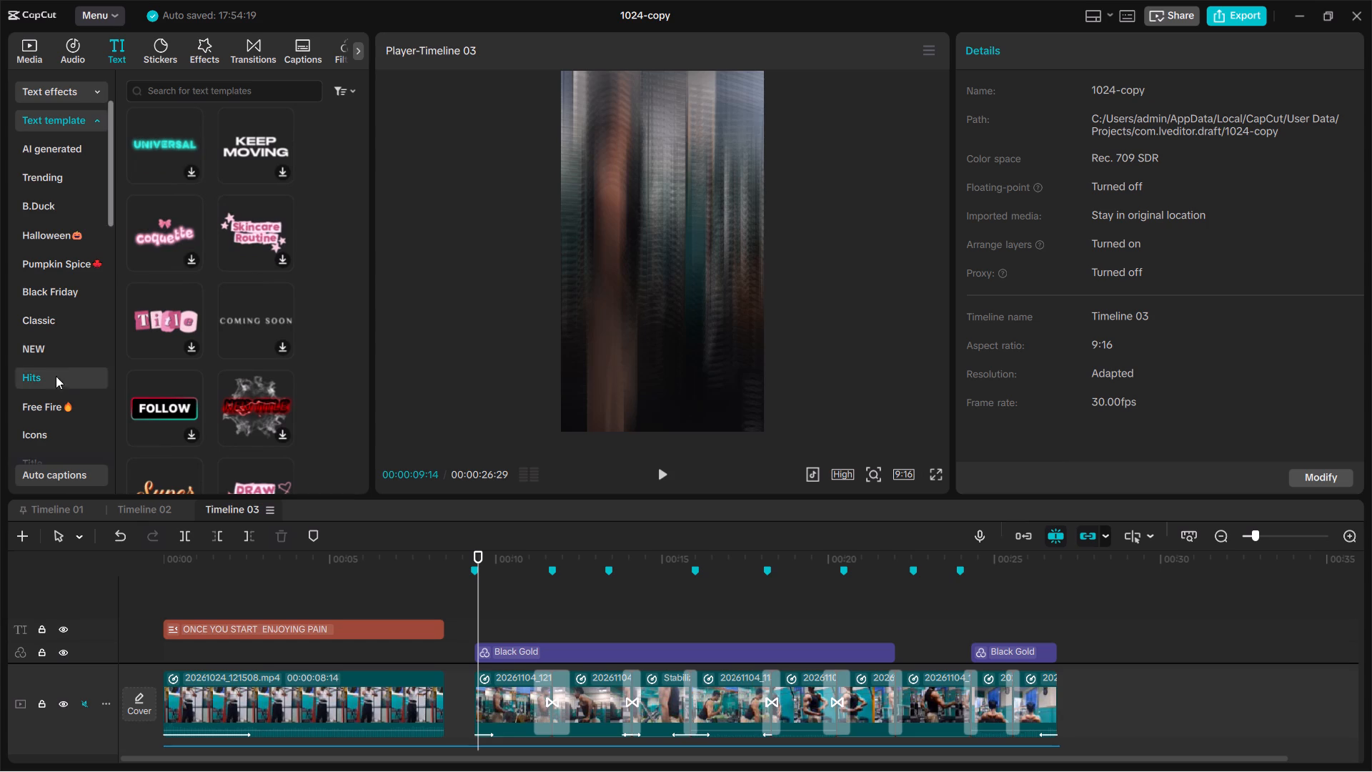
pyautogui.scroll(1, 58, 346)
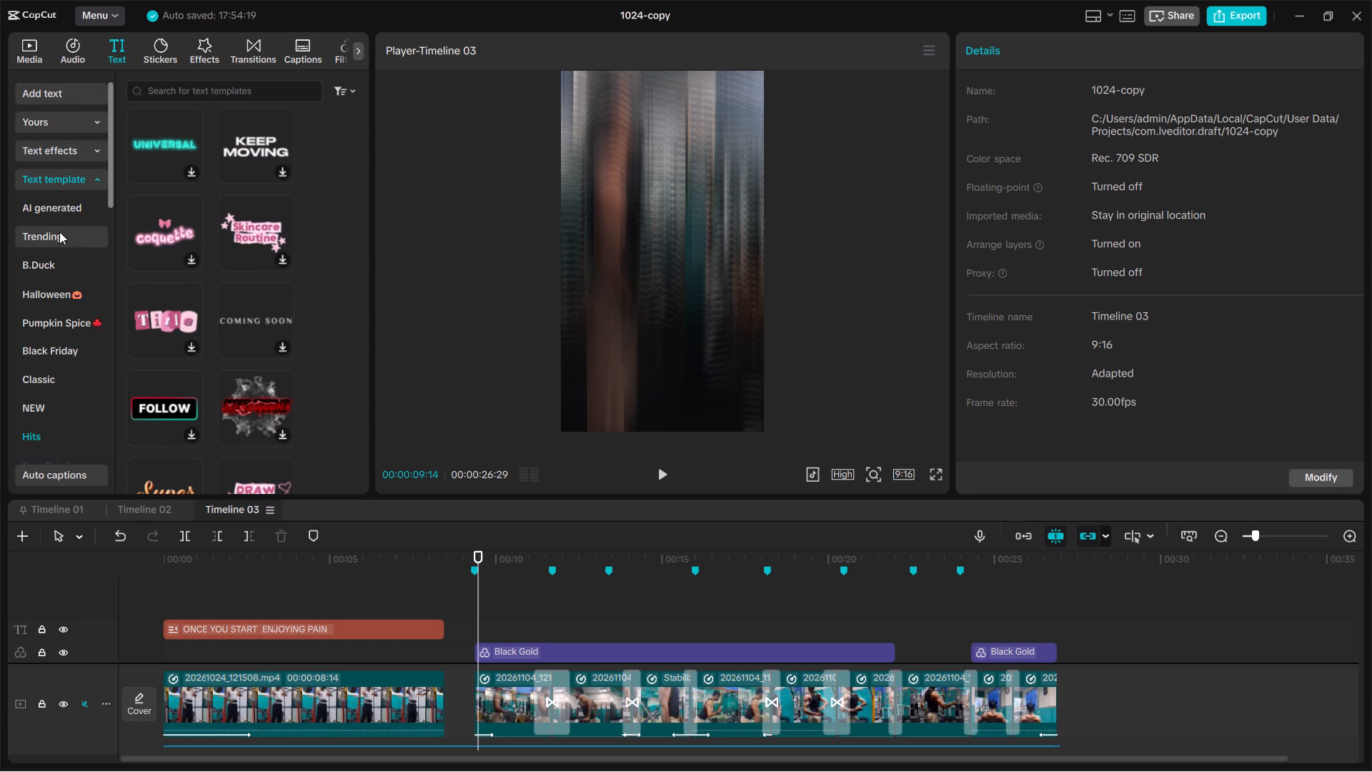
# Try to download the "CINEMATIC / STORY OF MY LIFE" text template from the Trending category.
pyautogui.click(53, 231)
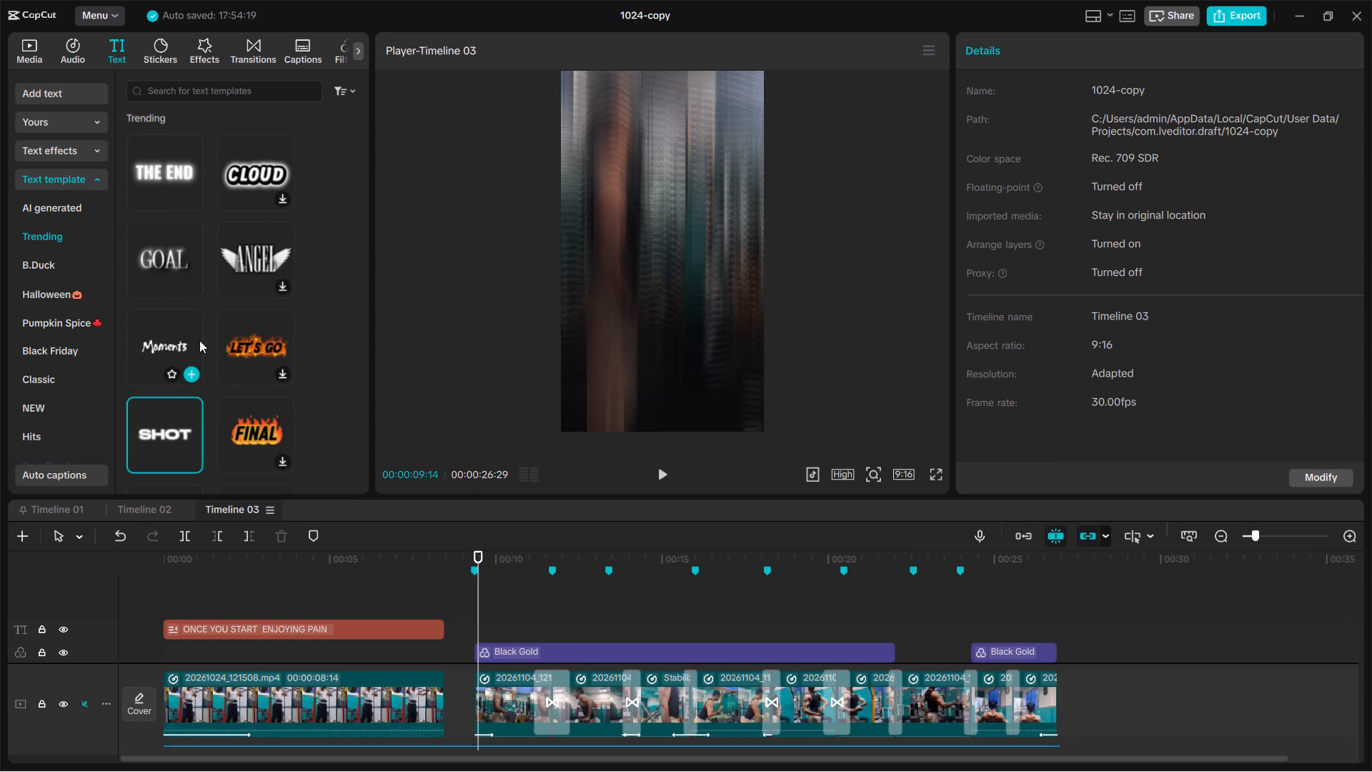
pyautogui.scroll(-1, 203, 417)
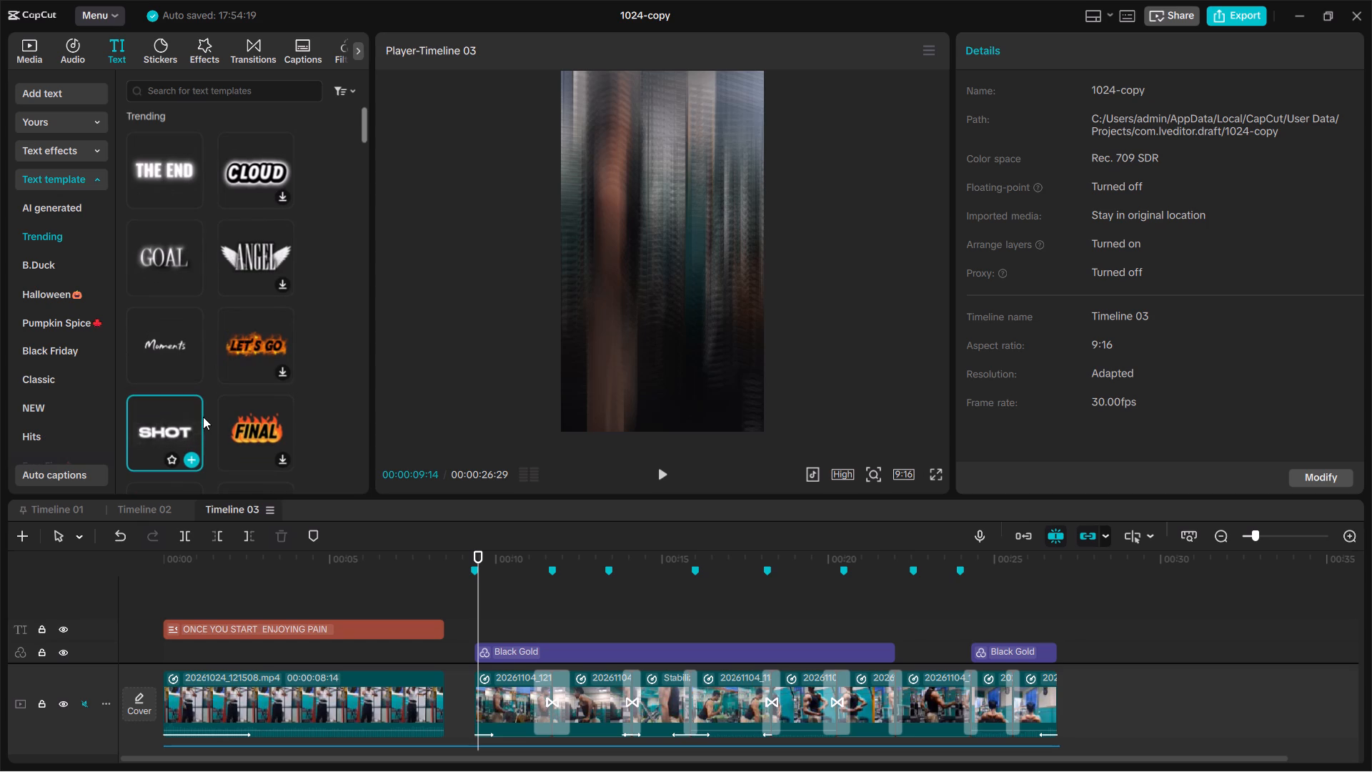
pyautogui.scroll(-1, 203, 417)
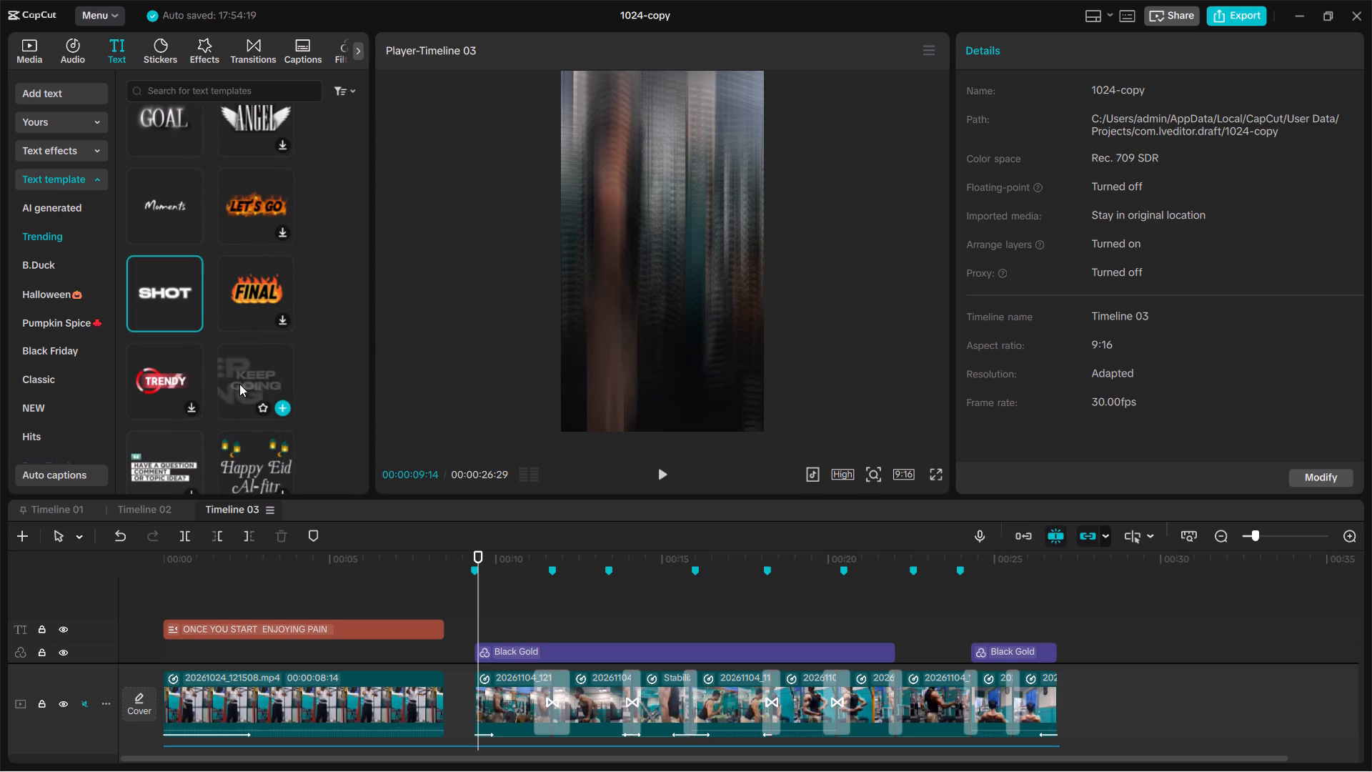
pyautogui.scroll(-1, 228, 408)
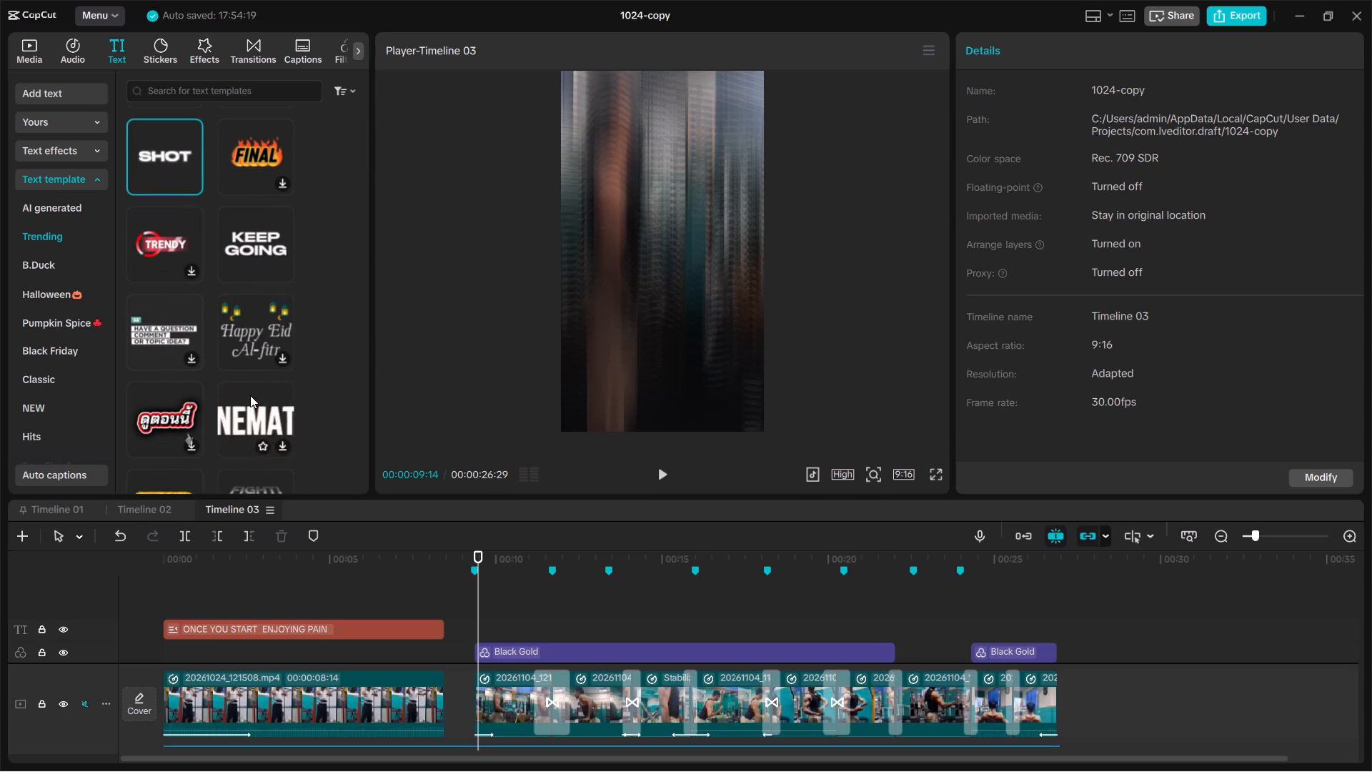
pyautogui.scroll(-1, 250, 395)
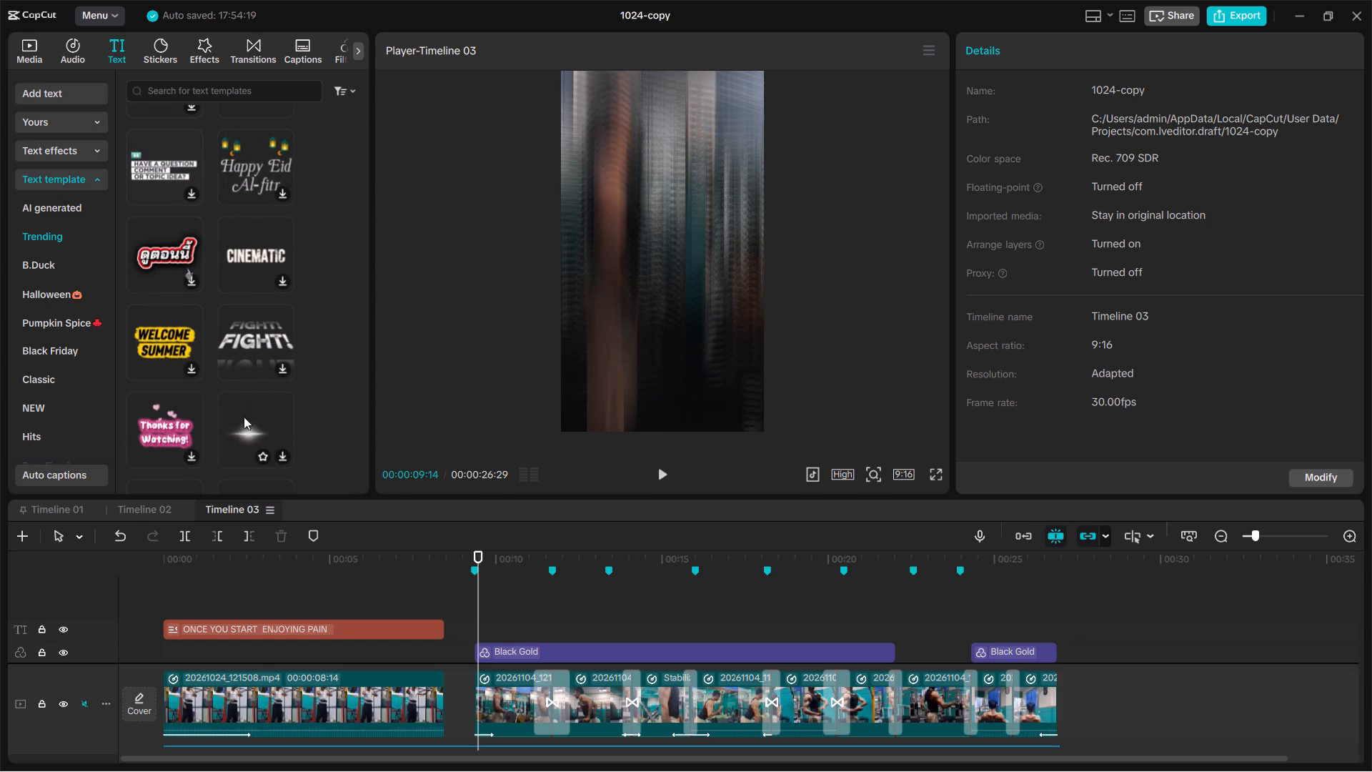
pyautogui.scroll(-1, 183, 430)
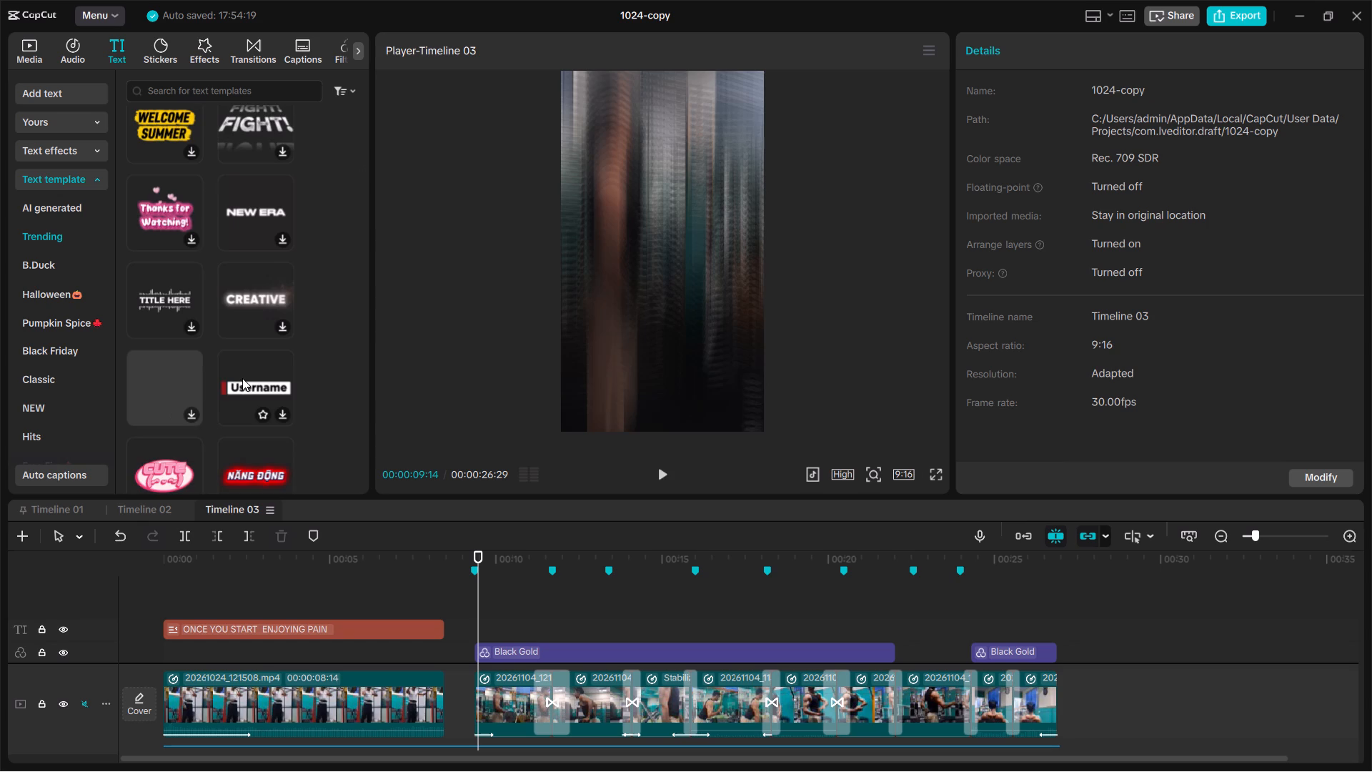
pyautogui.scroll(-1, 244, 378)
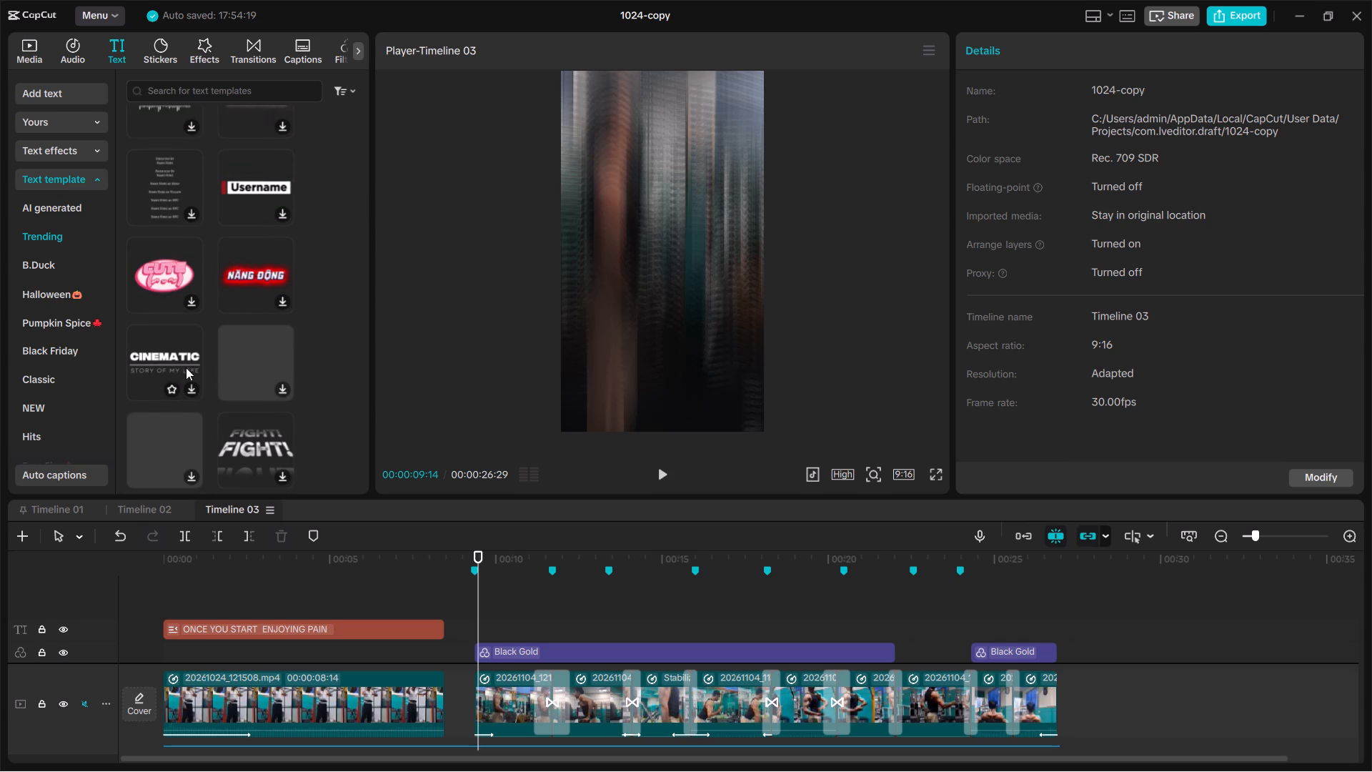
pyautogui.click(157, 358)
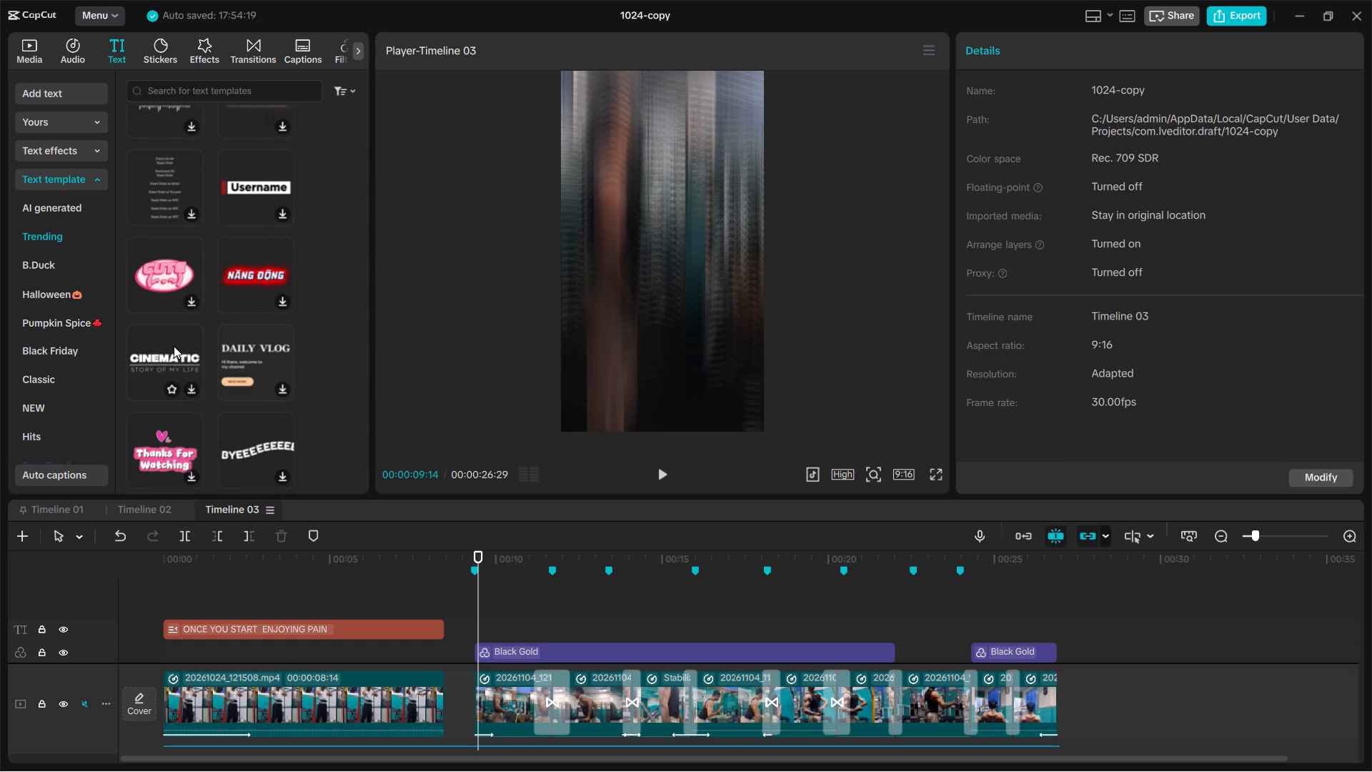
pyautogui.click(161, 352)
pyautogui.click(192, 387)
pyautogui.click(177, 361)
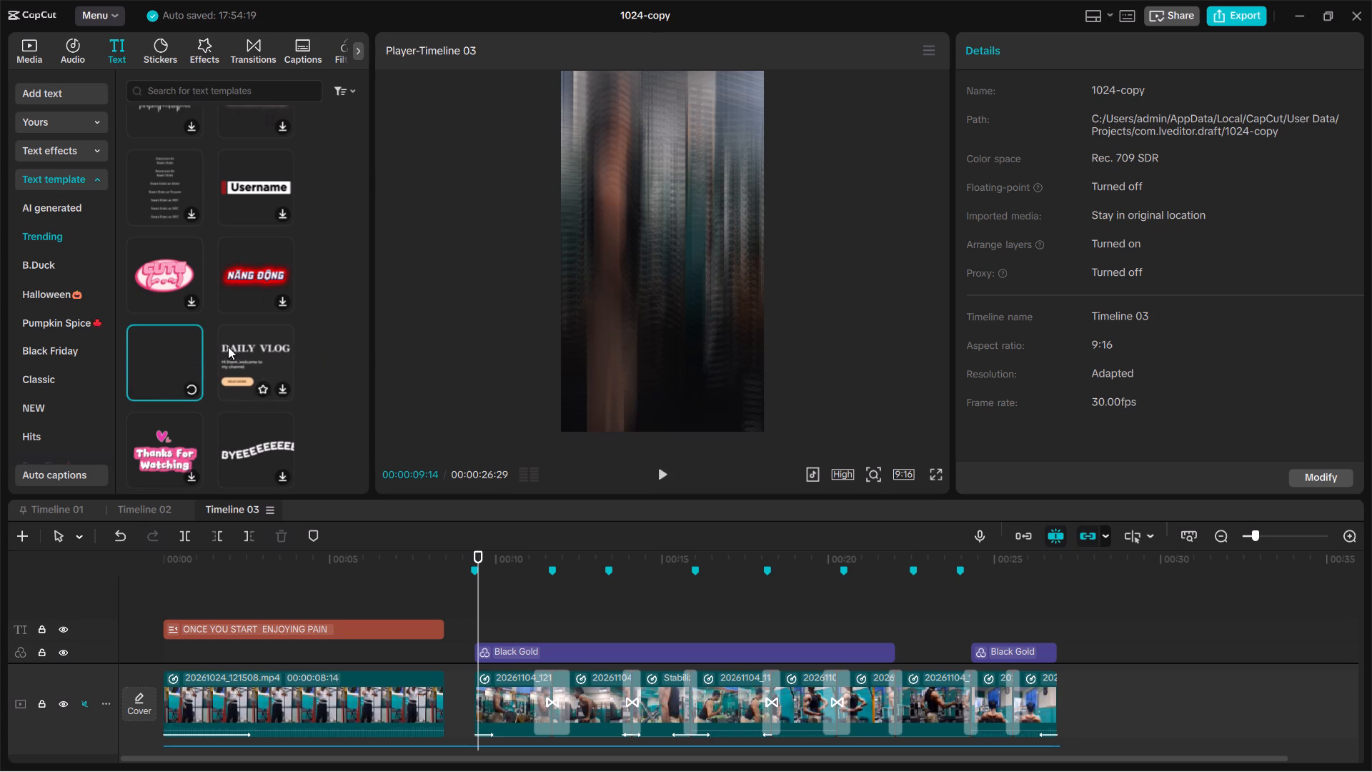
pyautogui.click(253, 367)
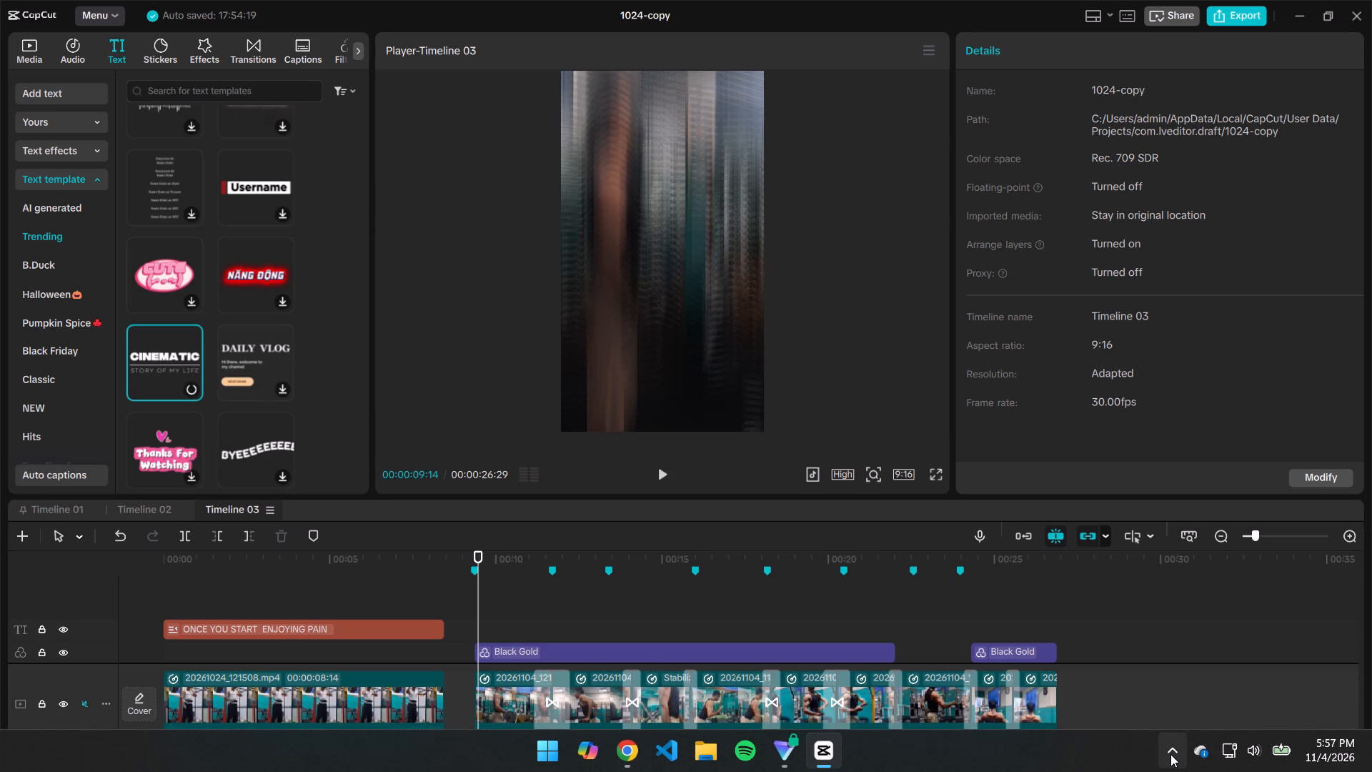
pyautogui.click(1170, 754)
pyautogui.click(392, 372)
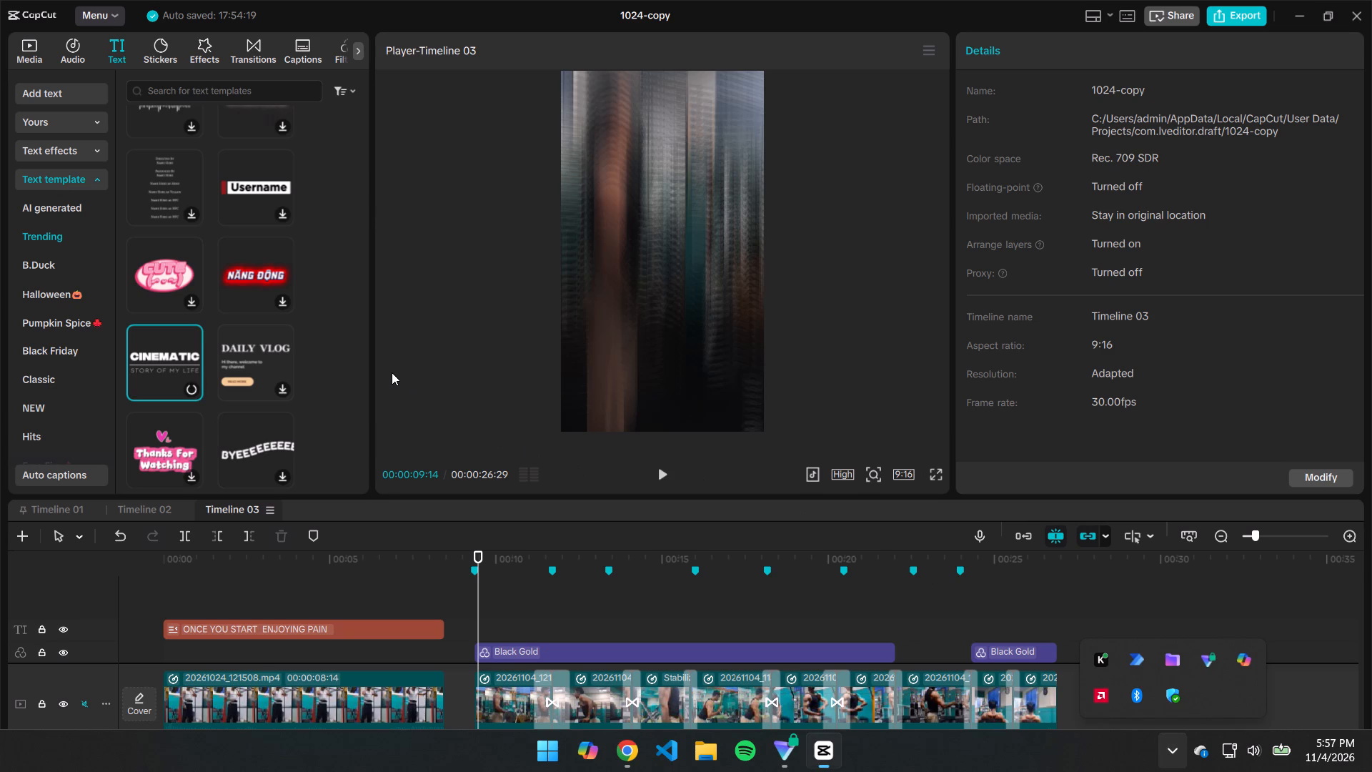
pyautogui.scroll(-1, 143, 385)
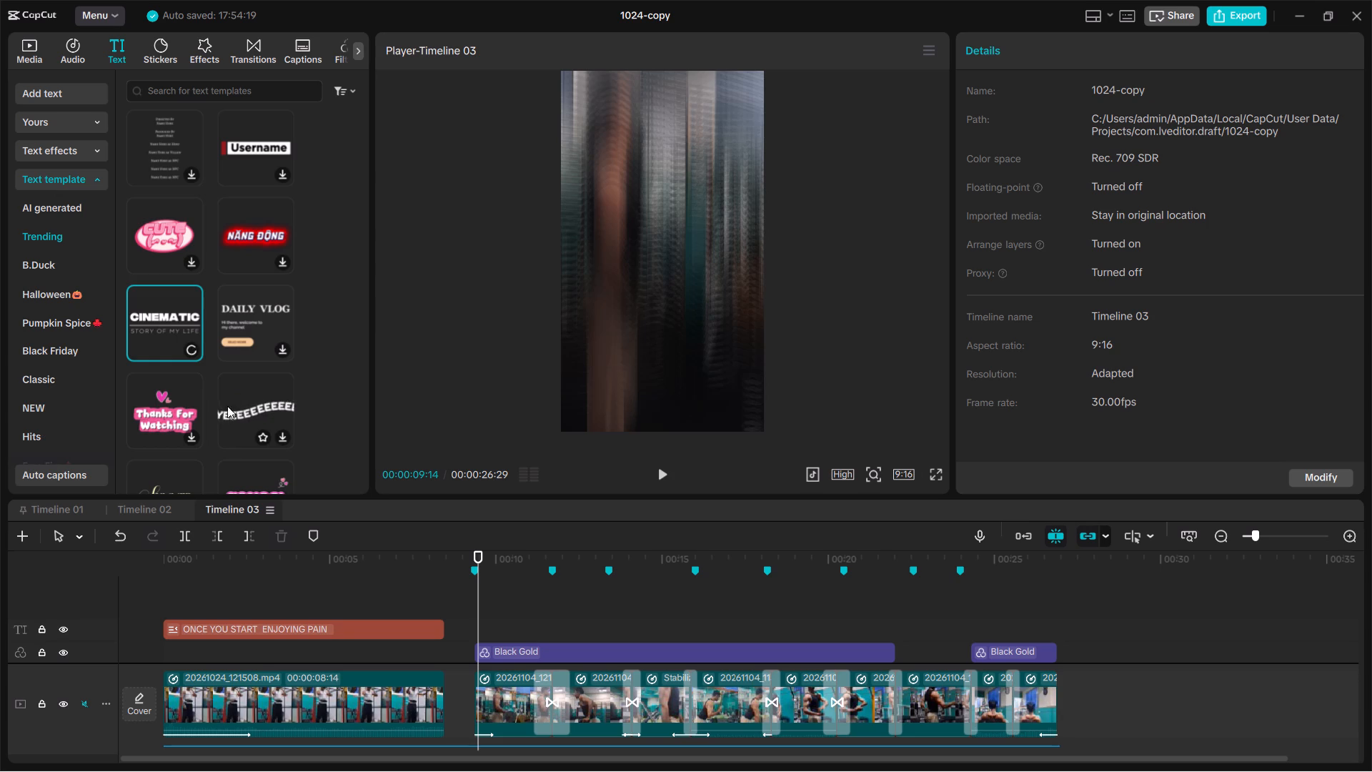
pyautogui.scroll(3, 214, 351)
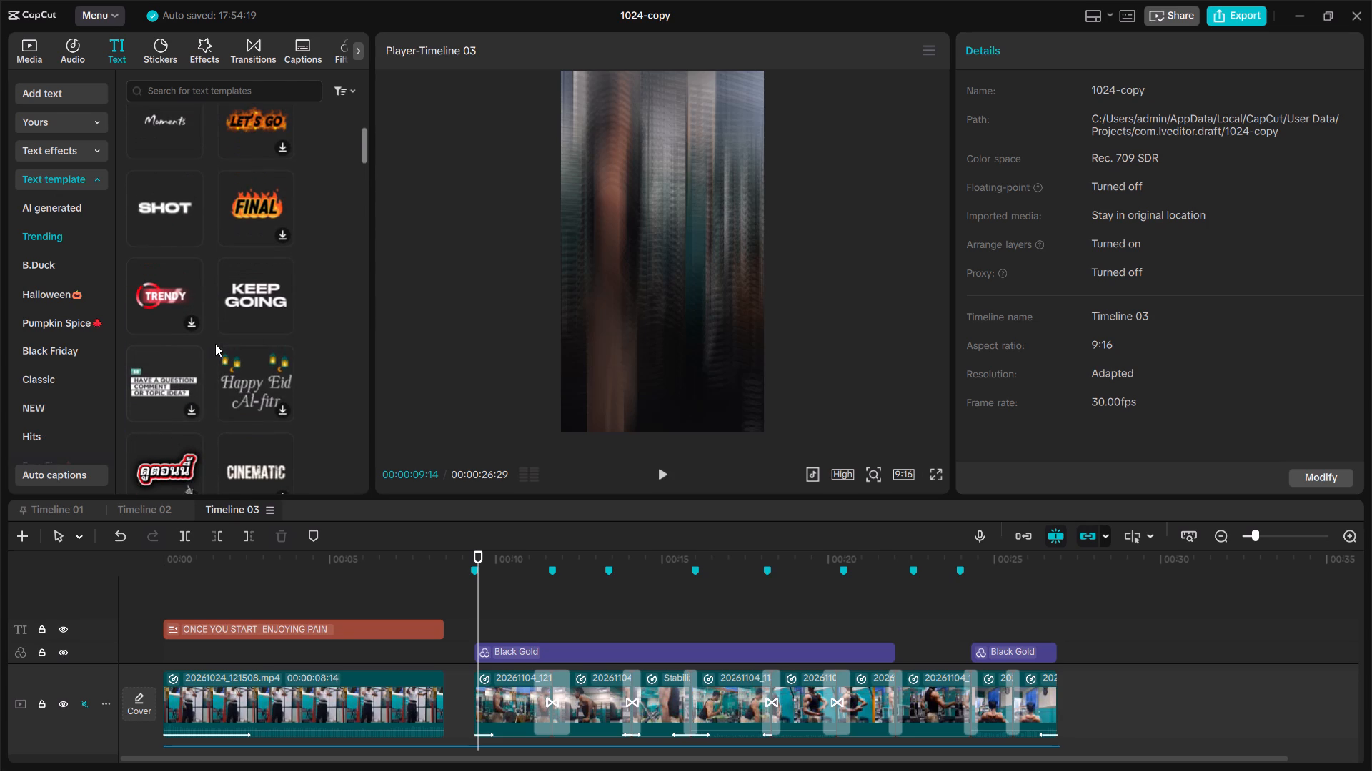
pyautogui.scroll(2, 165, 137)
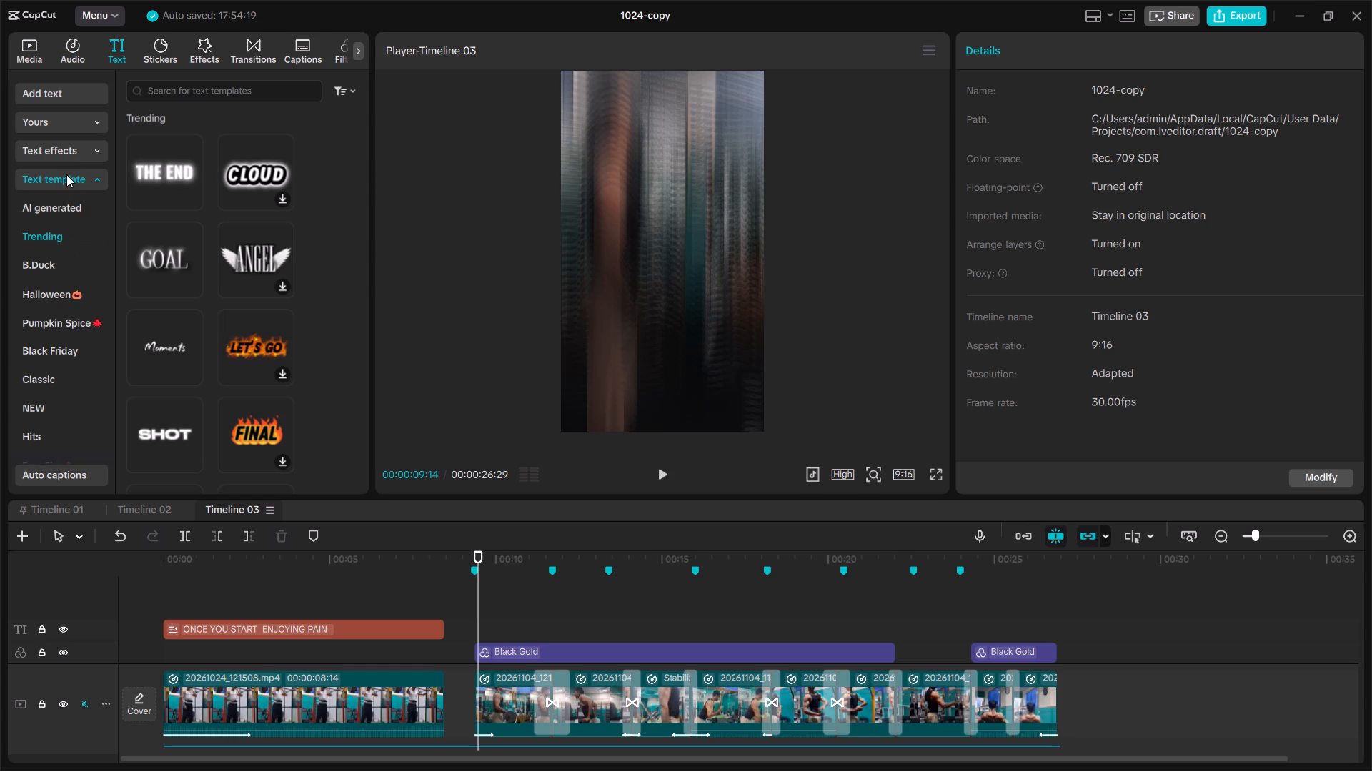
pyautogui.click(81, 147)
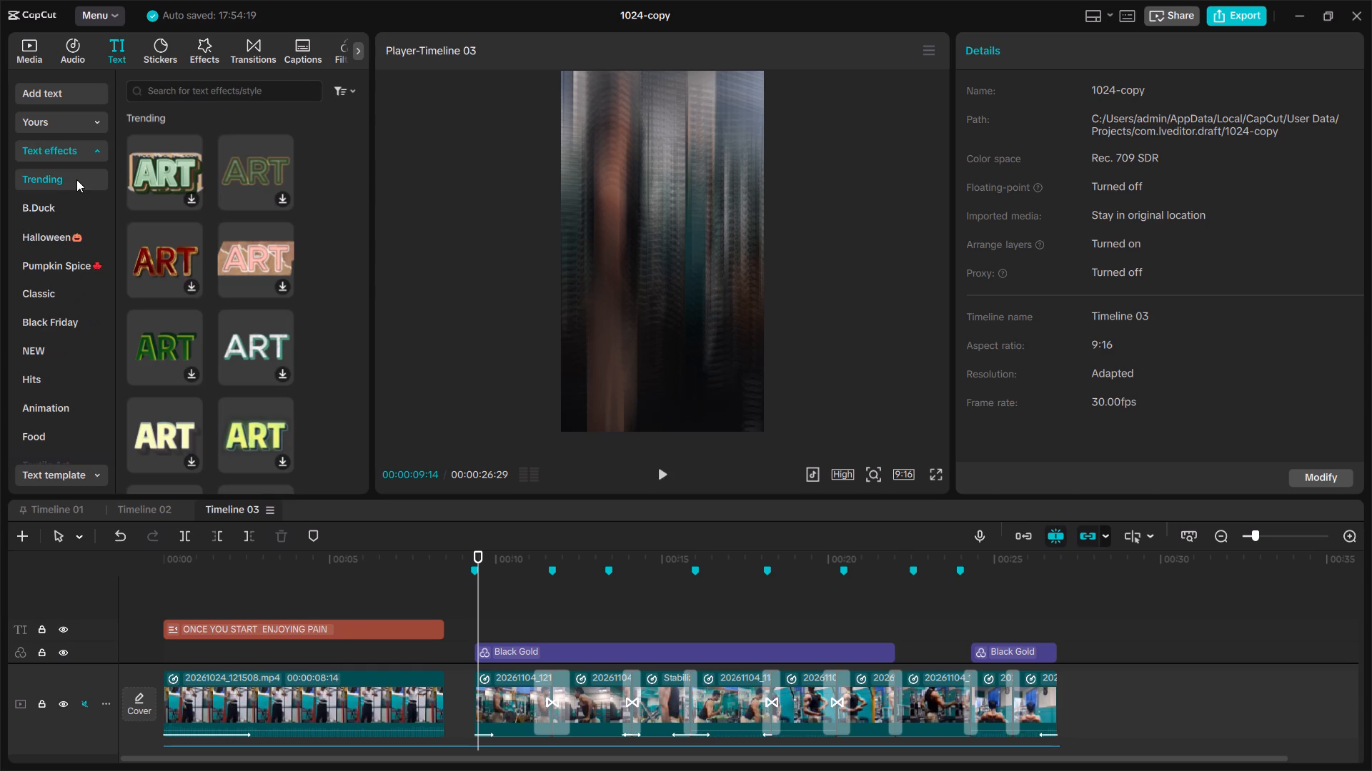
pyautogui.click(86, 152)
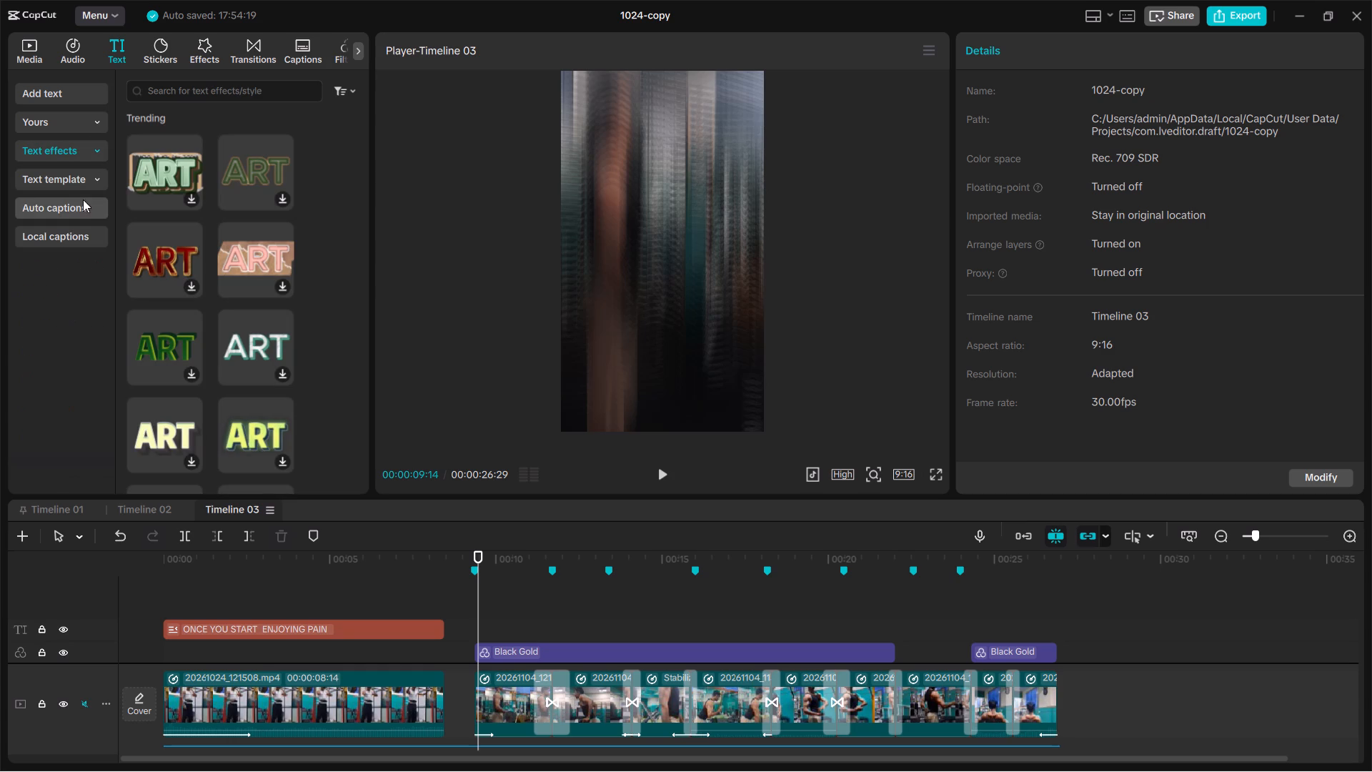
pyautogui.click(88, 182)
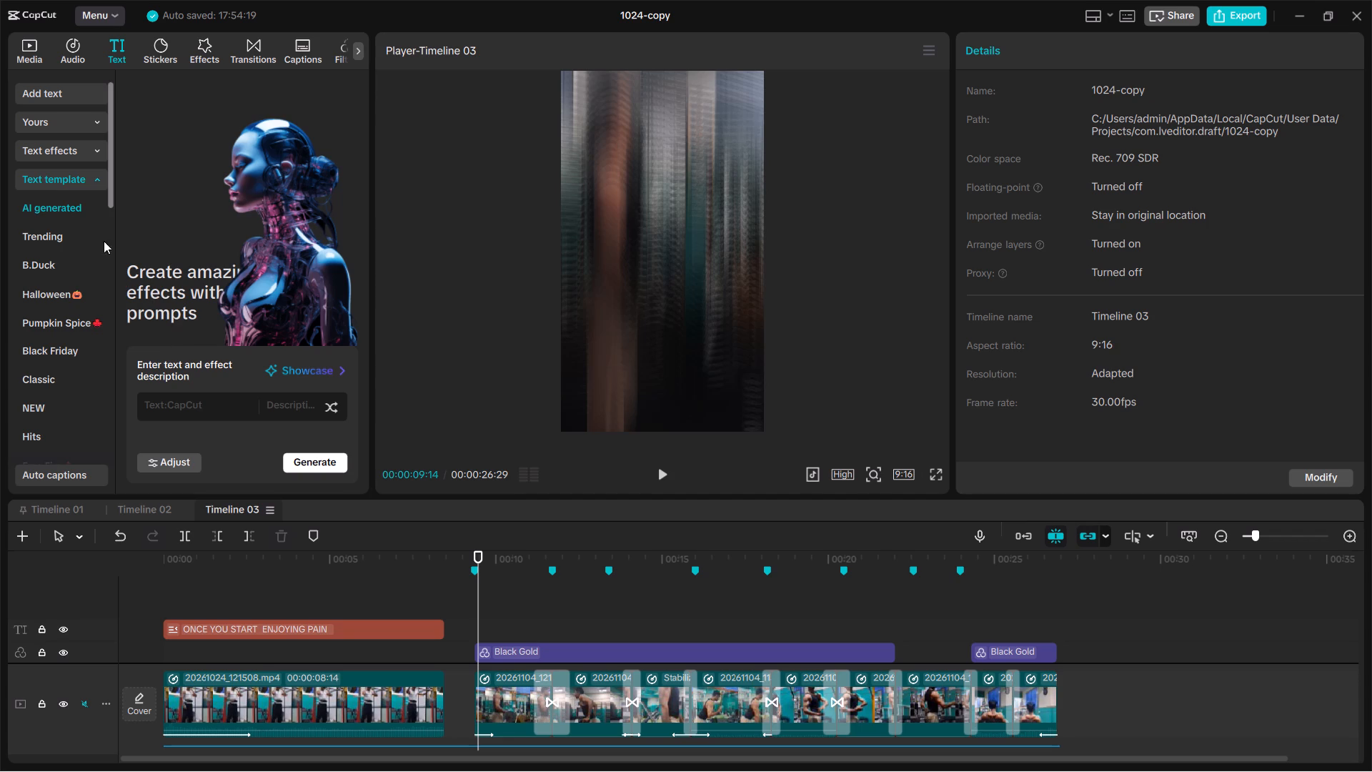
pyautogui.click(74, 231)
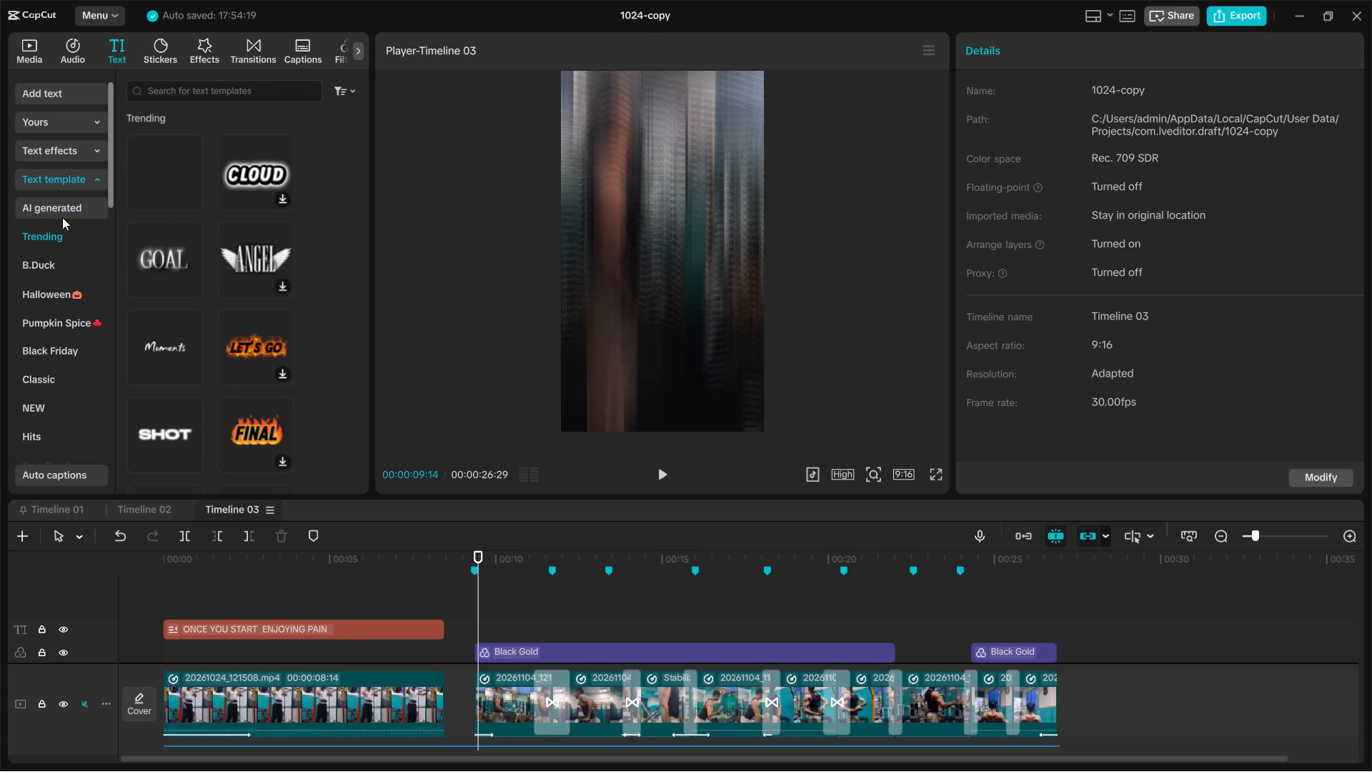
# Add the Classic "end of august" text template to the text track at 00:00:09:14, above the start of the dumbbell curl clip.
pyautogui.click(48, 369)
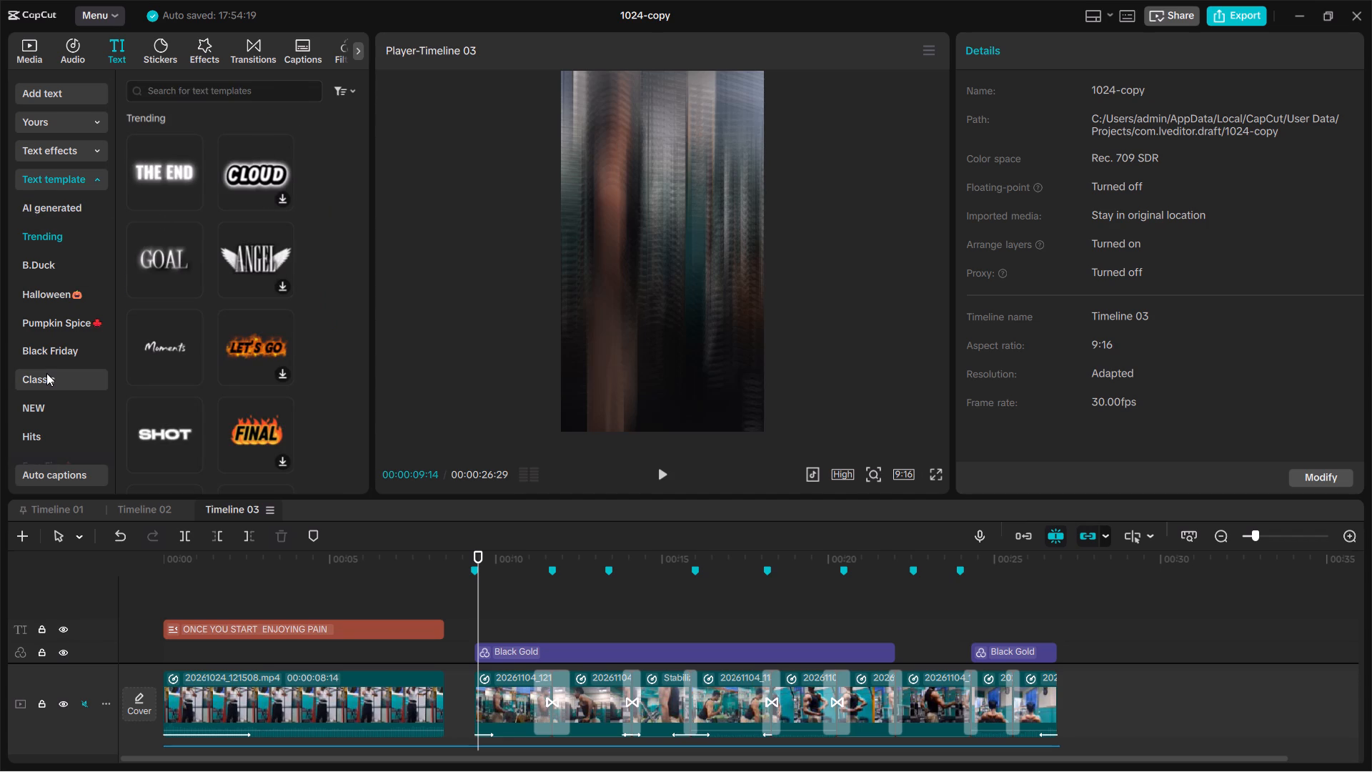
pyautogui.click(46, 373)
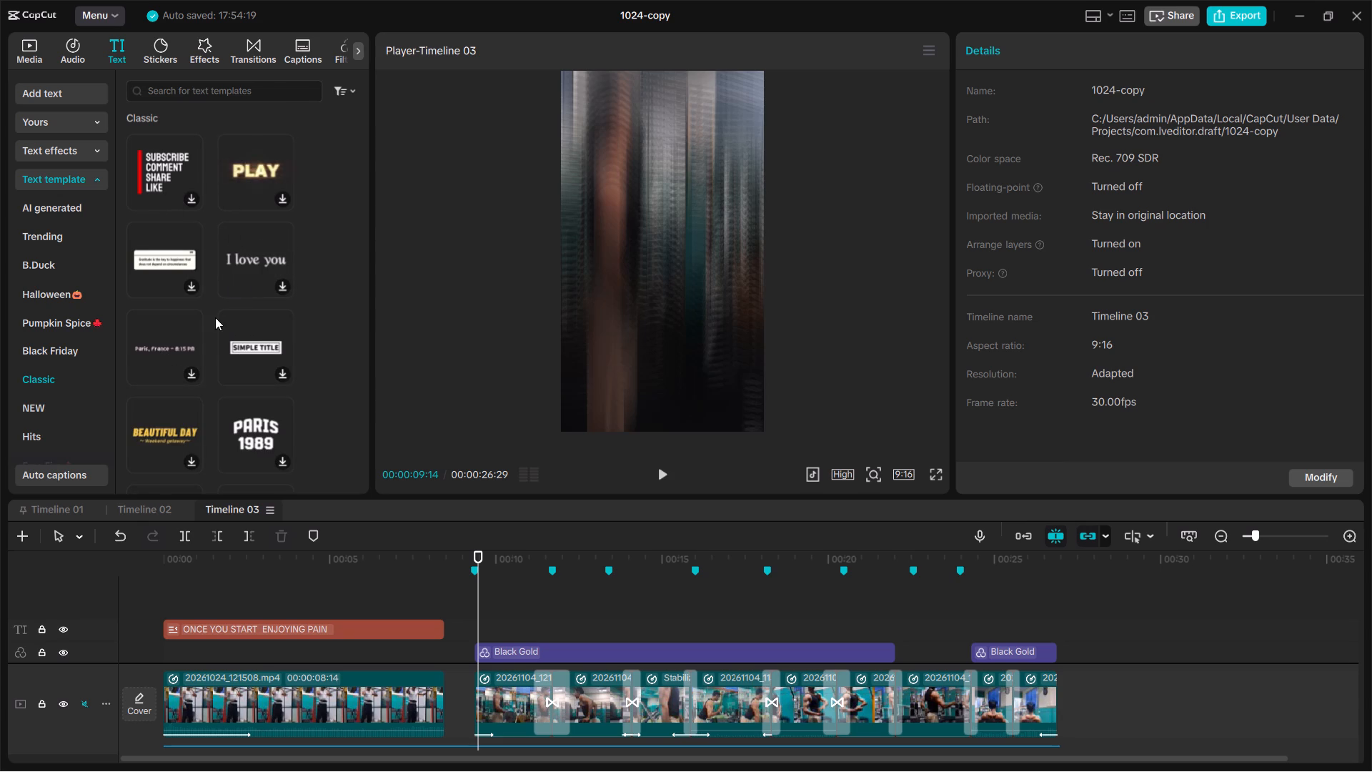
pyautogui.scroll(-1, 215, 317)
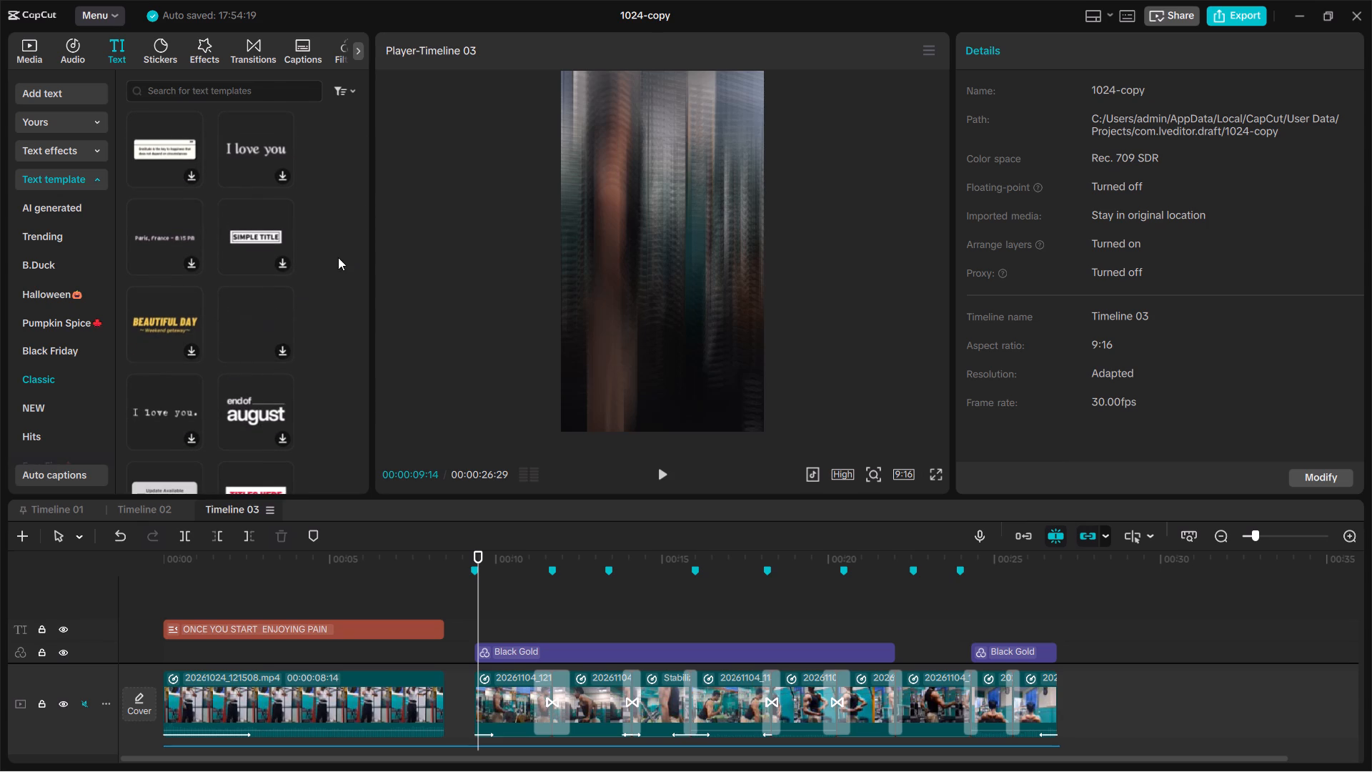
pyautogui.click(249, 397)
pyautogui.click(272, 405)
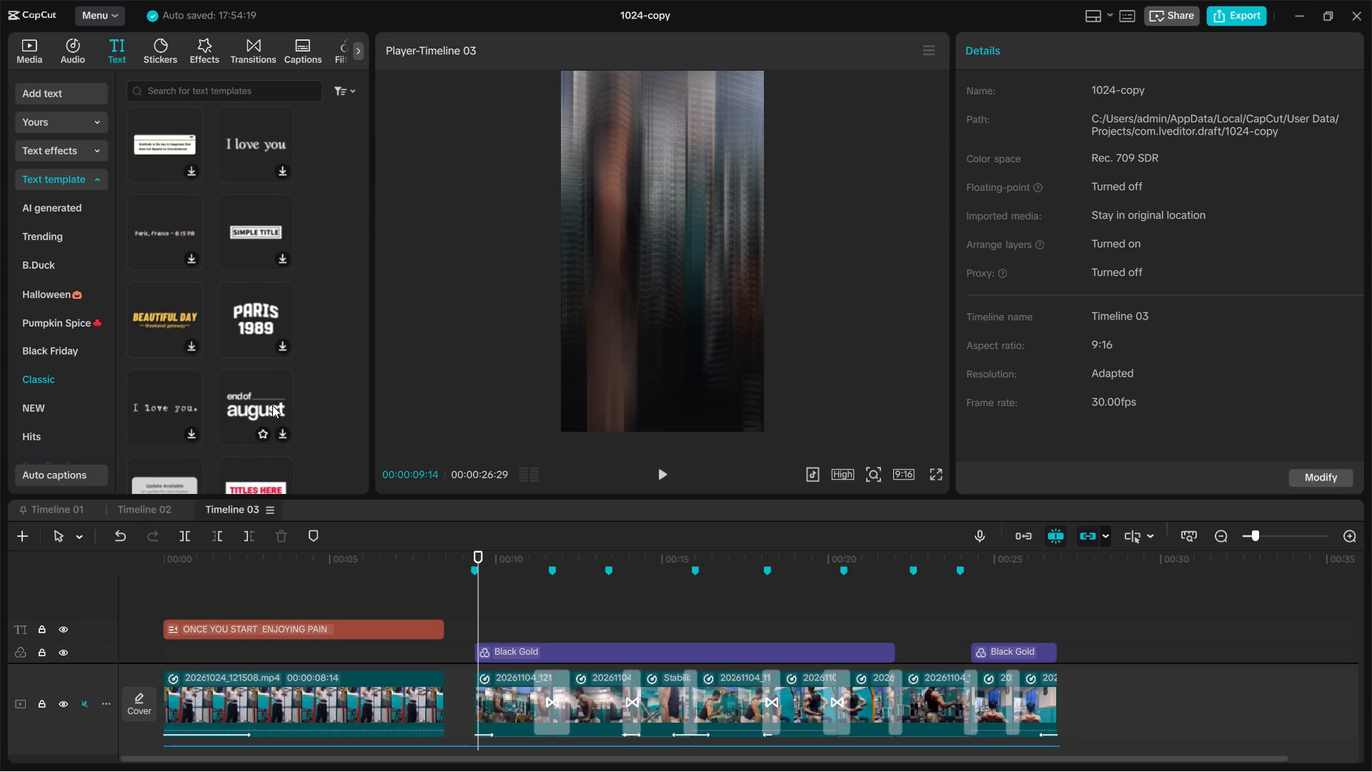
pyautogui.click(281, 428)
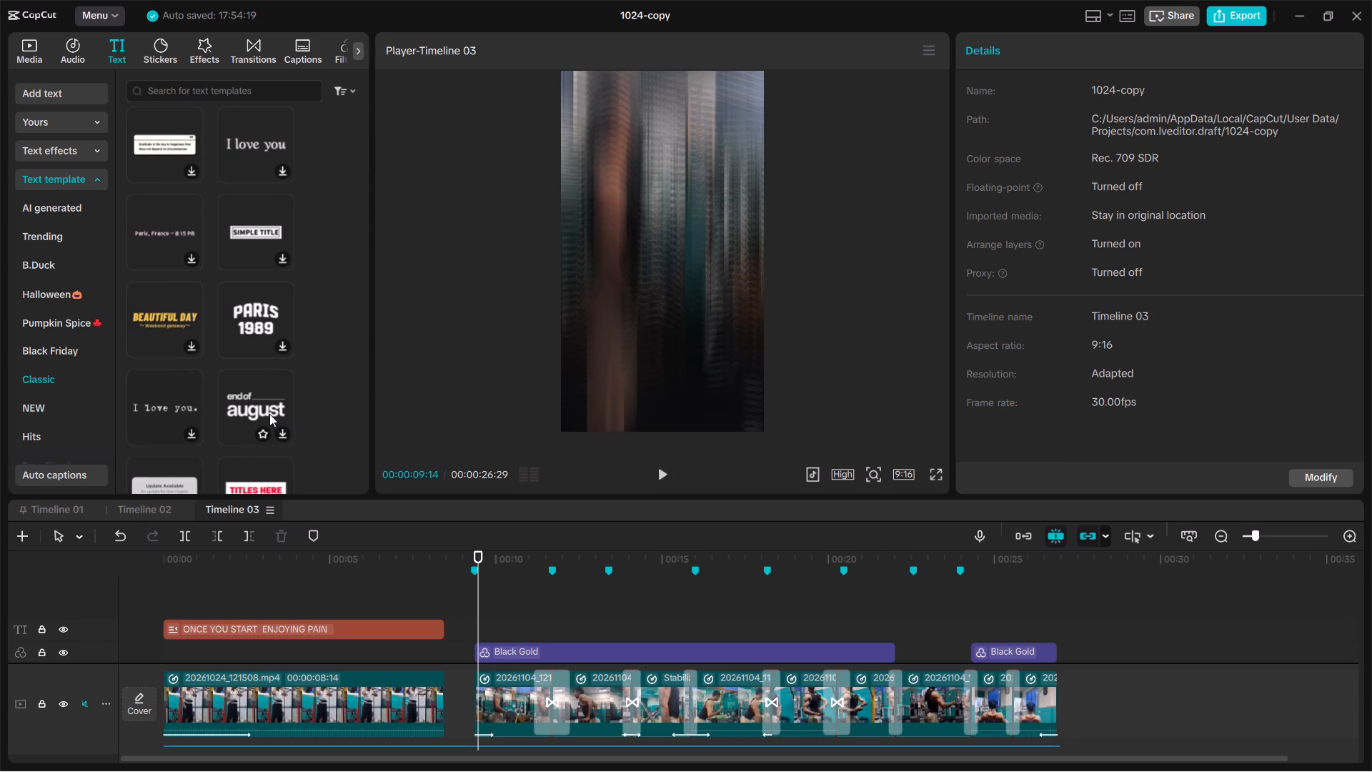
pyautogui.click(269, 414)
pyautogui.moveTo(263, 400); pyautogui.dragTo(477, 625)
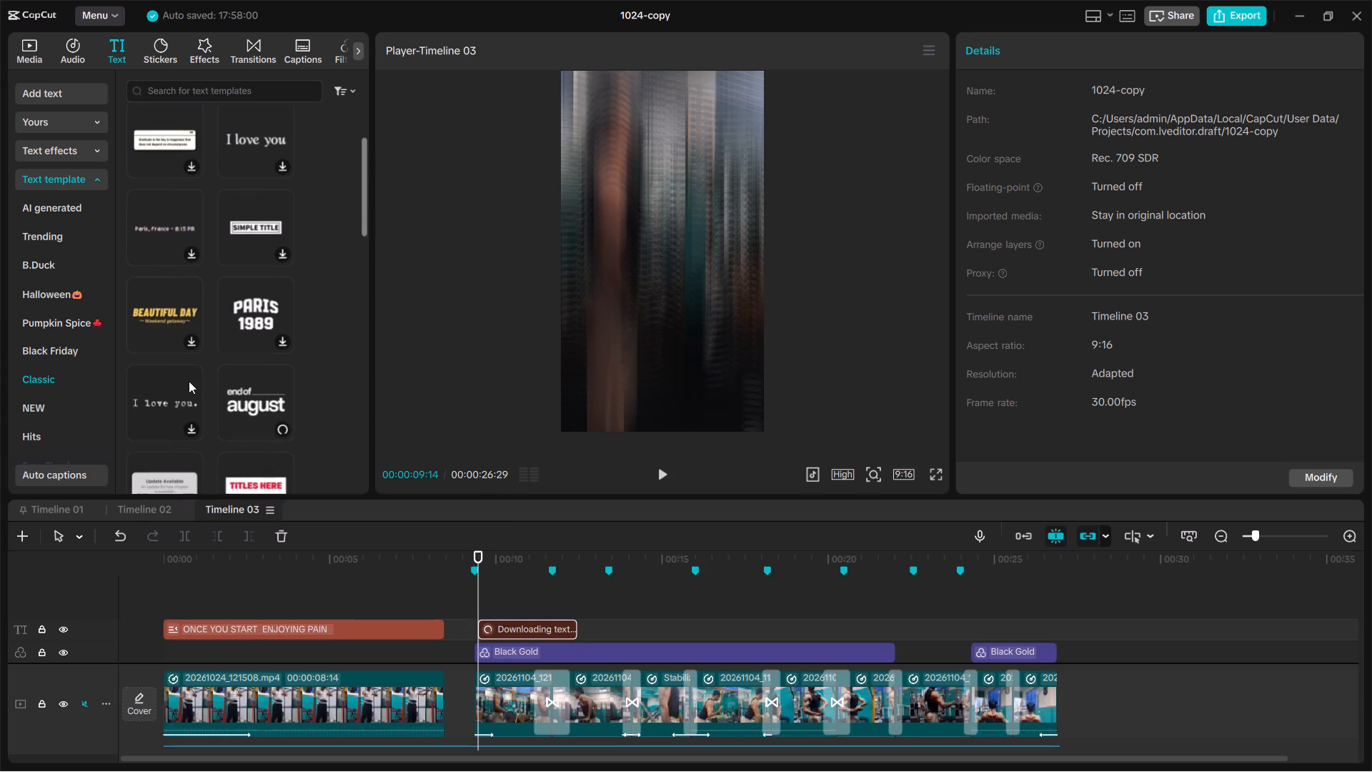
# Play back the "end of august" caption over the dumbbell curl clip to review its animation.
pyautogui.scroll(1, 189, 381)
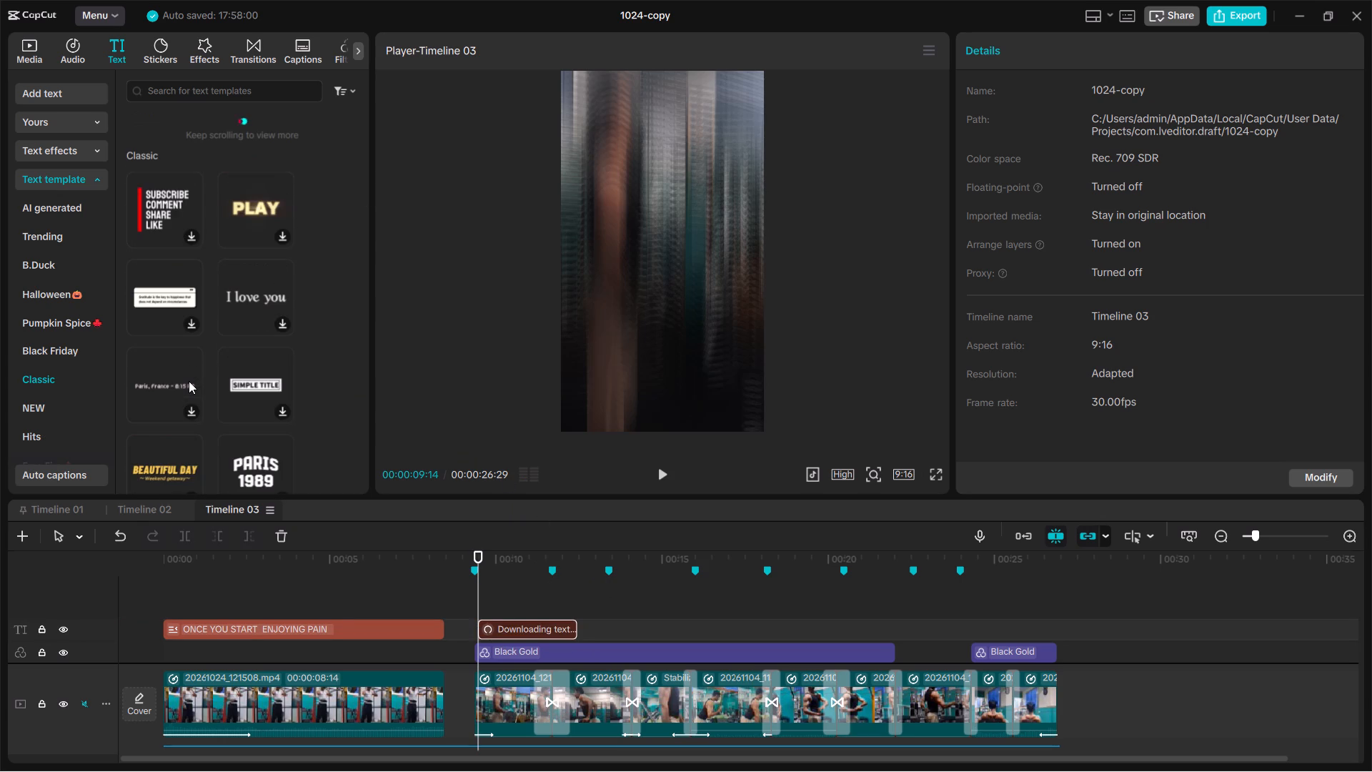
pyautogui.scroll(1, 225, 287)
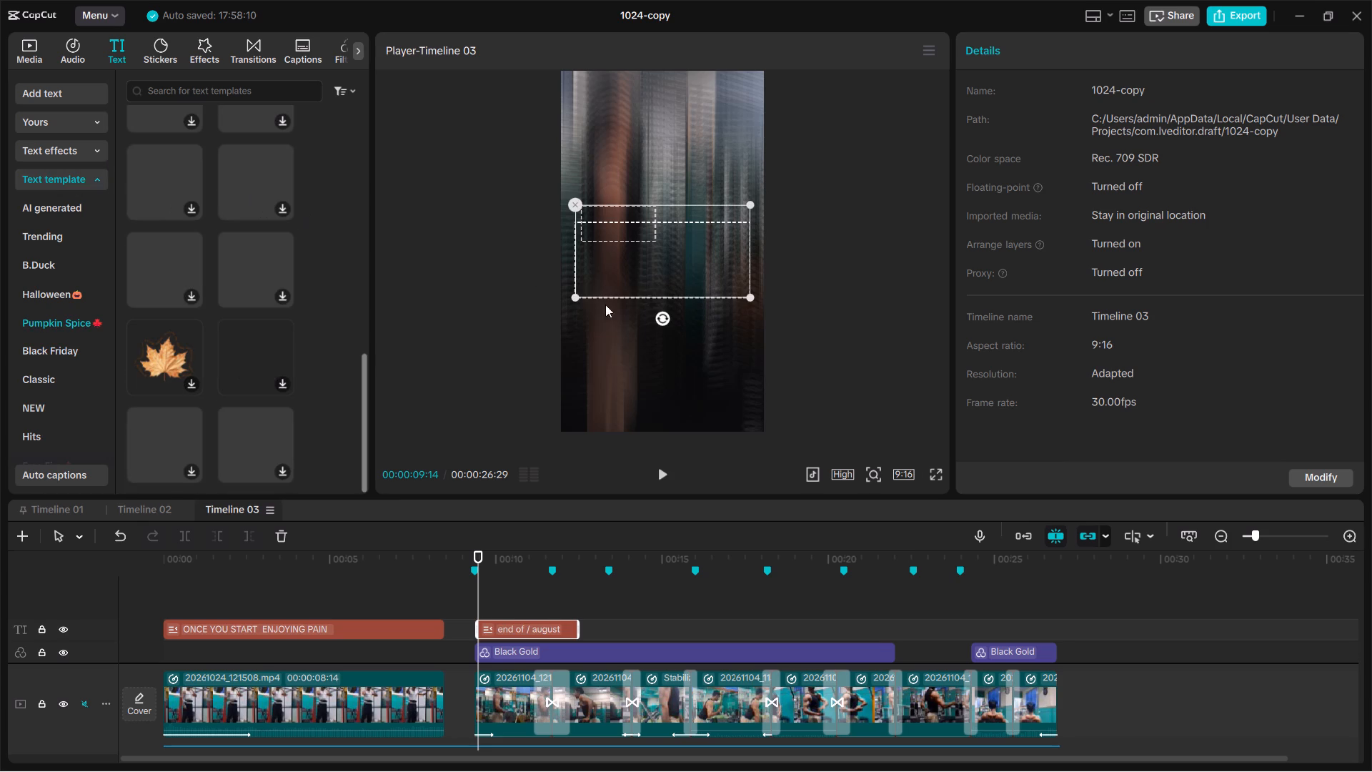
pyautogui.press('space')
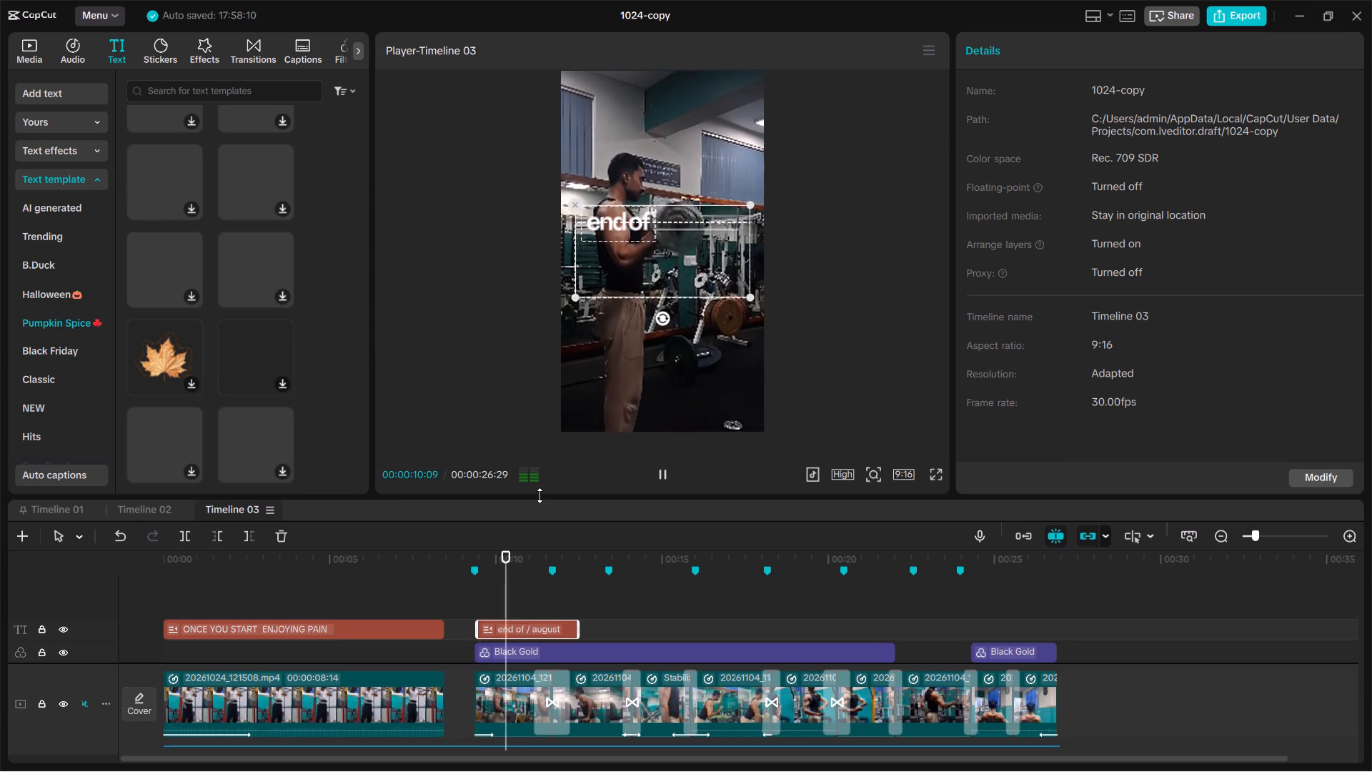
pyautogui.press('space')
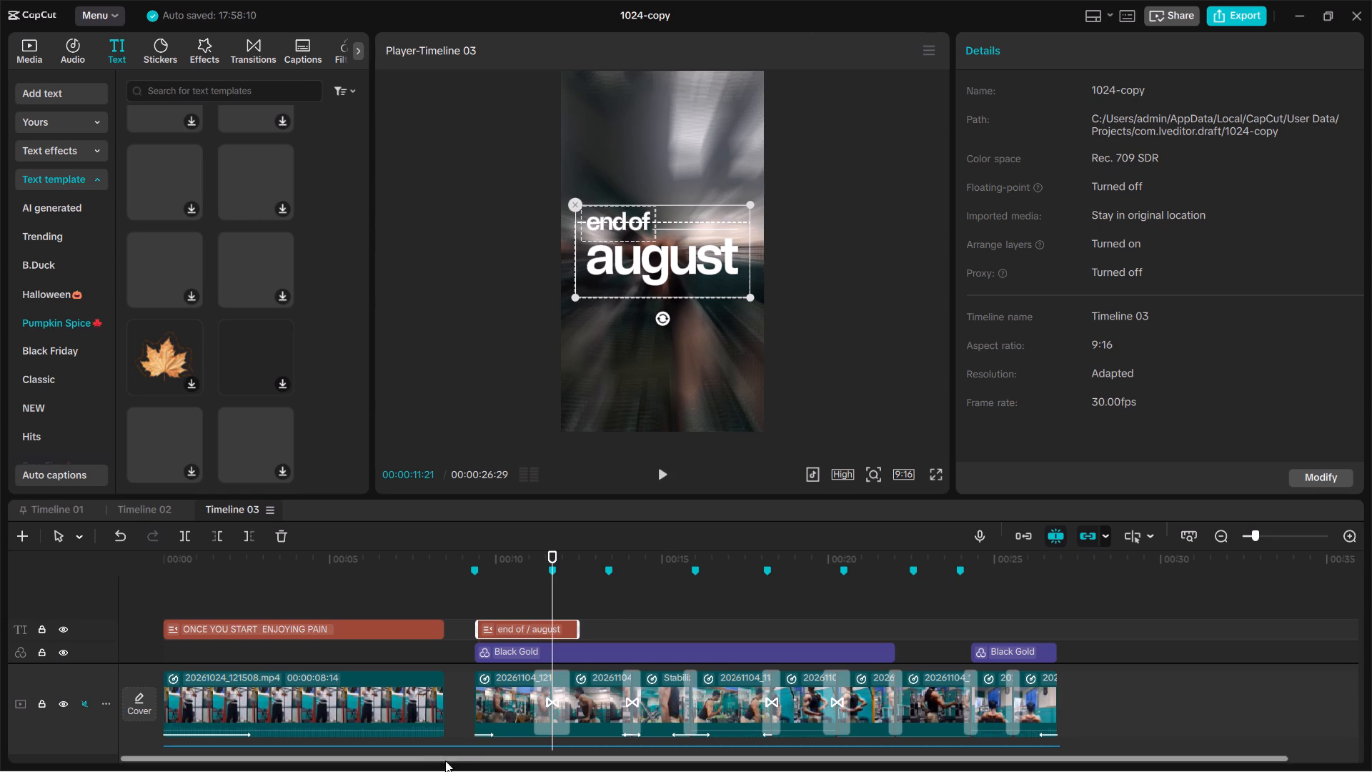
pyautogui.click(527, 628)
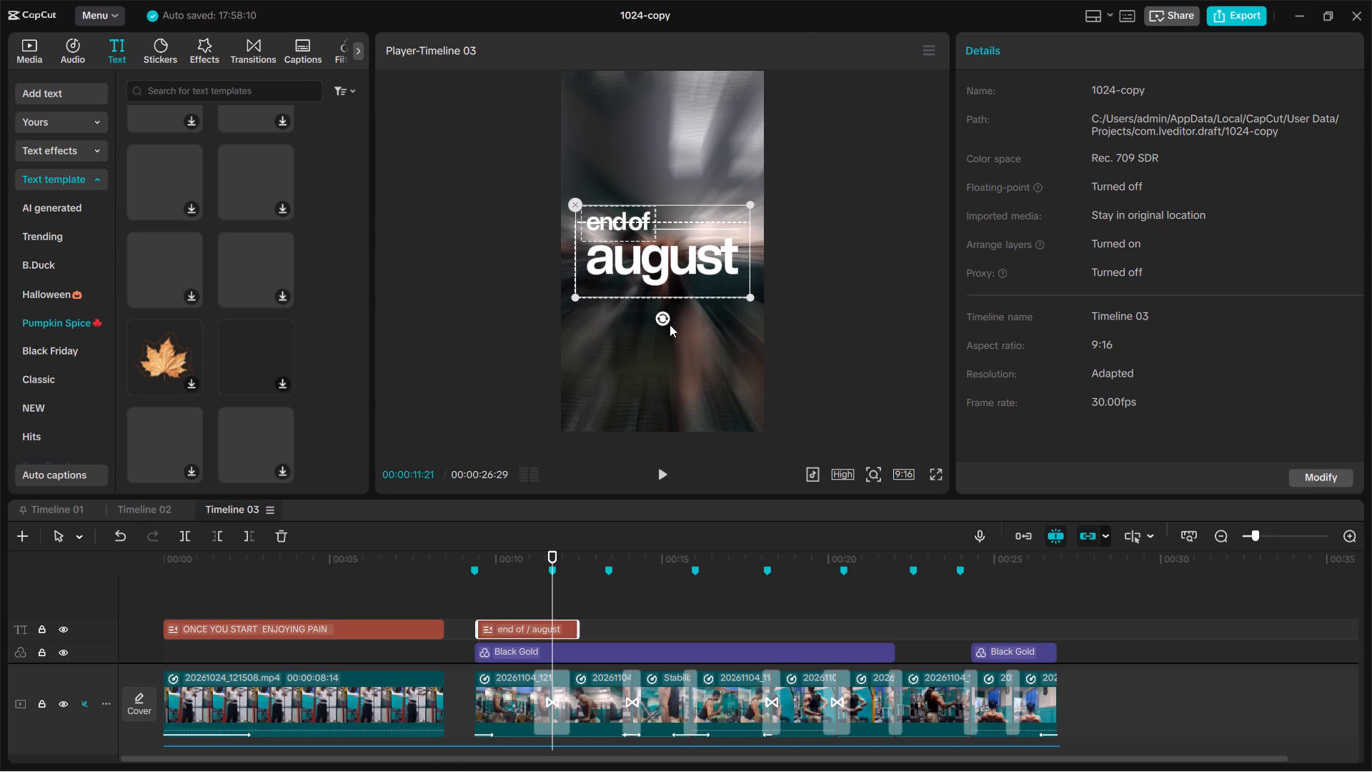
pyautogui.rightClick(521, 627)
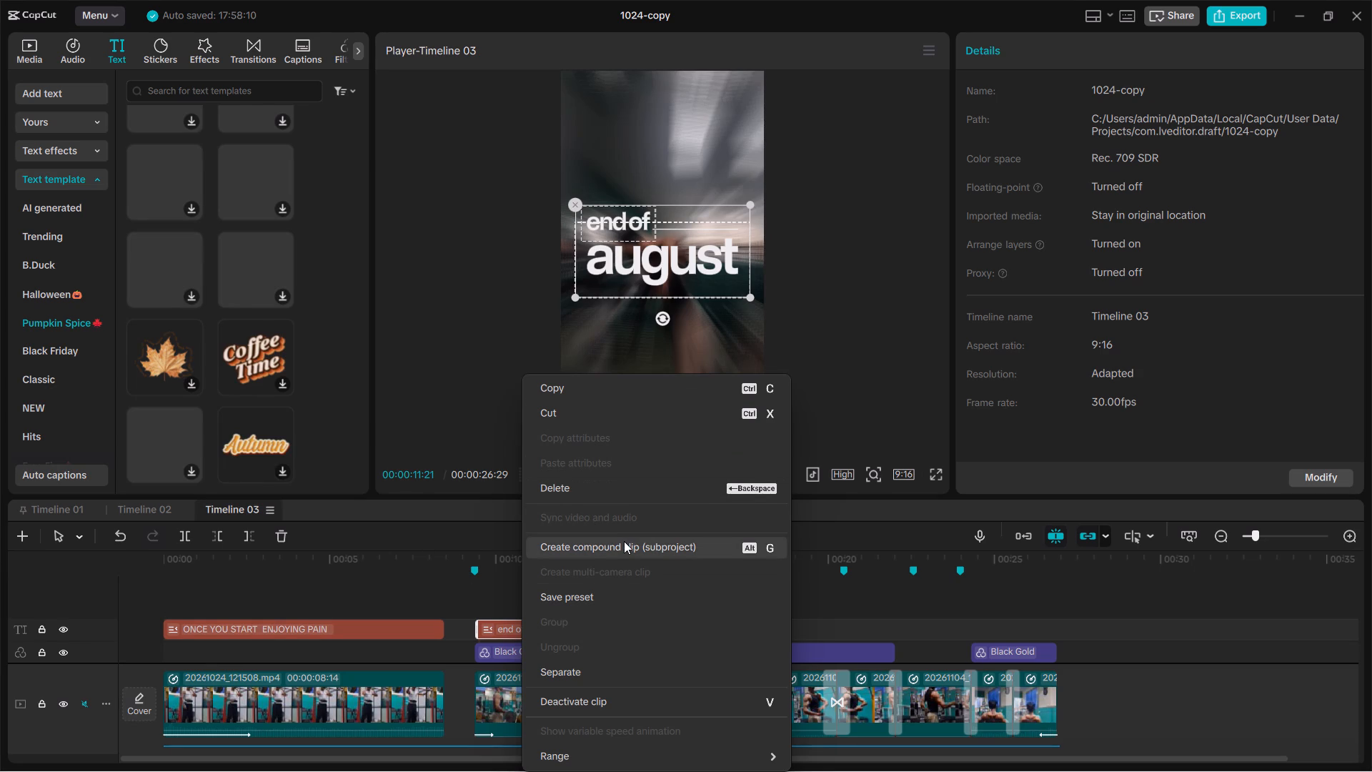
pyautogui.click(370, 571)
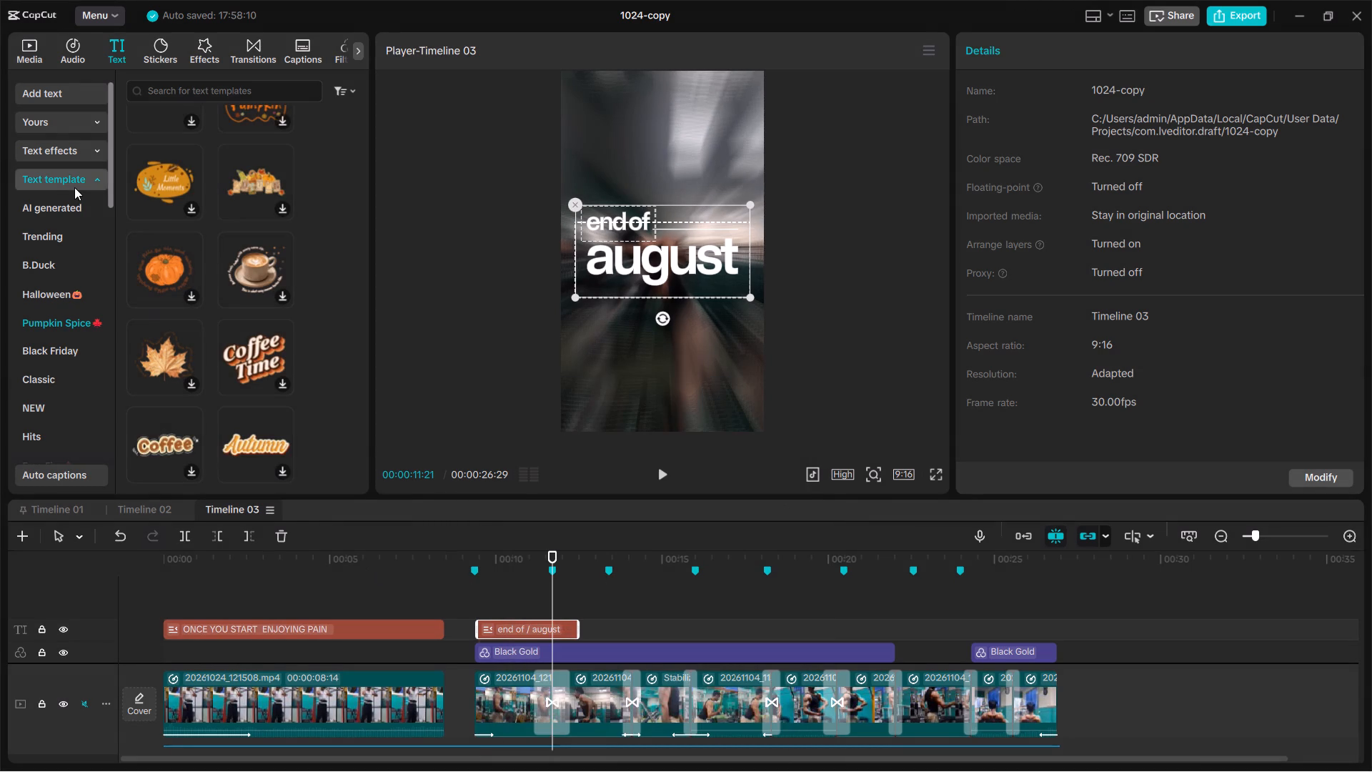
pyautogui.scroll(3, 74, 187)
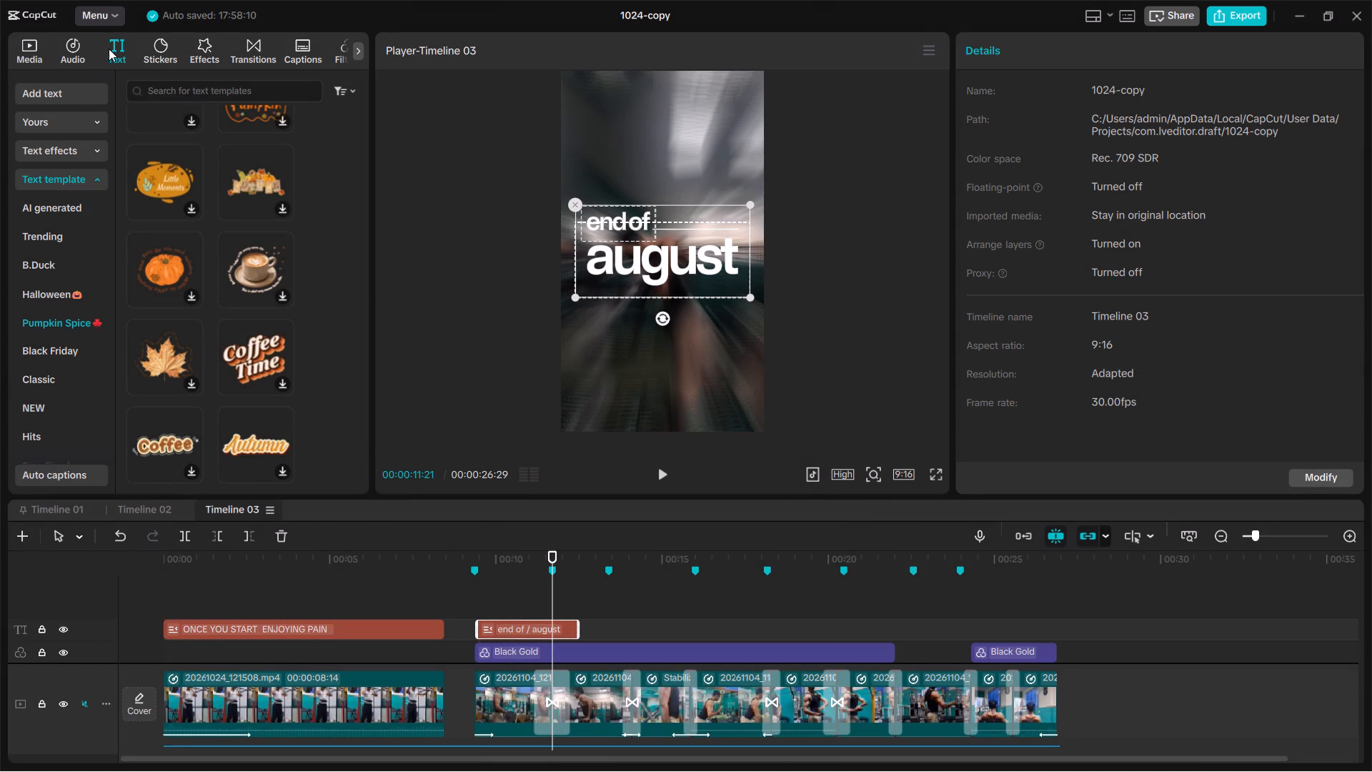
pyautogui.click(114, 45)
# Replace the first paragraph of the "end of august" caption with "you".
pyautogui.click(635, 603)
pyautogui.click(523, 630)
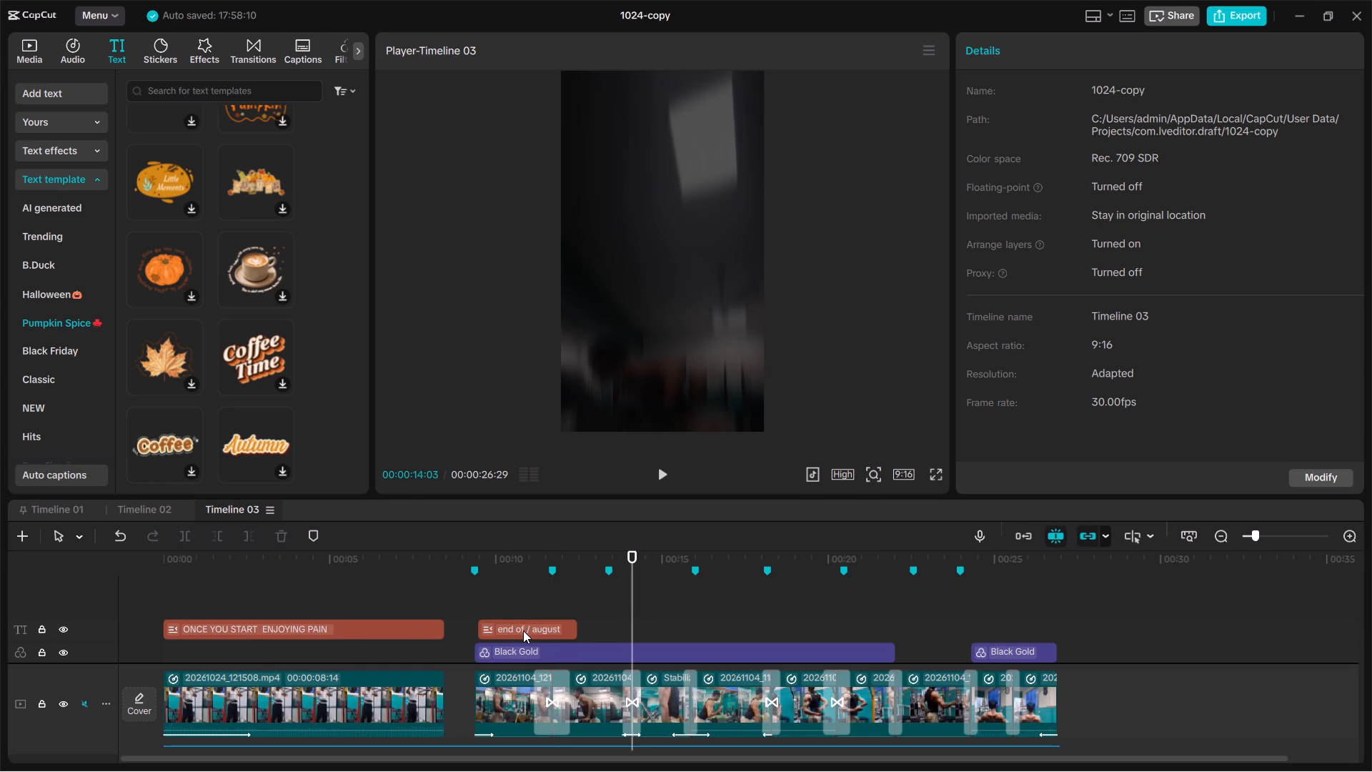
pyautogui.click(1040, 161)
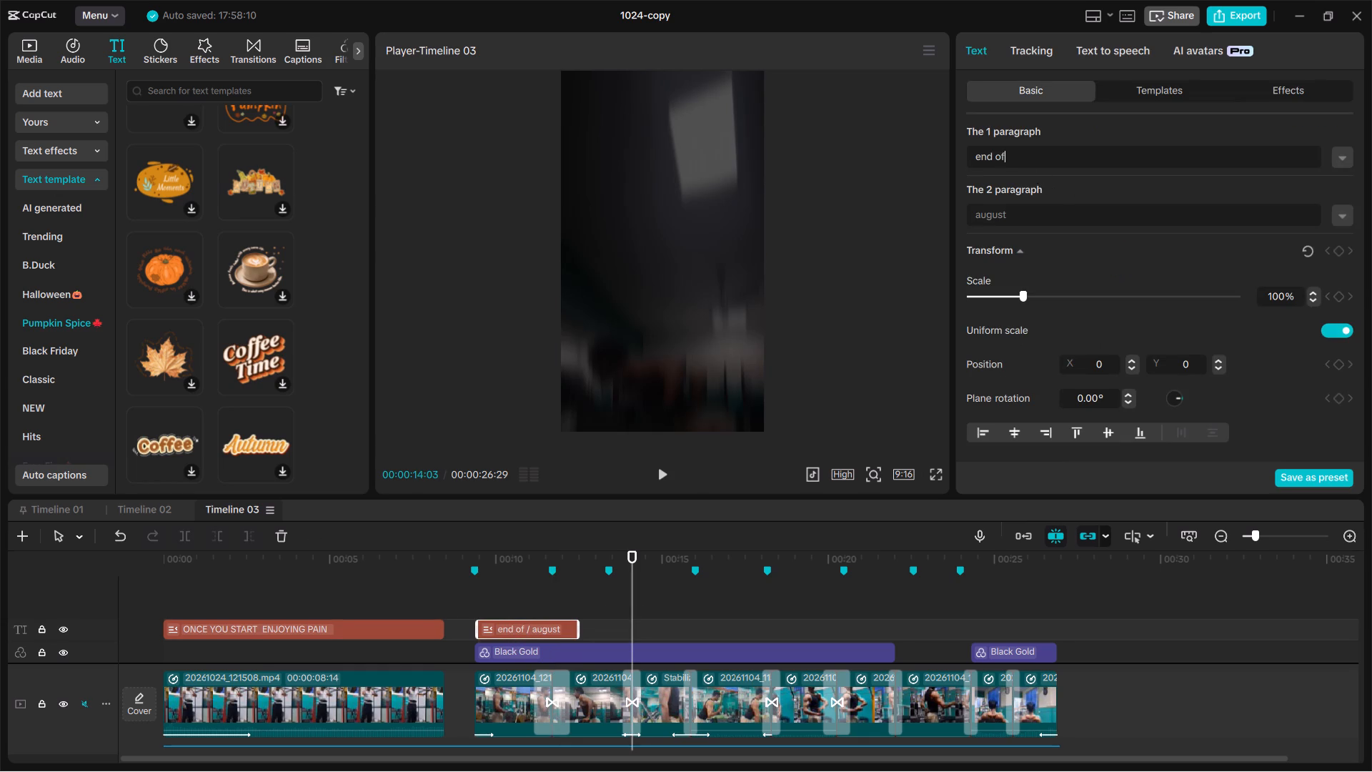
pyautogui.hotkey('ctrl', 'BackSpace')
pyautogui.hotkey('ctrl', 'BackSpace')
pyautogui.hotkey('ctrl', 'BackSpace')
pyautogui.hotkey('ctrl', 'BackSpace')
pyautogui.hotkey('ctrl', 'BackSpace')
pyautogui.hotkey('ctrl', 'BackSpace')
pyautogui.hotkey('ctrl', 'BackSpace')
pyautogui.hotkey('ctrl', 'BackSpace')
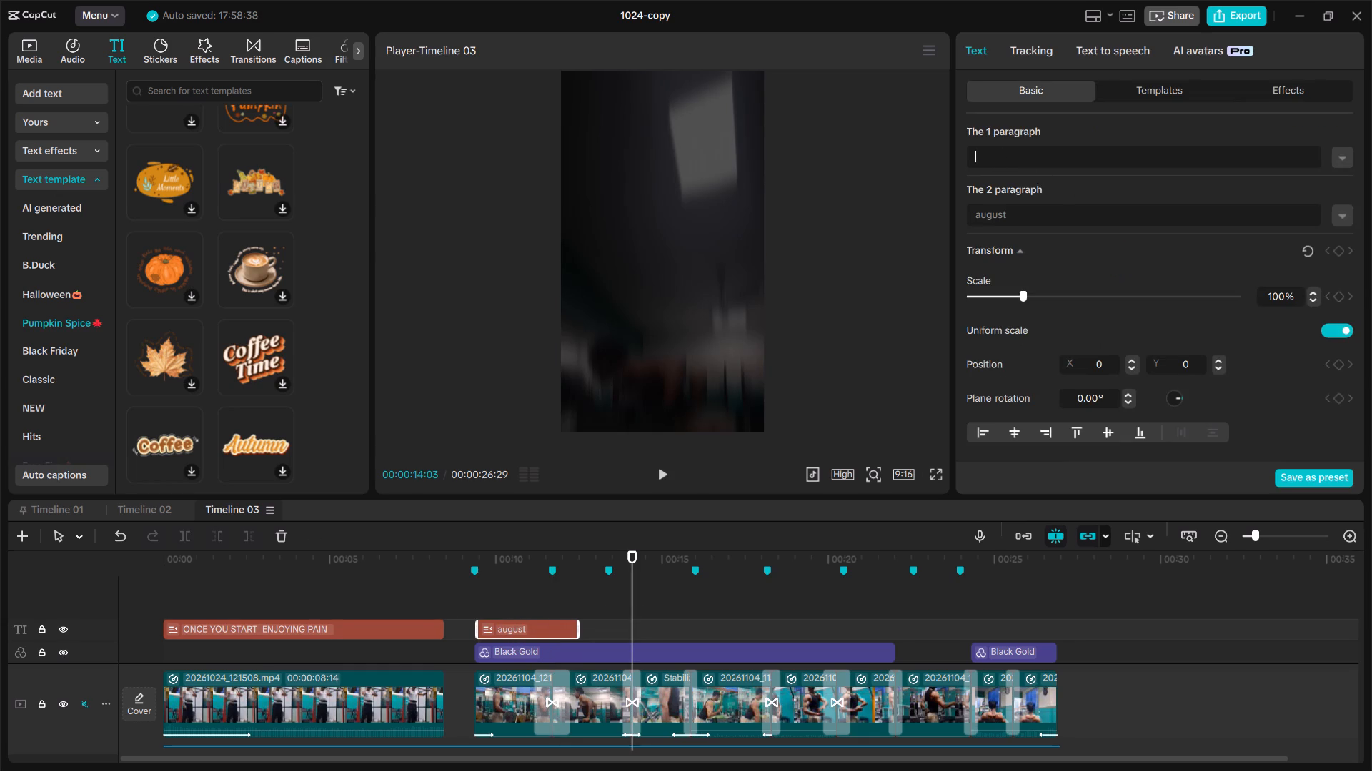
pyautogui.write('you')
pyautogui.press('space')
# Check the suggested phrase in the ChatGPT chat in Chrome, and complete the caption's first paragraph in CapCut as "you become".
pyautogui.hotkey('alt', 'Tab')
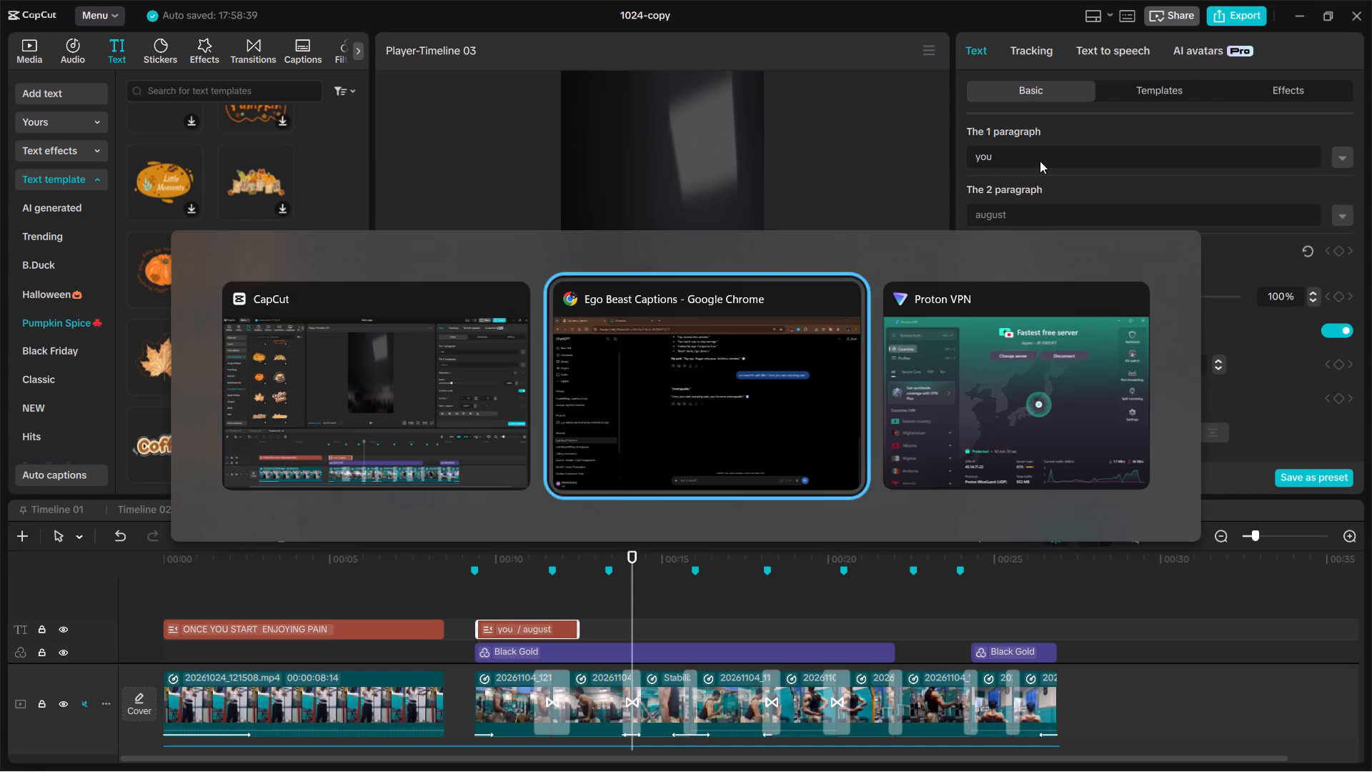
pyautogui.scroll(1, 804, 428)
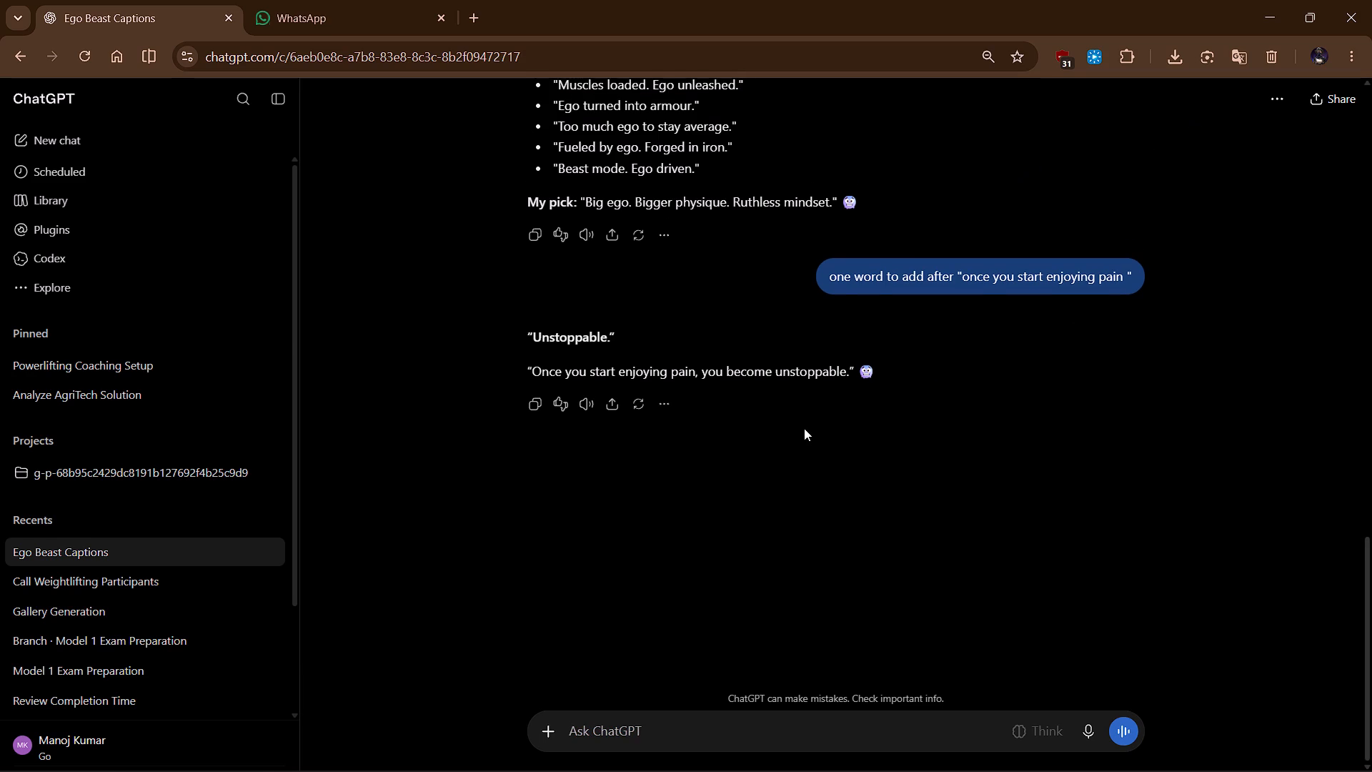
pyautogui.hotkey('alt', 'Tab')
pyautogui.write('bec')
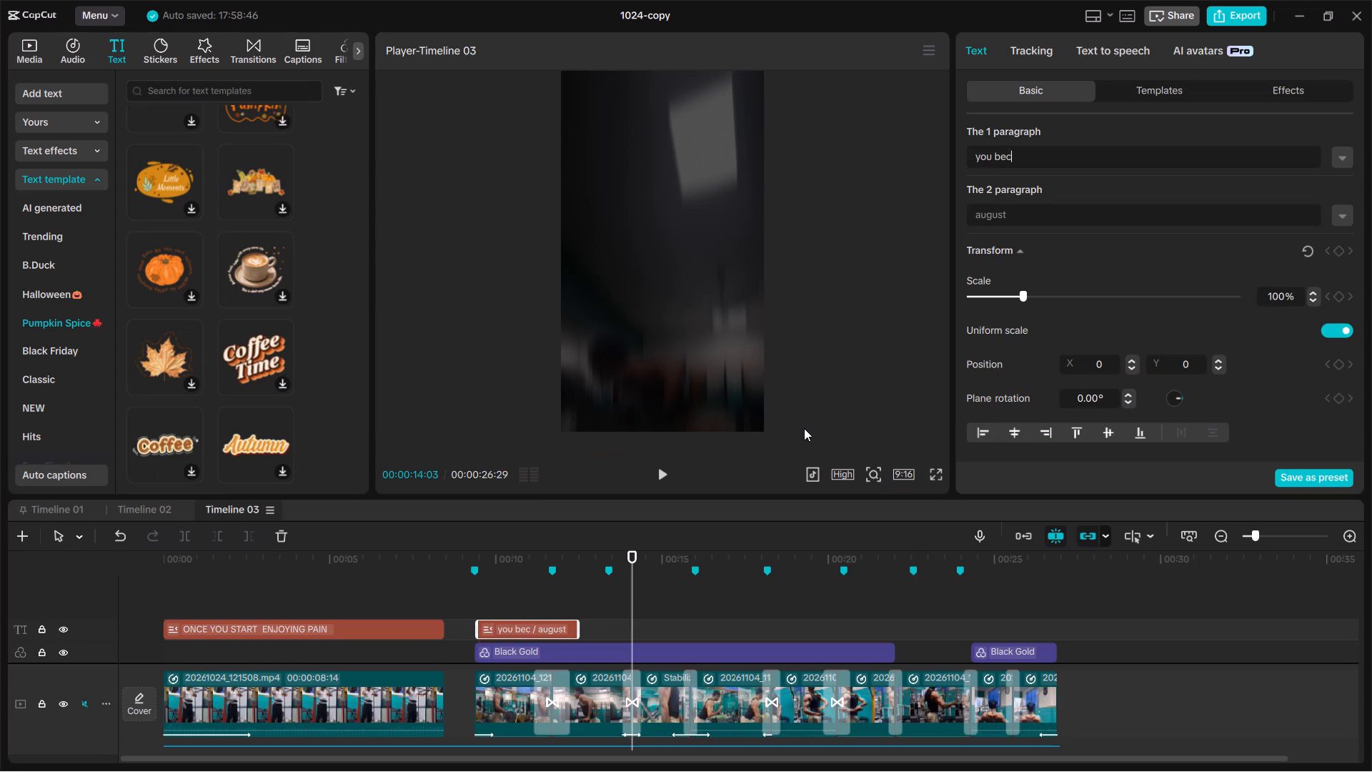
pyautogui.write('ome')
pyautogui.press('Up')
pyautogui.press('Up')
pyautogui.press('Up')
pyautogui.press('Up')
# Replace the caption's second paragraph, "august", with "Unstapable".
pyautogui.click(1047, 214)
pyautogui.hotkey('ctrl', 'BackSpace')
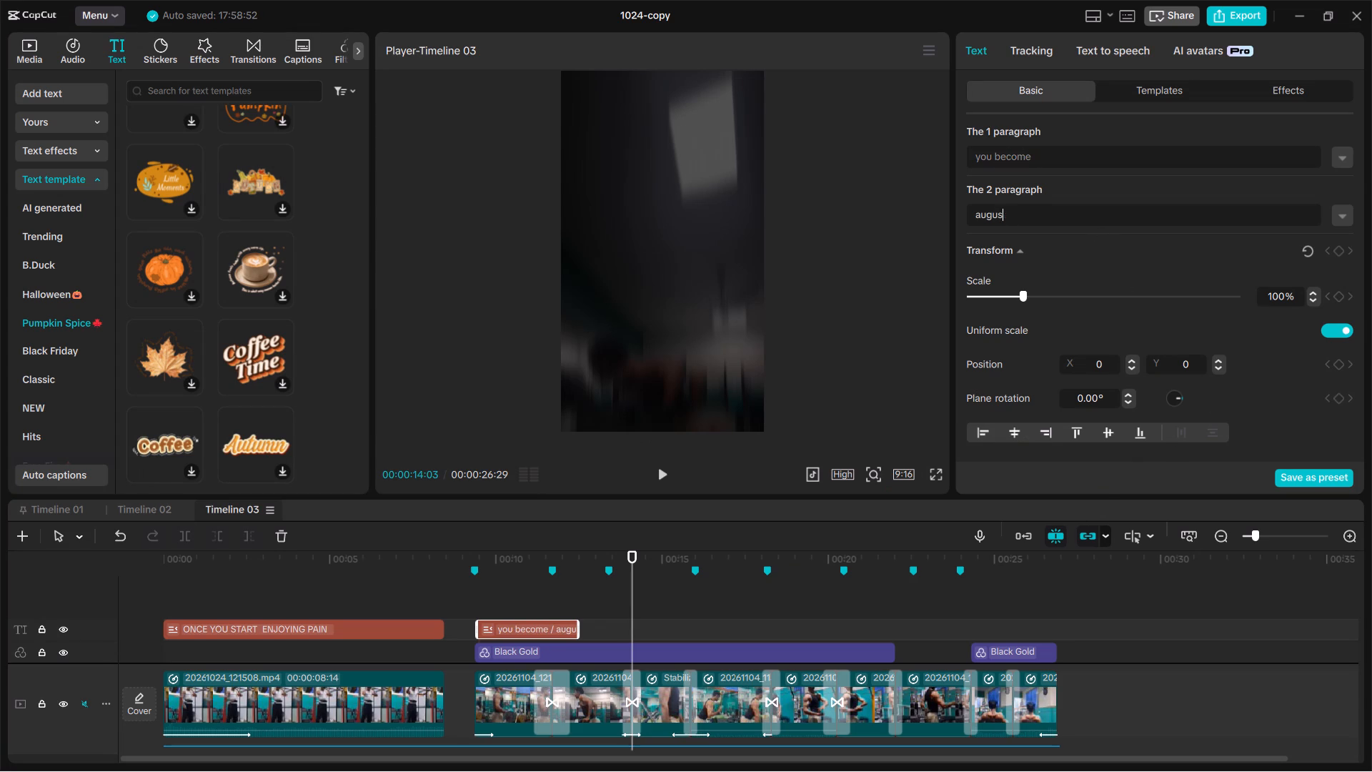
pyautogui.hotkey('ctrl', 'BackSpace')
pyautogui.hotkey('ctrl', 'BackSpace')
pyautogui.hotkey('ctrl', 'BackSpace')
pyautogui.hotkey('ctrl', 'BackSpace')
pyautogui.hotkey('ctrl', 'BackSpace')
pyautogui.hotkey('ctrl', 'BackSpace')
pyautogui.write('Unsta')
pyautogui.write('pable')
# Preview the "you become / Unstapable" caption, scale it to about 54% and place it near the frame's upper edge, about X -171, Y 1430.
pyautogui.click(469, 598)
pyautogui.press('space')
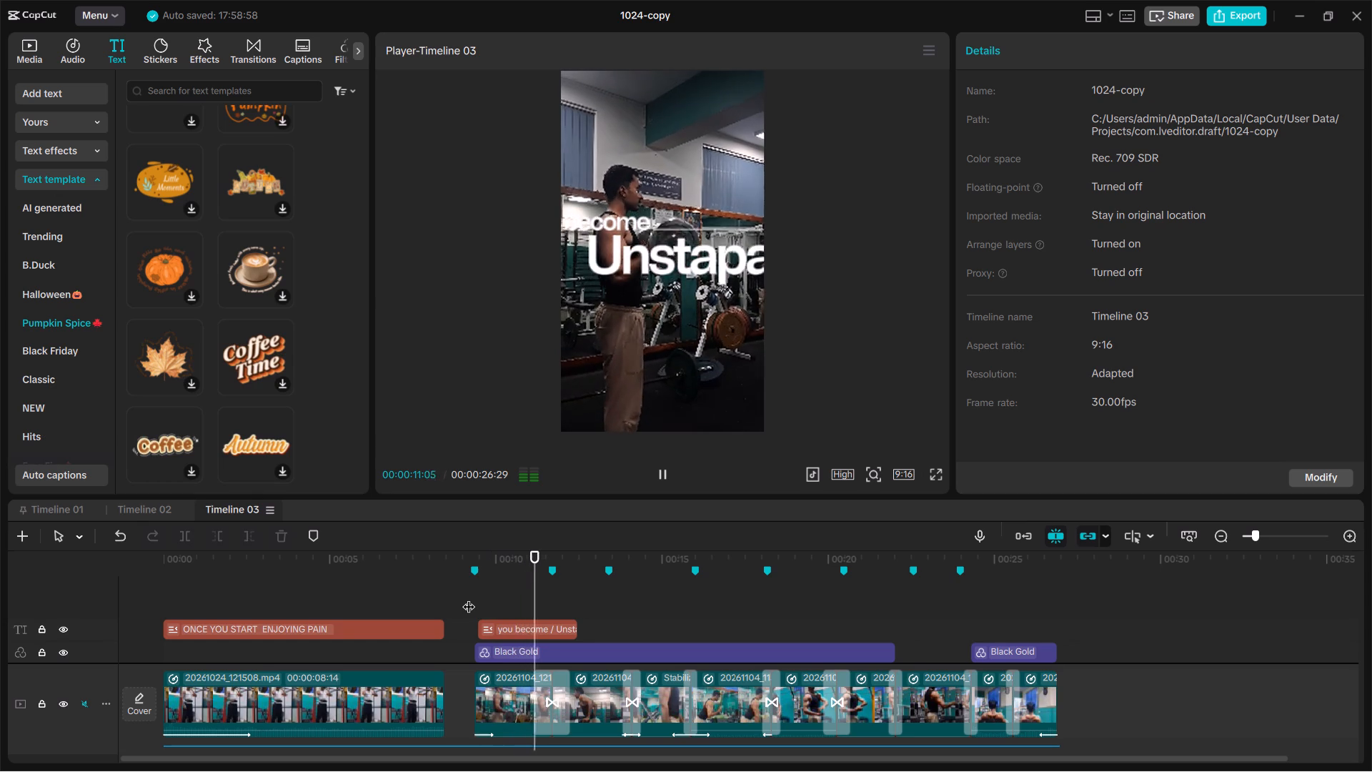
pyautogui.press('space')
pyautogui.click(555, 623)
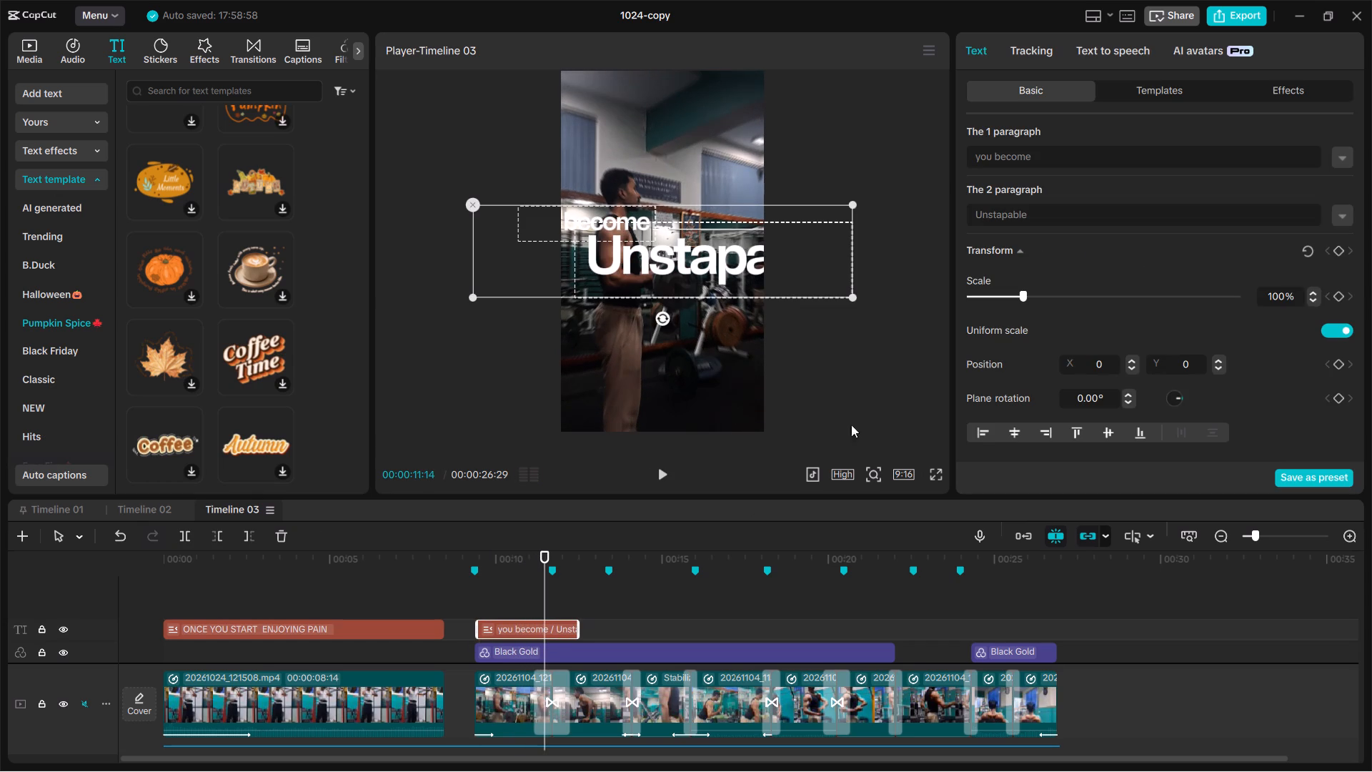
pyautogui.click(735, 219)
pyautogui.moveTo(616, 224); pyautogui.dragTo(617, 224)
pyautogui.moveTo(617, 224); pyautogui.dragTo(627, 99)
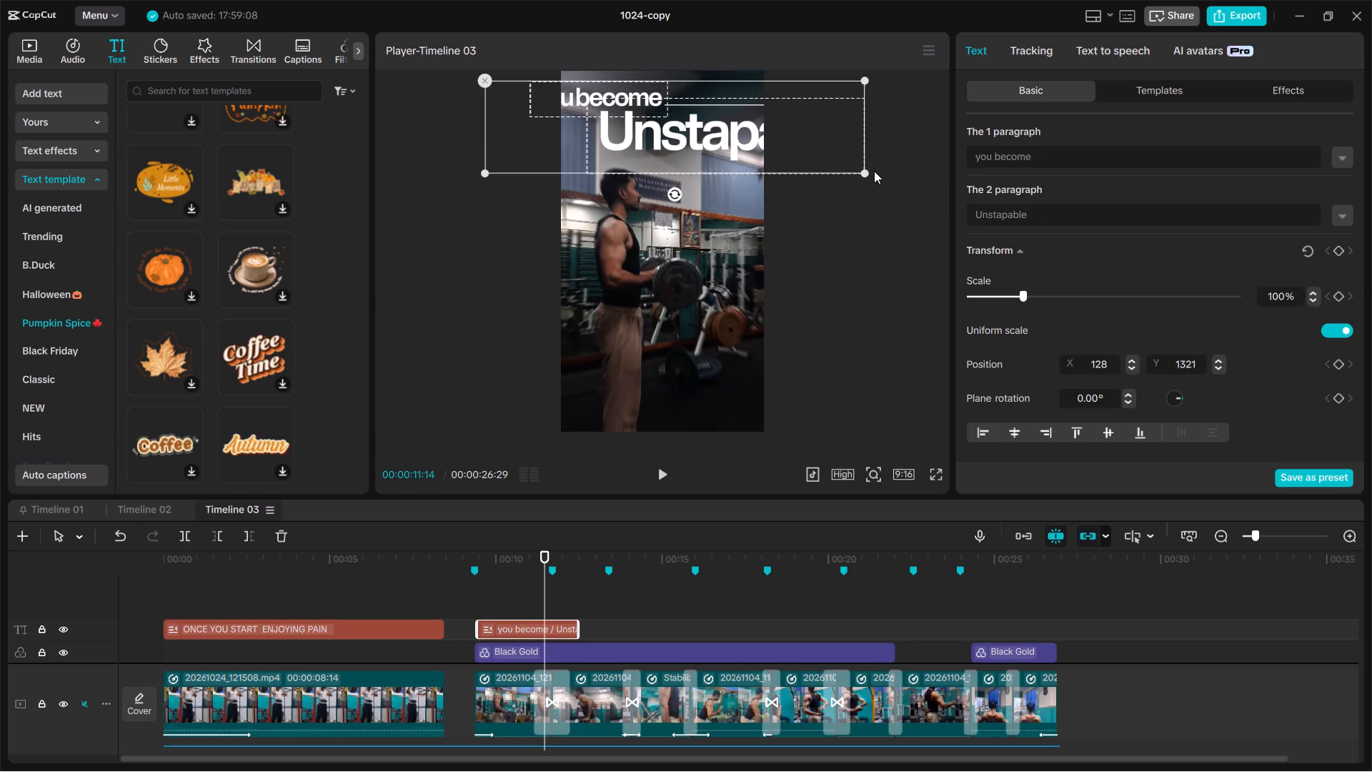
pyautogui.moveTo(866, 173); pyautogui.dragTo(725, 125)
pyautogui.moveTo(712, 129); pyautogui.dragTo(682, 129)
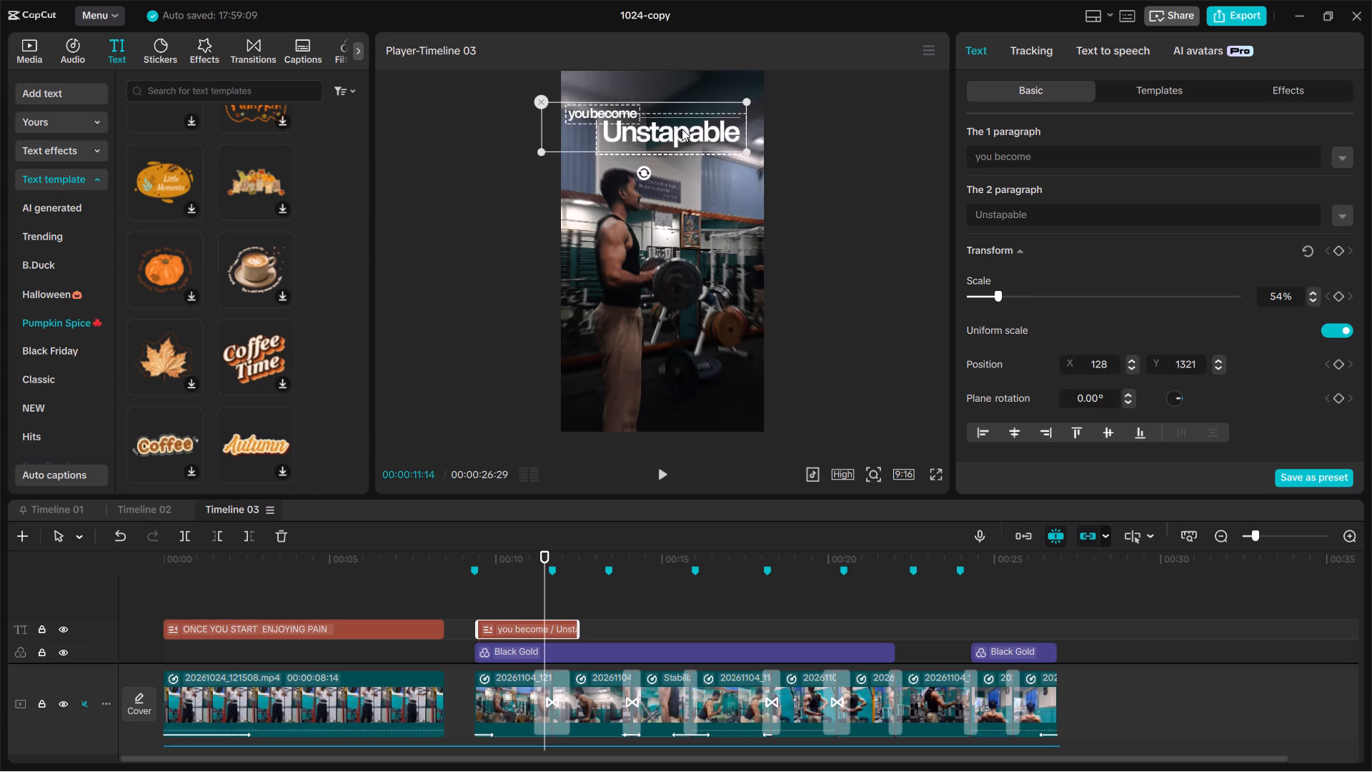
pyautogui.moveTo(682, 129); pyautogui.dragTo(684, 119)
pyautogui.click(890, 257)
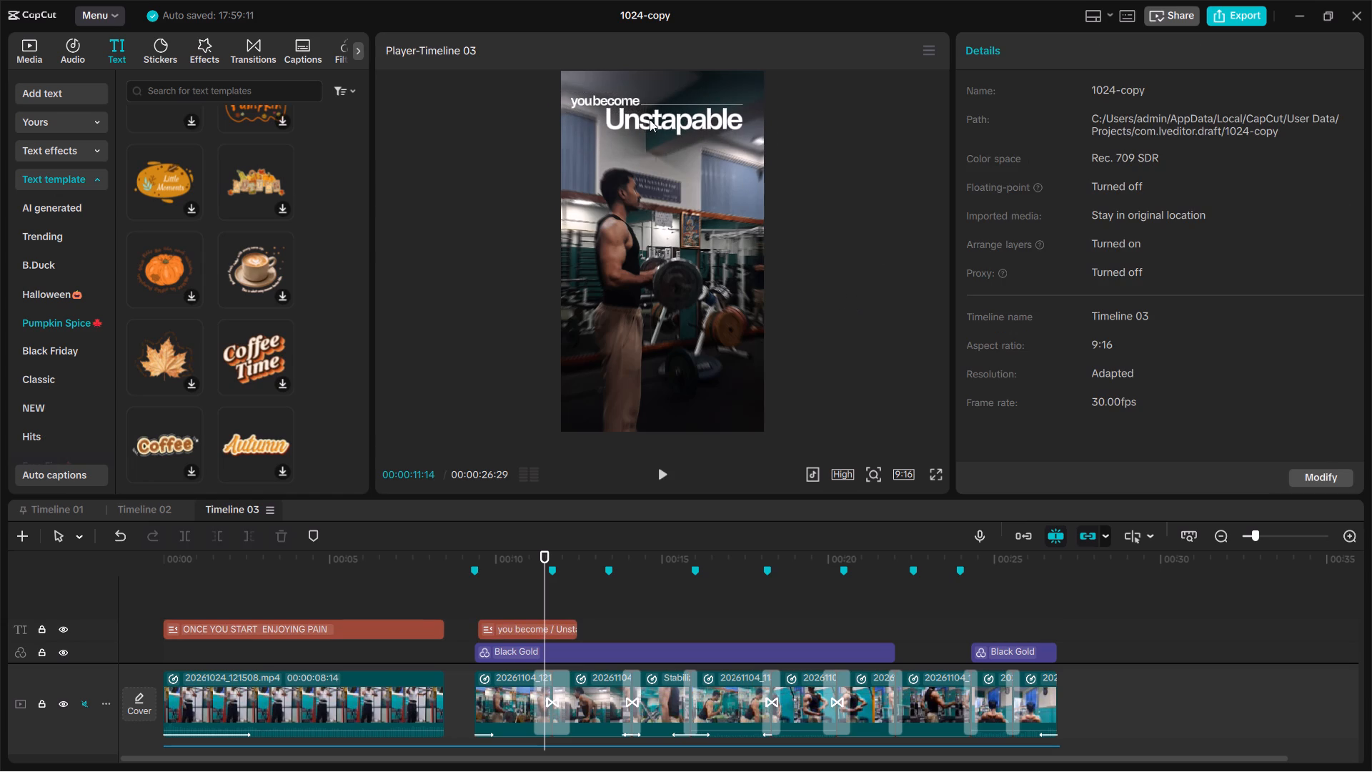
# Delete the "you become / Unstapable" caption above the dumbbell curl clip from the text track.
pyautogui.click(638, 113)
pyautogui.click(1040, 157)
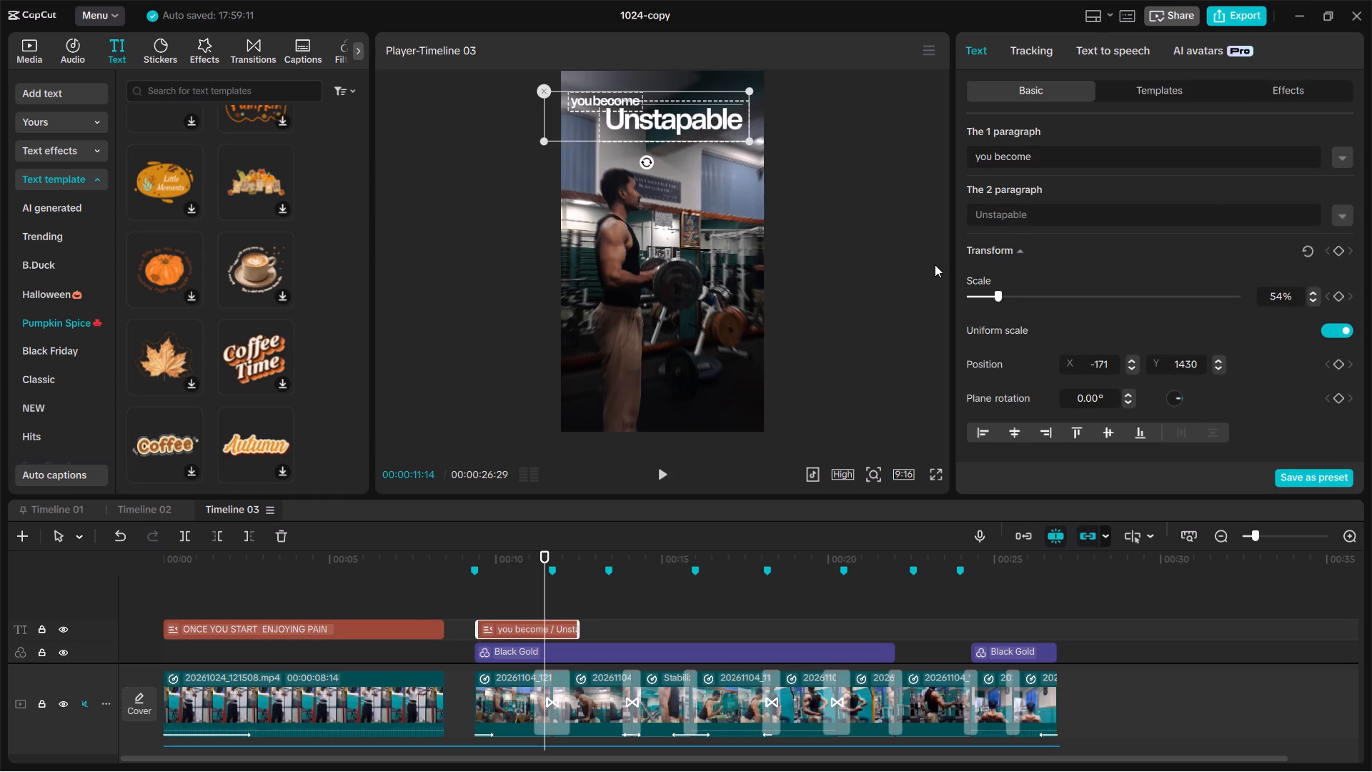
pyautogui.press('Delete')
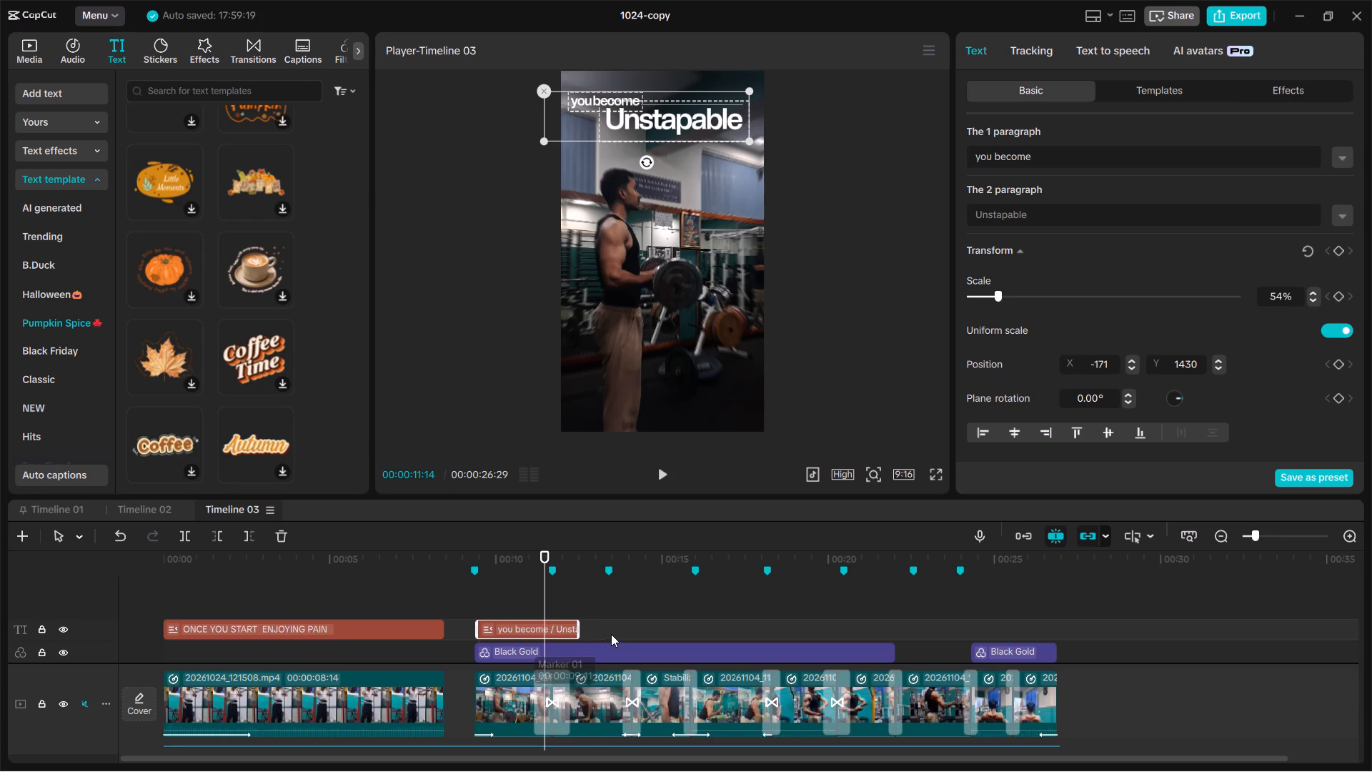
pyautogui.click(592, 622)
pyautogui.click(562, 625)
pyautogui.press('Delete')
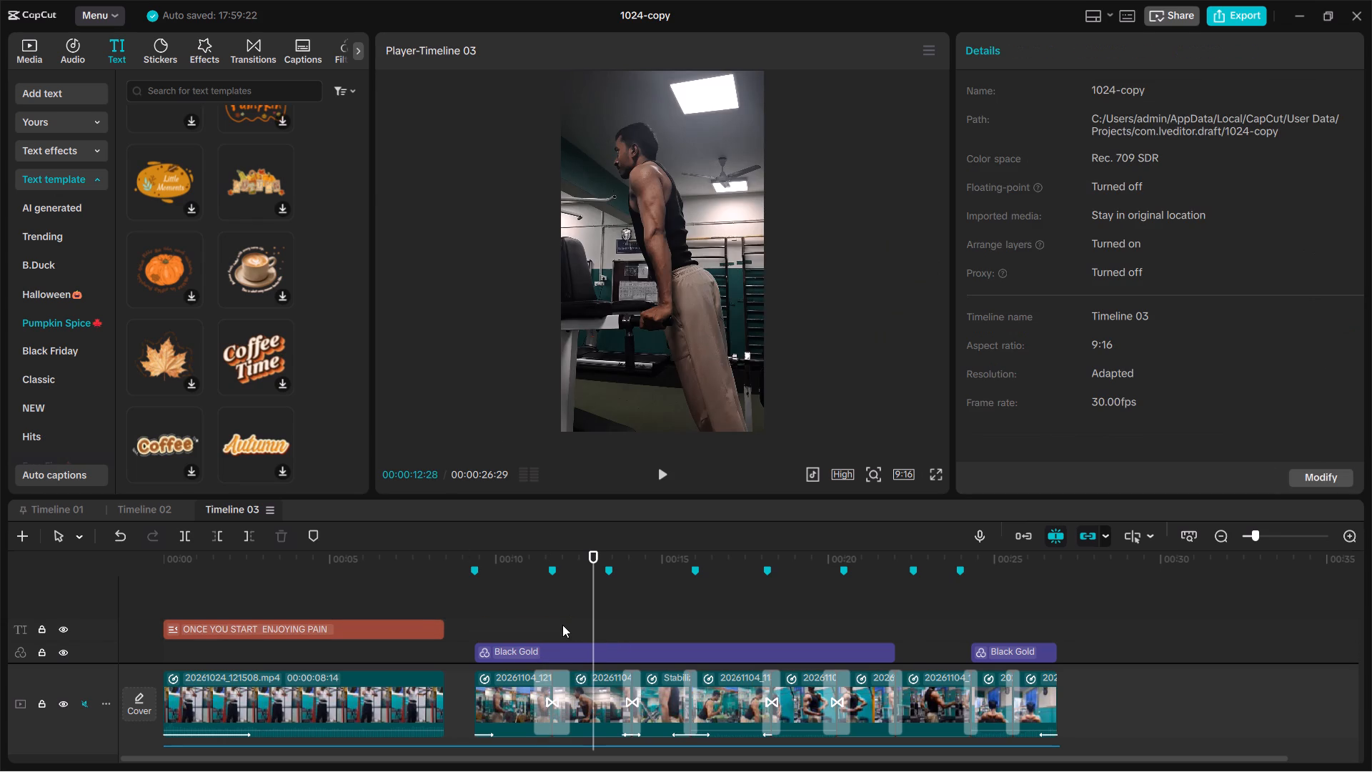
# Browse the text template categories, mainly Trending, for a new caption style.
pyautogui.scroll(4, 180, 318)
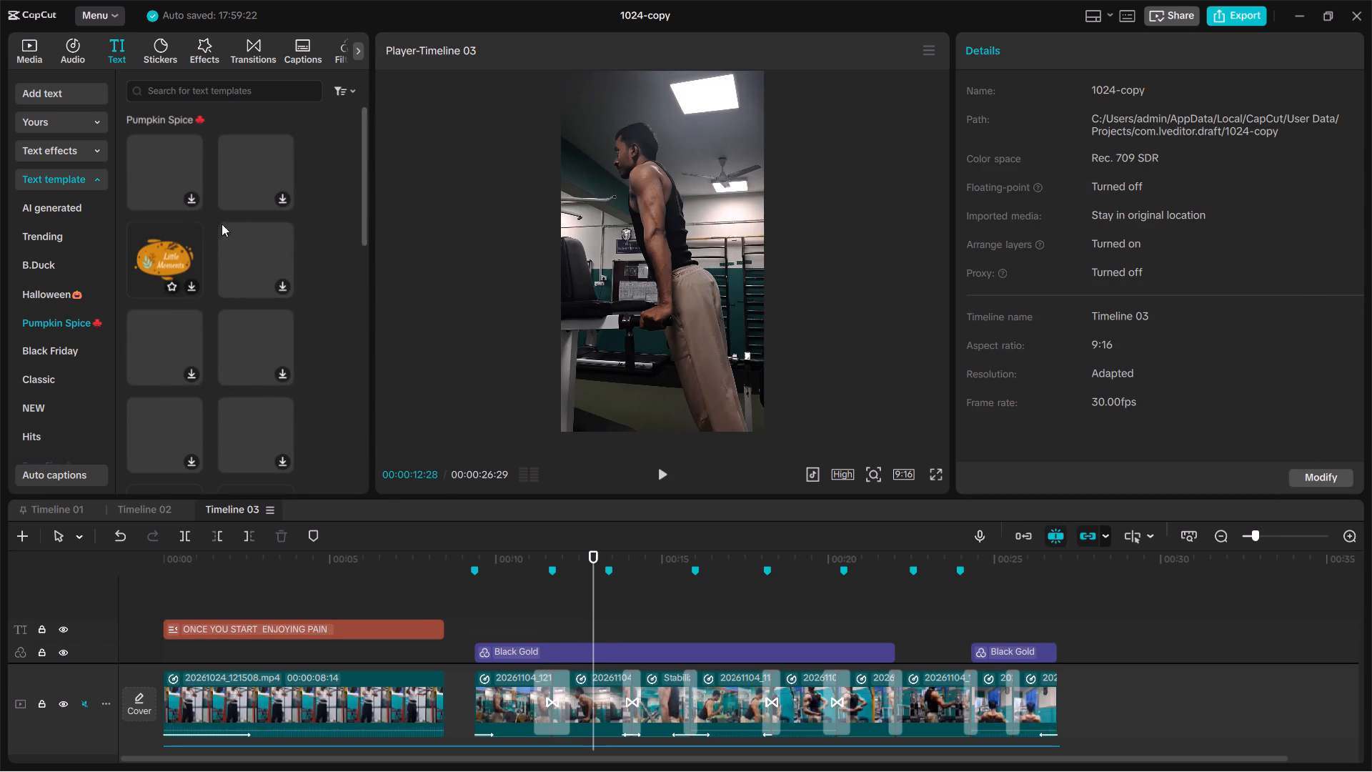
pyautogui.click(43, 238)
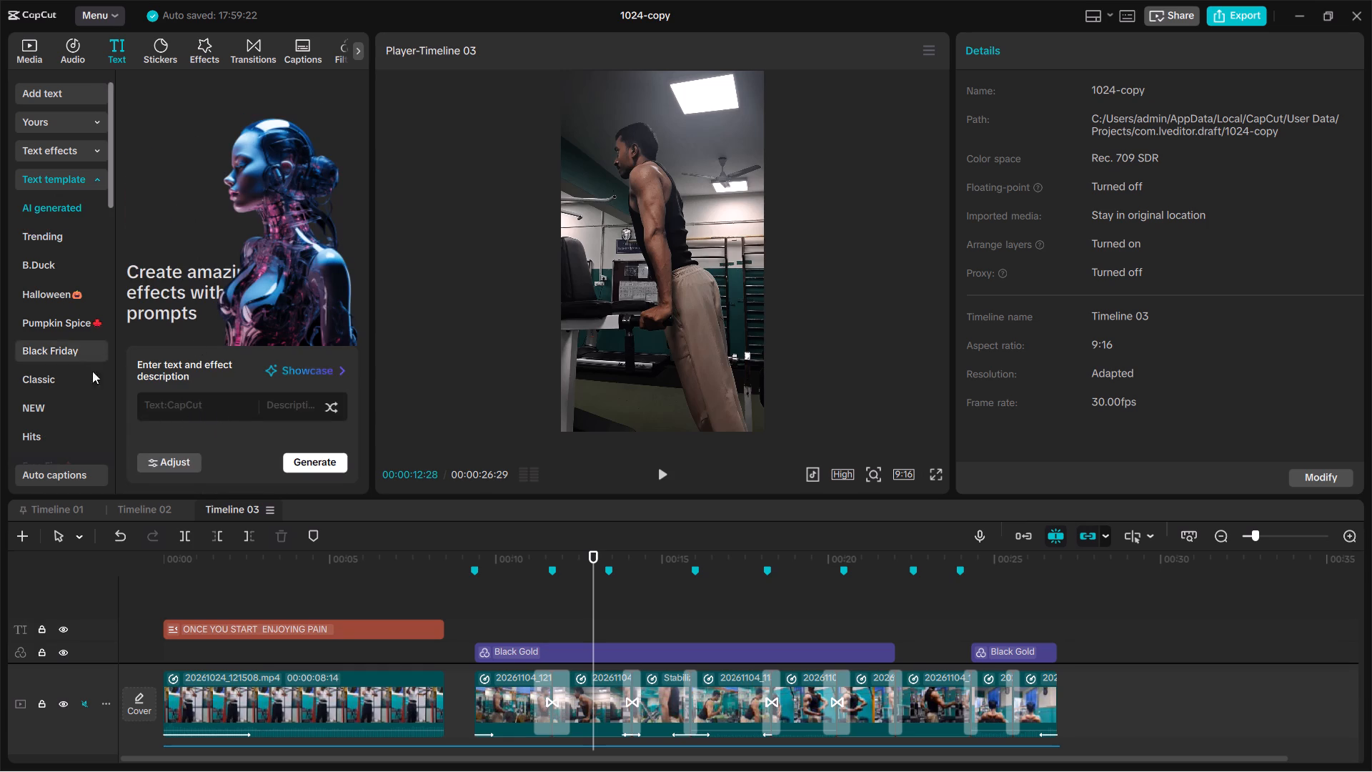
pyautogui.click(200, 402)
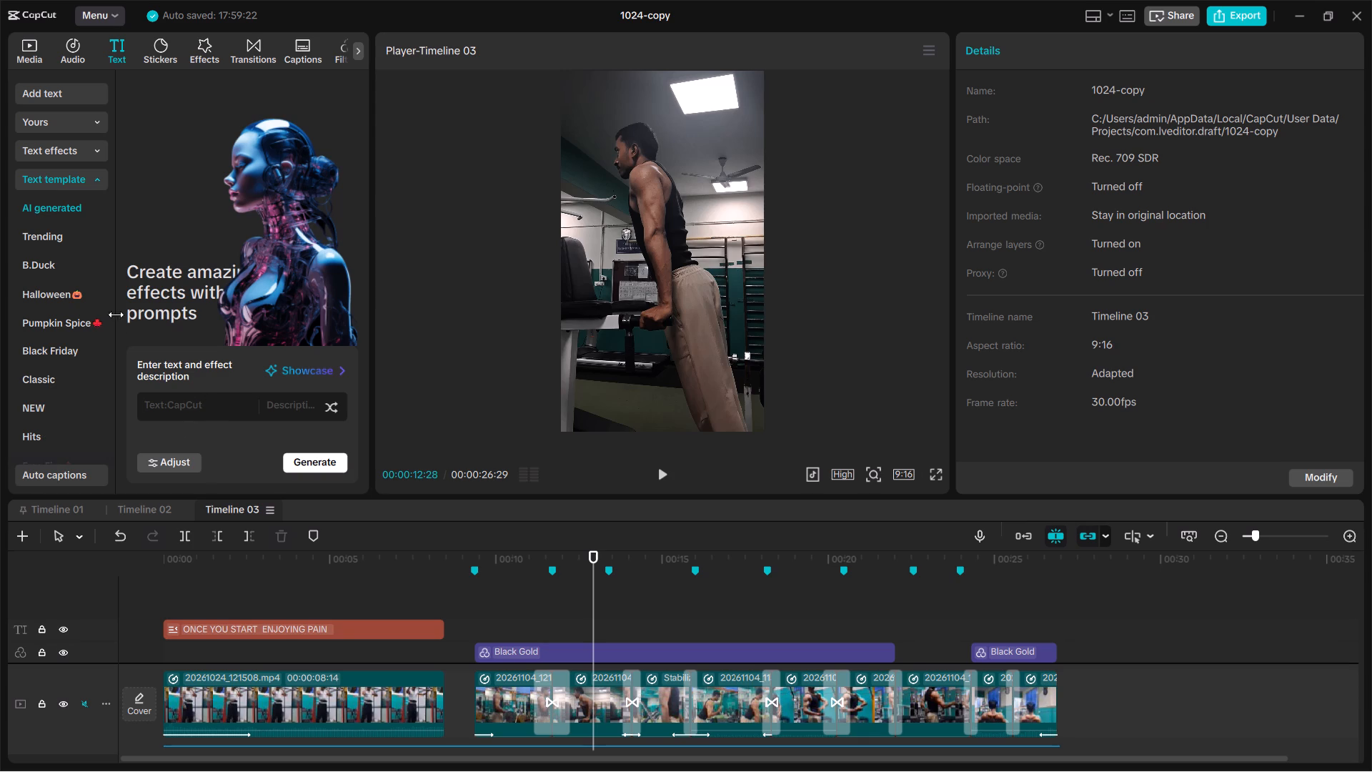
pyautogui.click(63, 269)
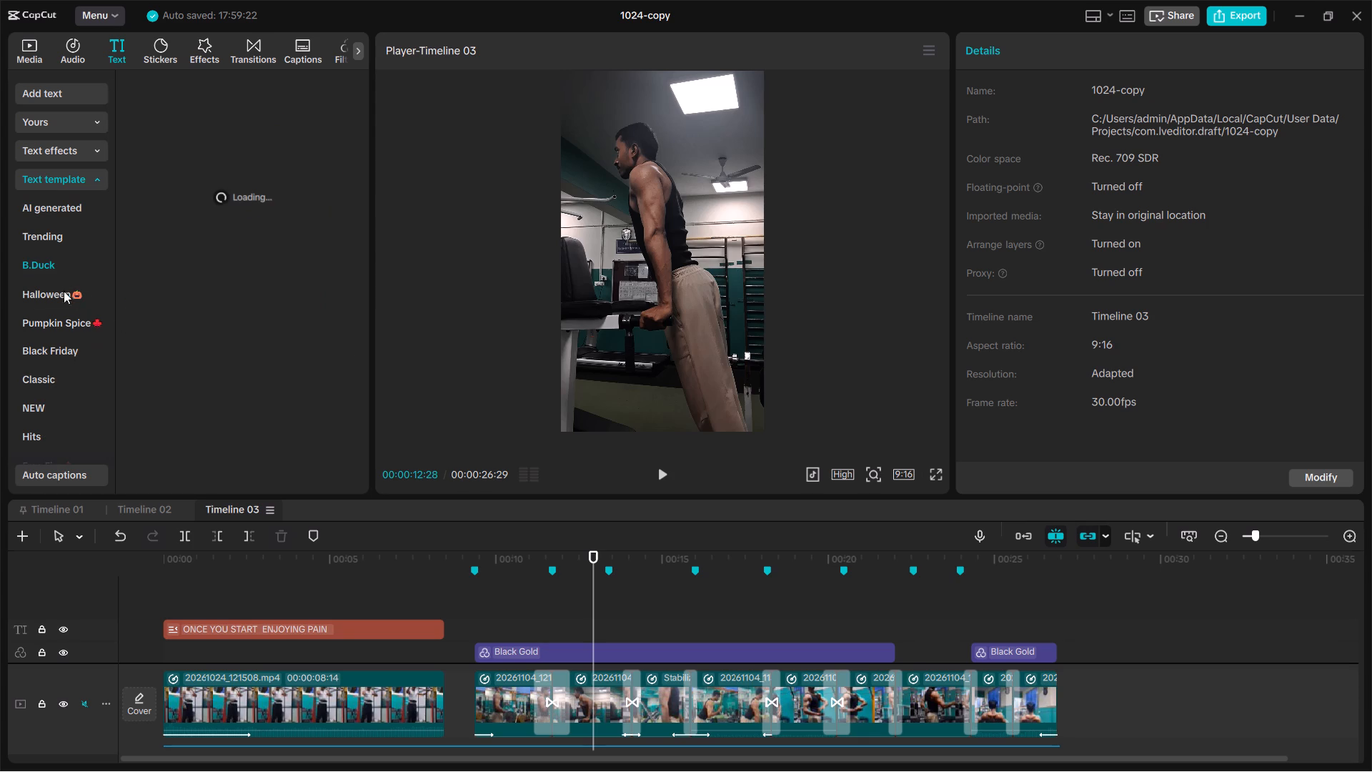
pyautogui.click(60, 235)
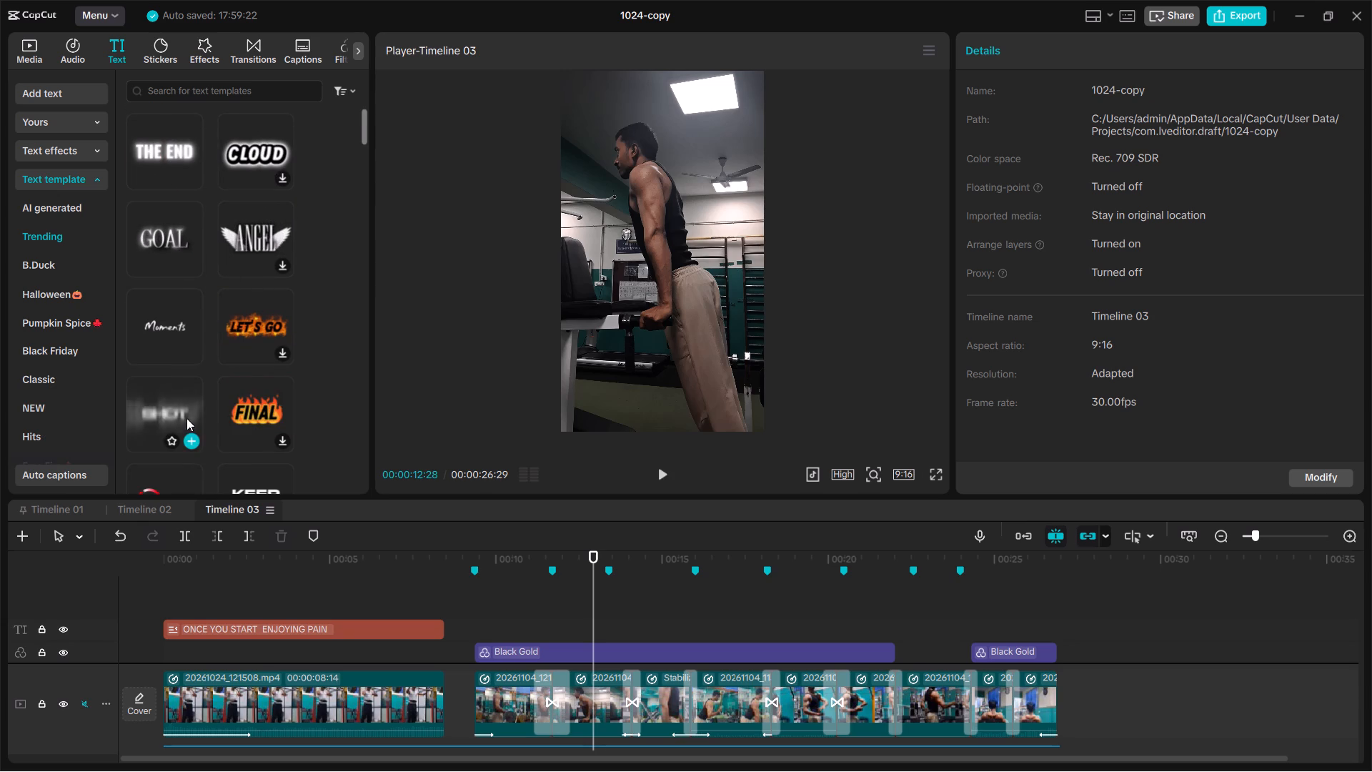
pyautogui.scroll(-1, 187, 418)
pyautogui.scroll(-1, 260, 387)
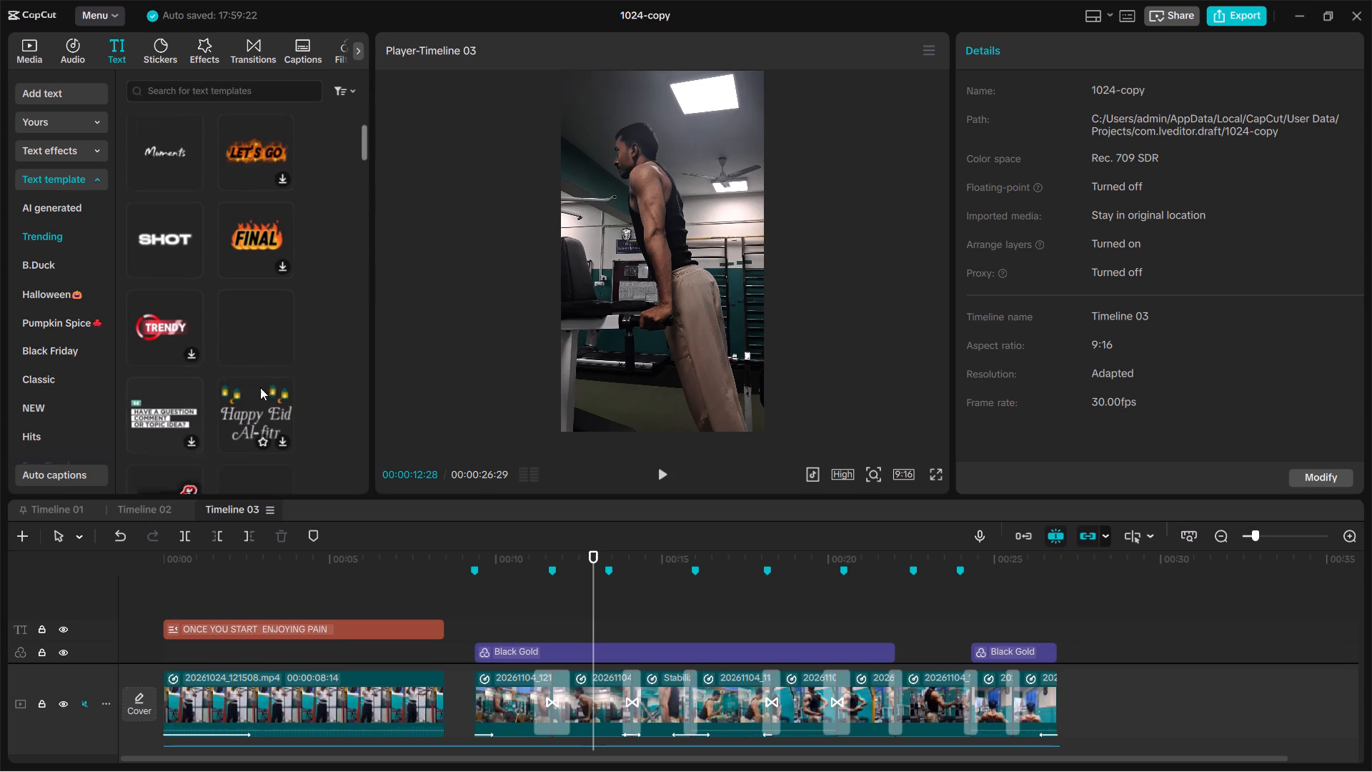
pyautogui.scroll(-2, 260, 387)
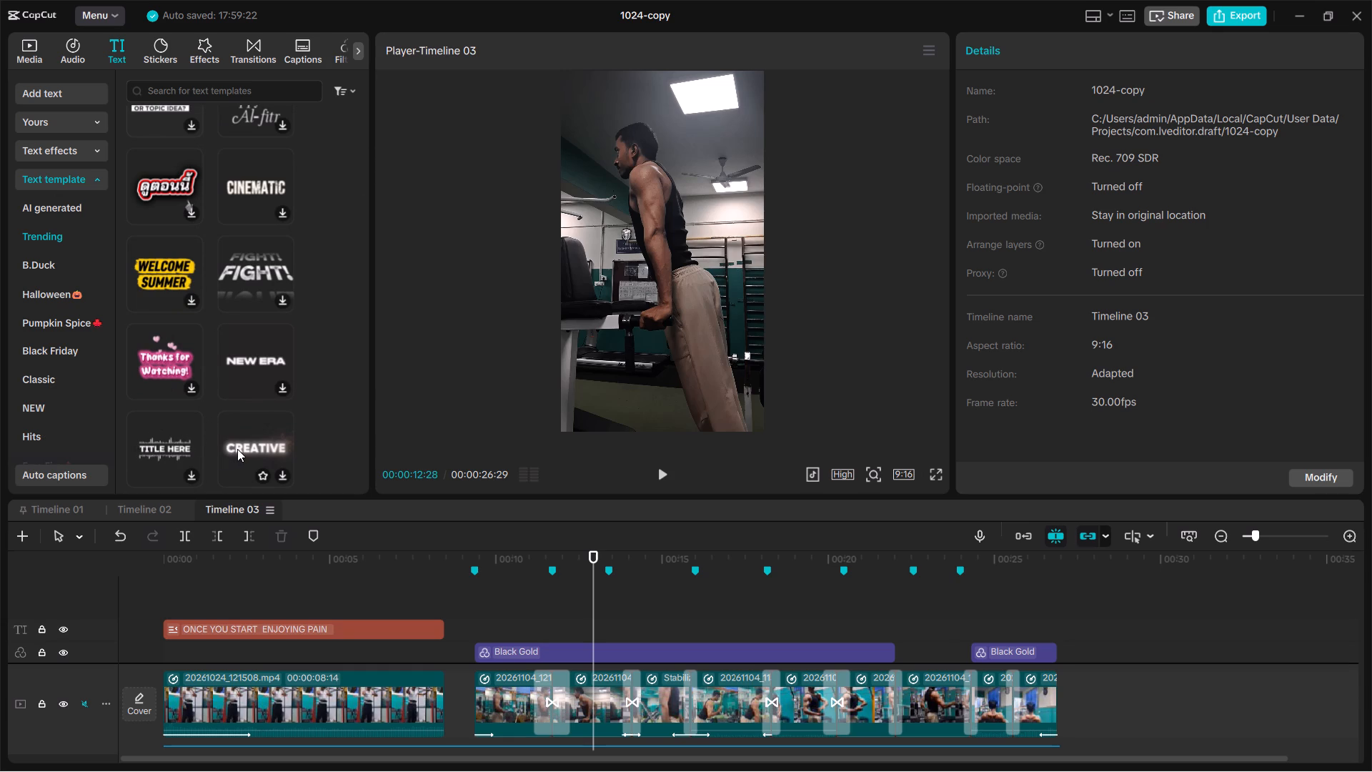
pyautogui.scroll(-1, 237, 449)
pyautogui.scroll(-1, 164, 376)
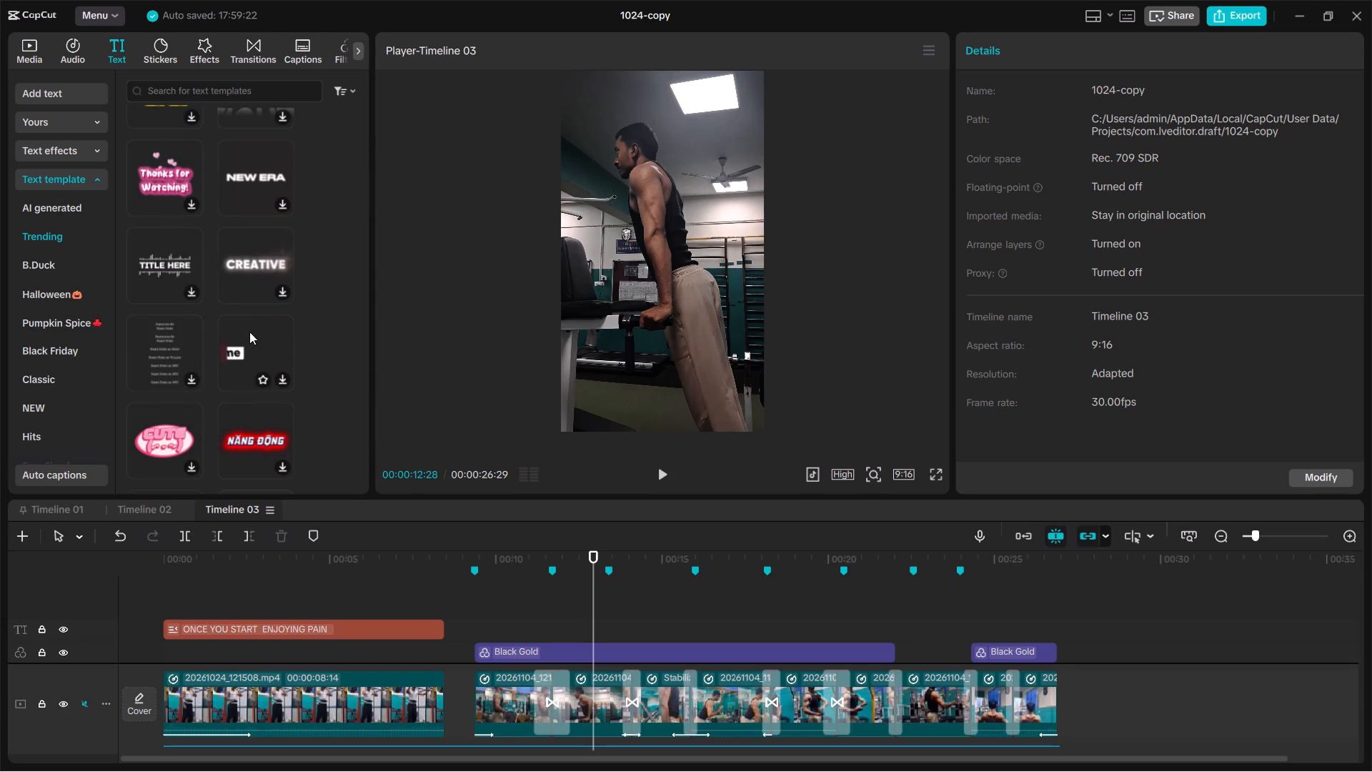
pyautogui.click(255, 262)
pyautogui.scroll(-1, 255, 262)
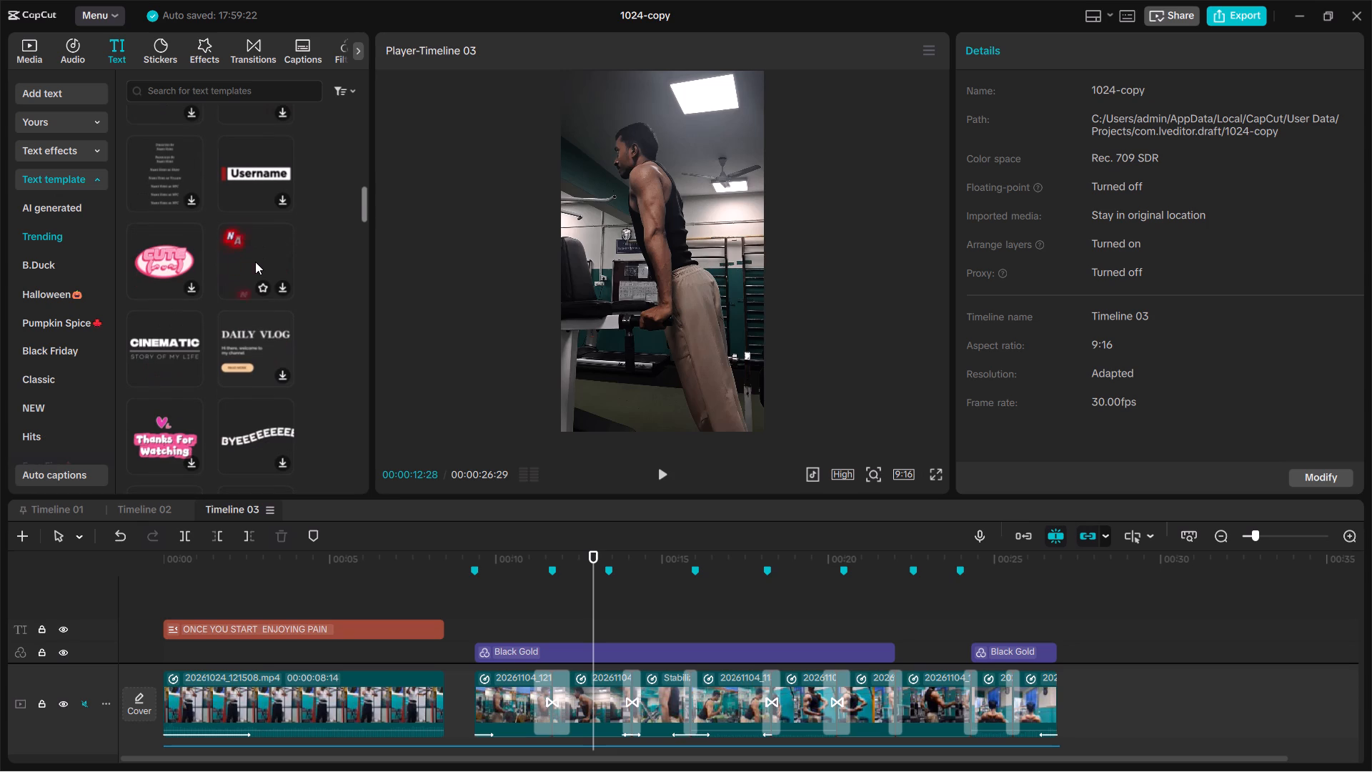
pyautogui.scroll(-1, 255, 262)
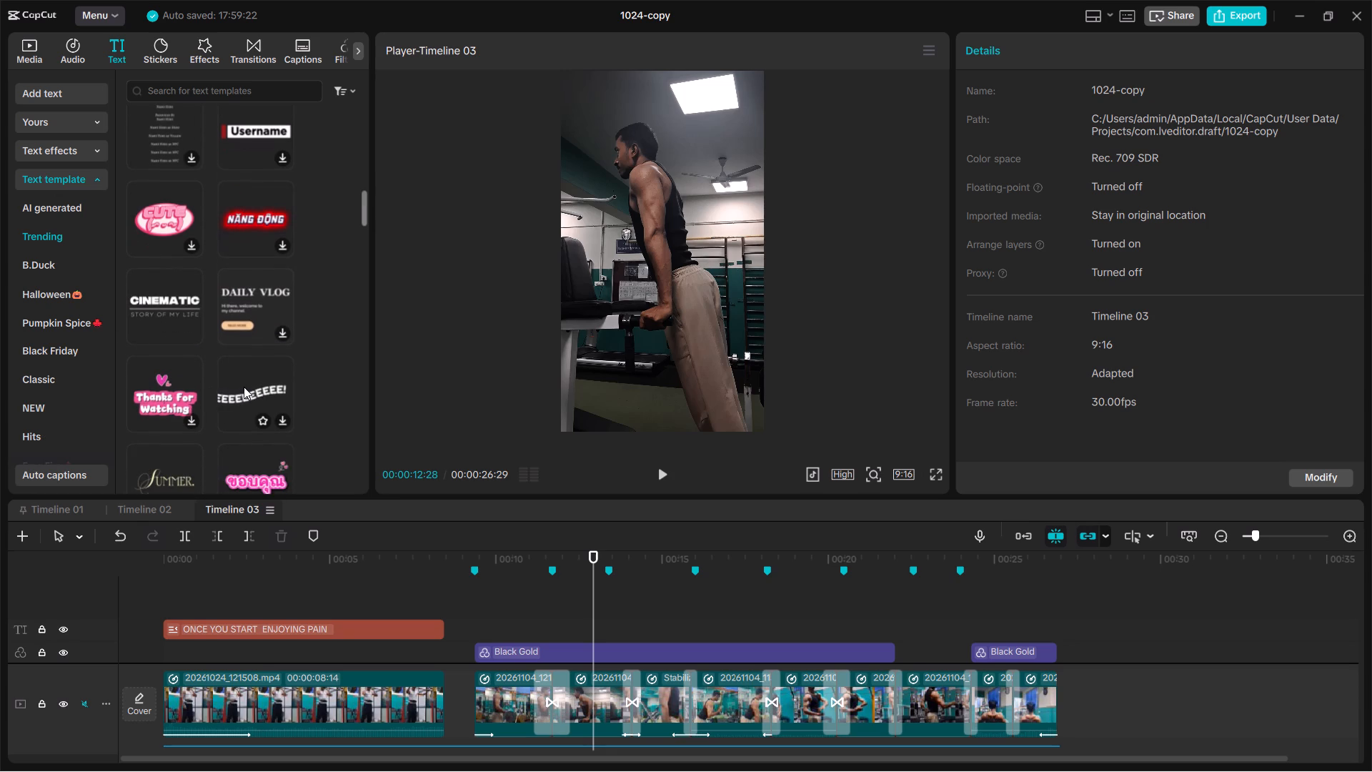
pyautogui.scroll(-1, 244, 387)
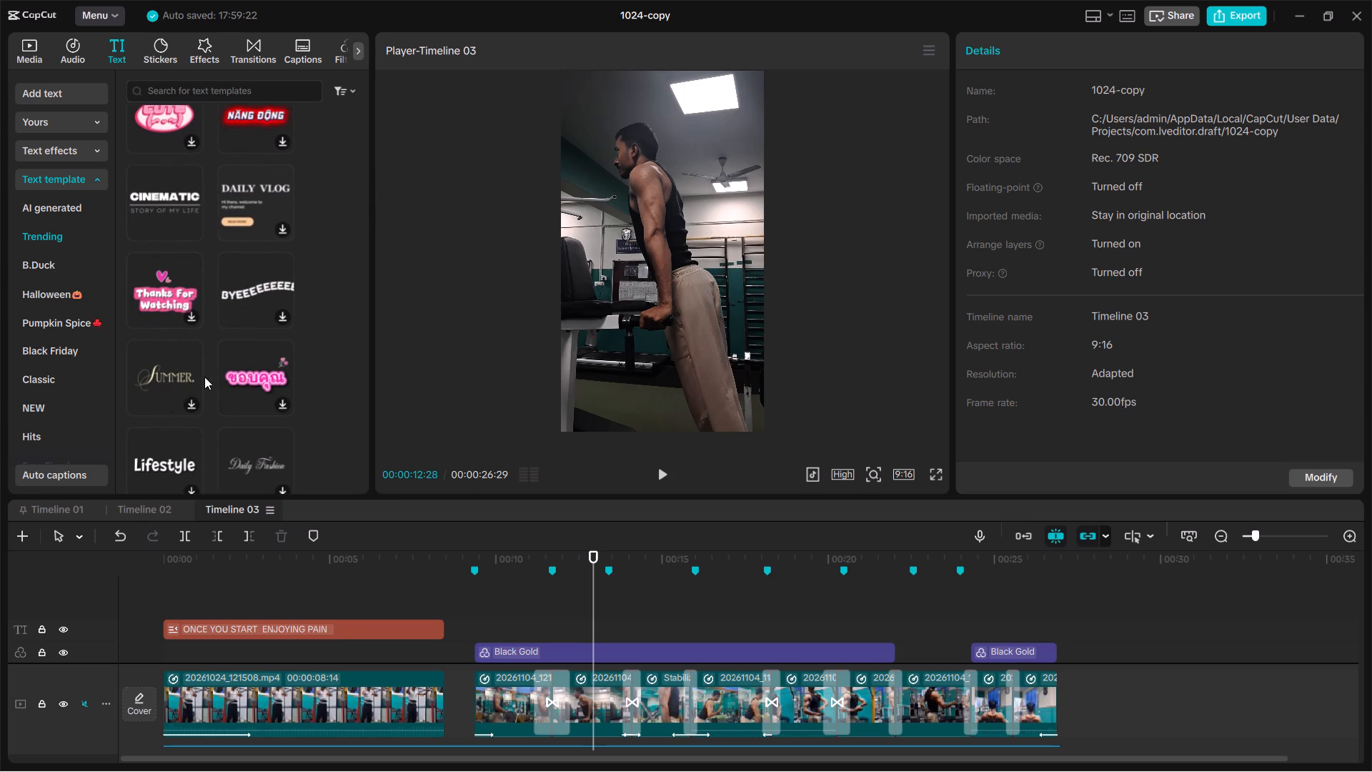
pyautogui.scroll(-1, 204, 377)
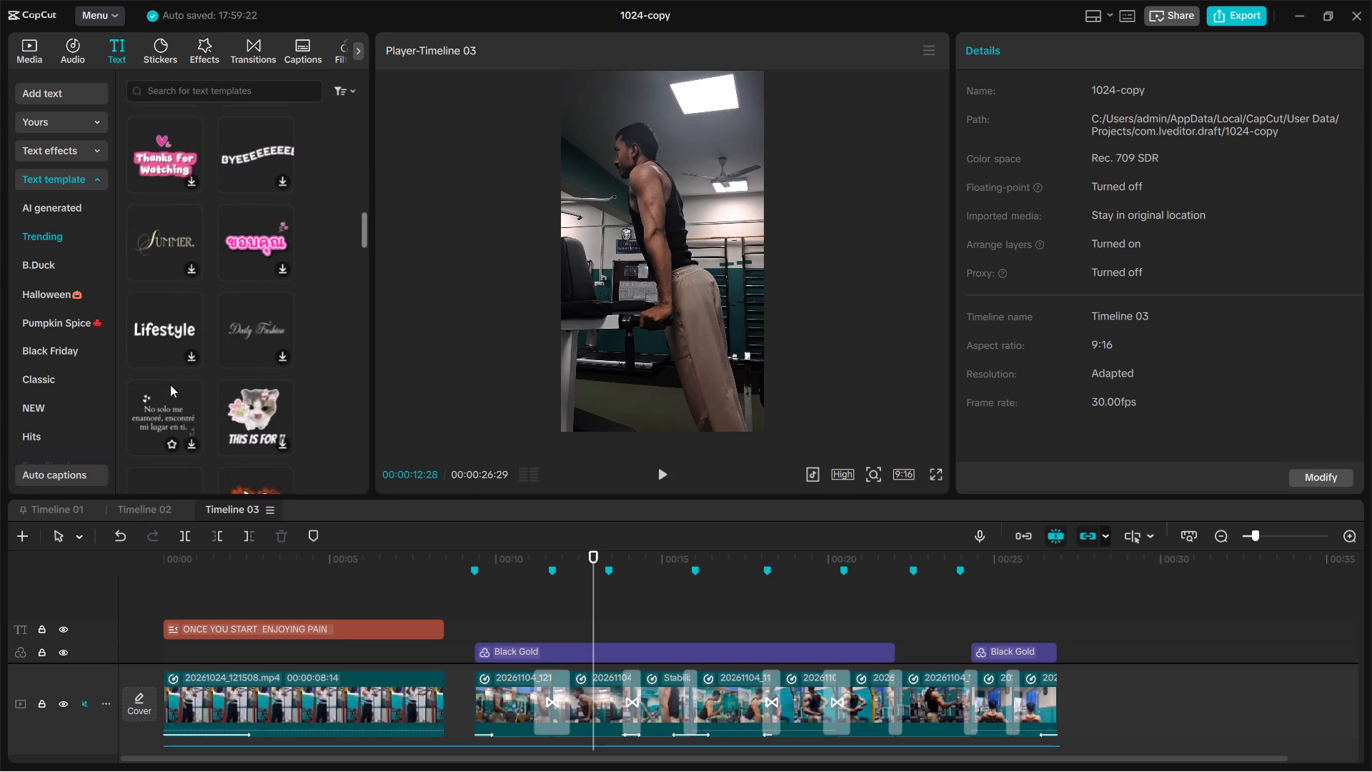
pyautogui.scroll(2, 170, 385)
# Search the text templates for "plain", mark the WONDER template as a favourite and add it to the text track.
pyautogui.click(227, 91)
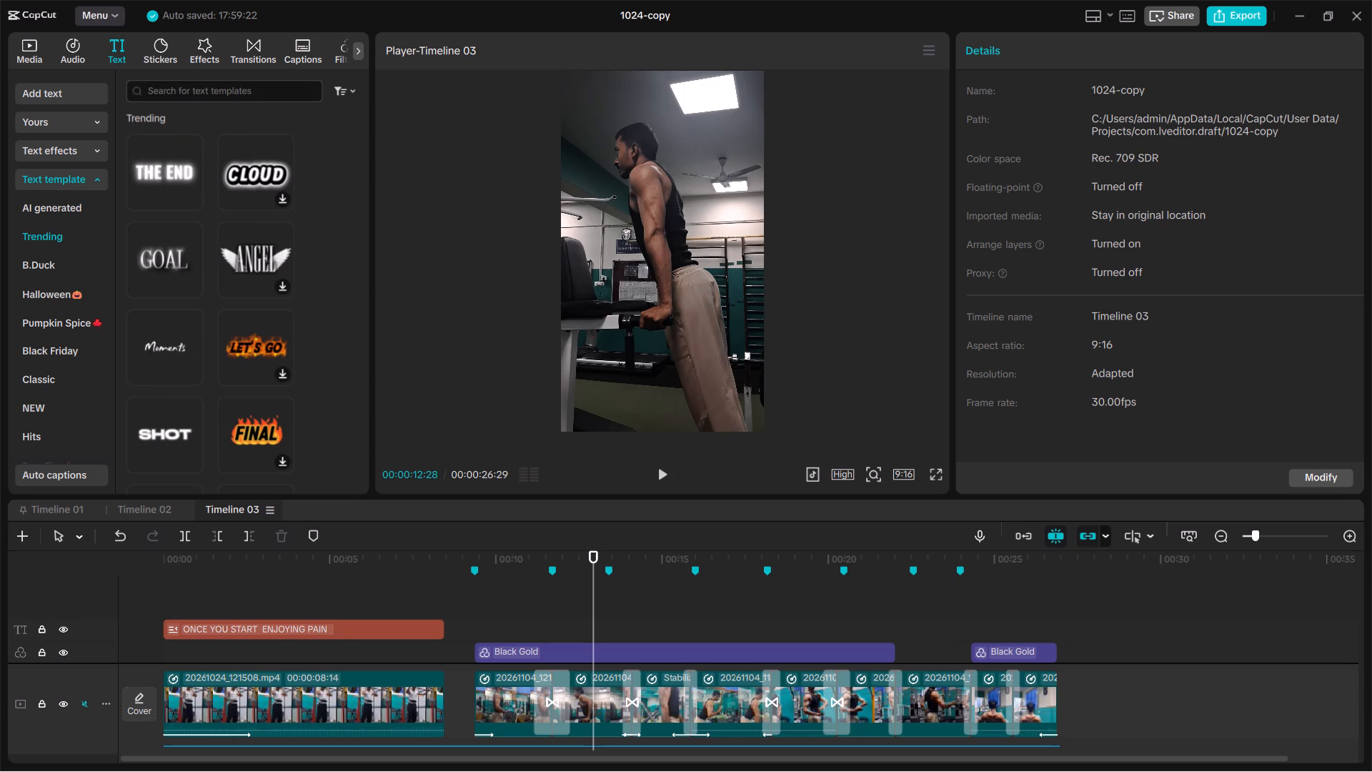
pyautogui.write('plain')
pyautogui.press('Return')
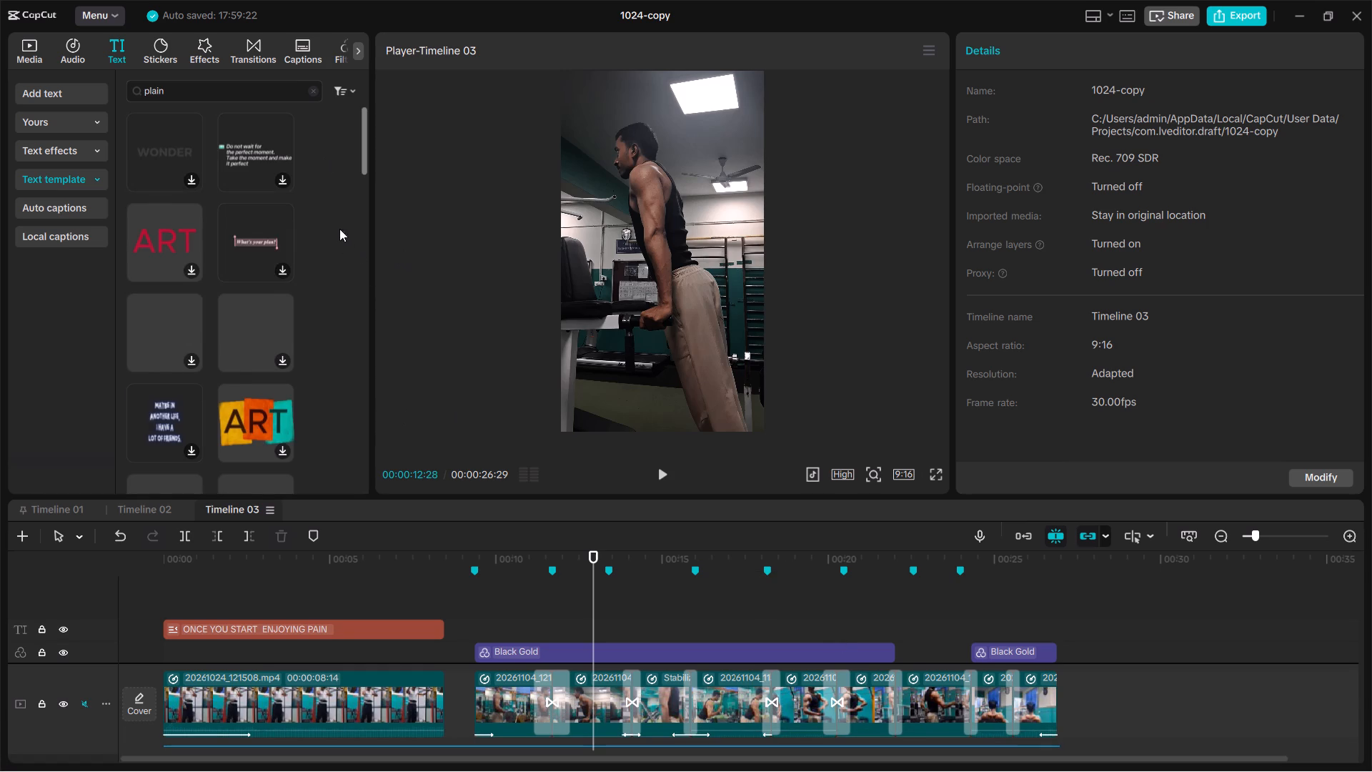
pyautogui.click(164, 145)
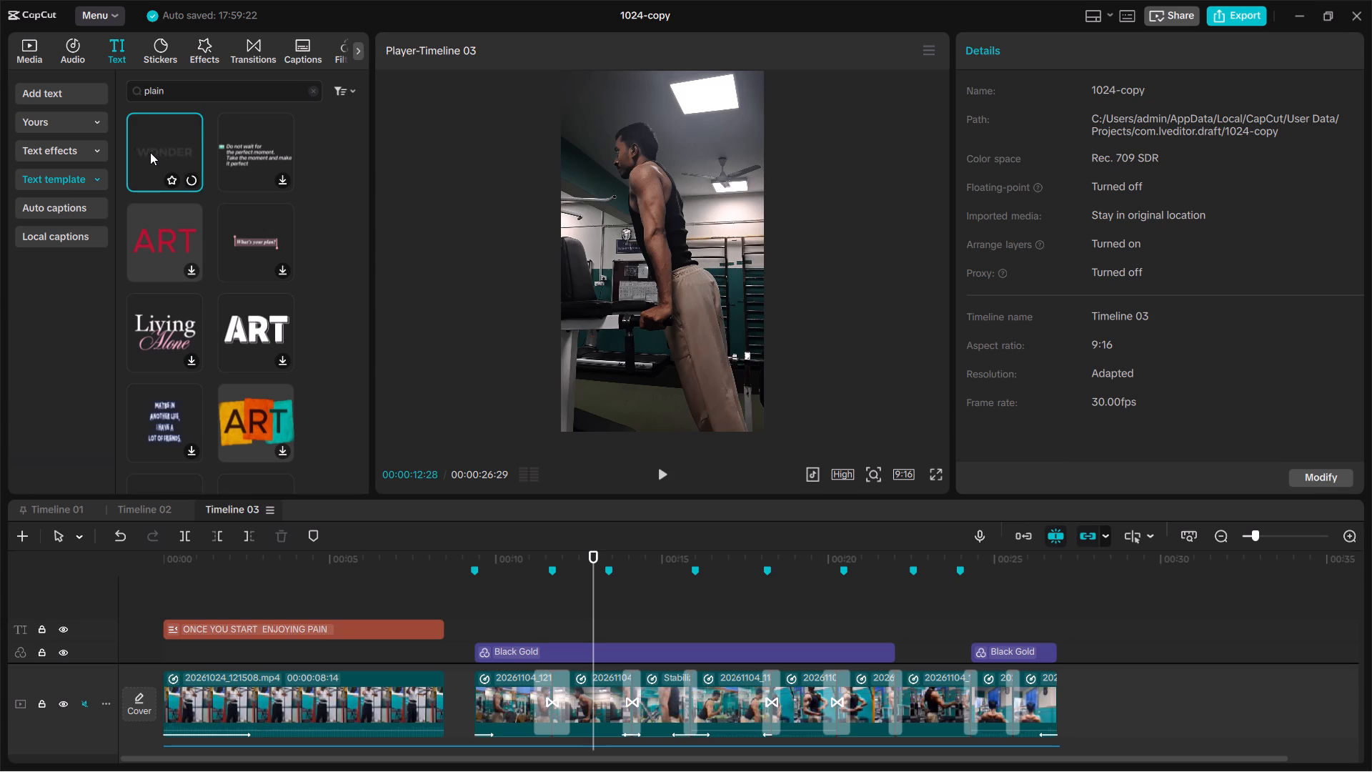
pyautogui.click(174, 182)
pyautogui.scroll(1, 227, 350)
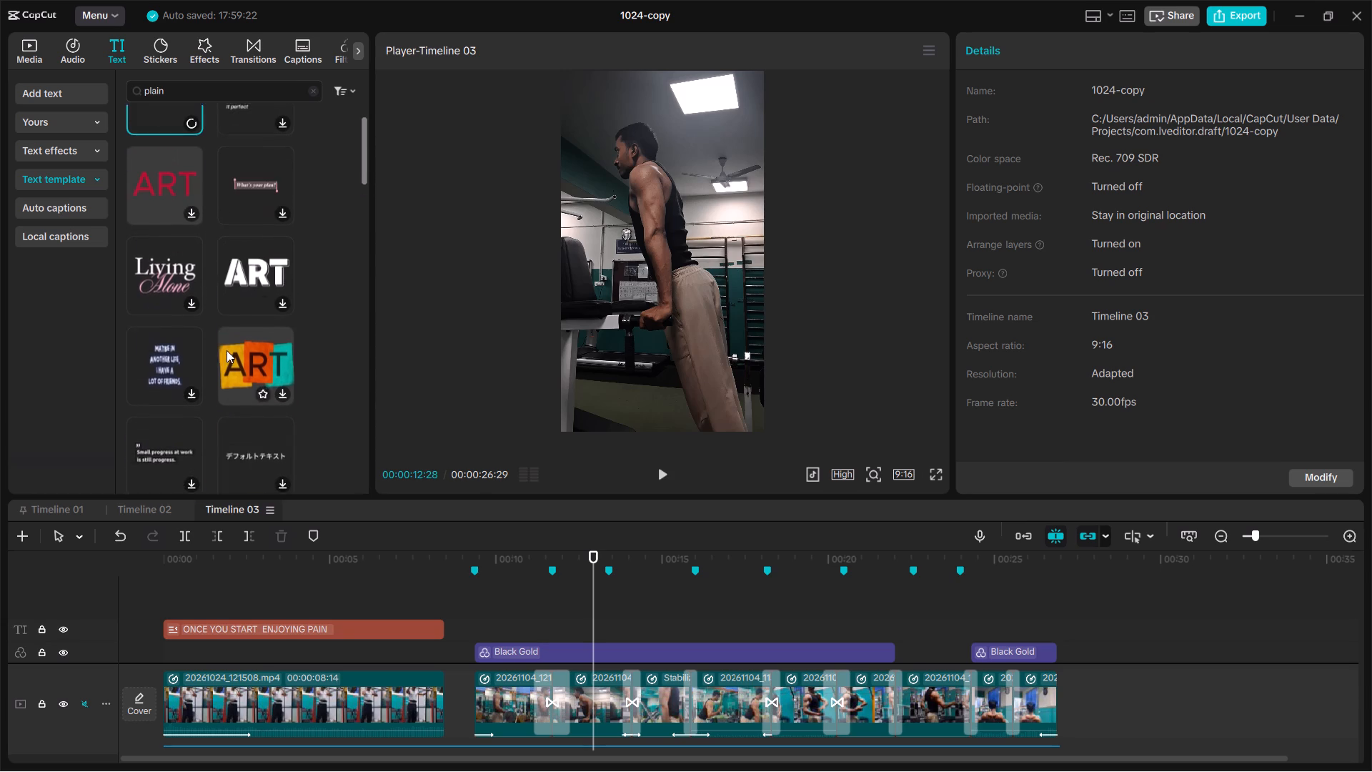
pyautogui.scroll(1, 227, 350)
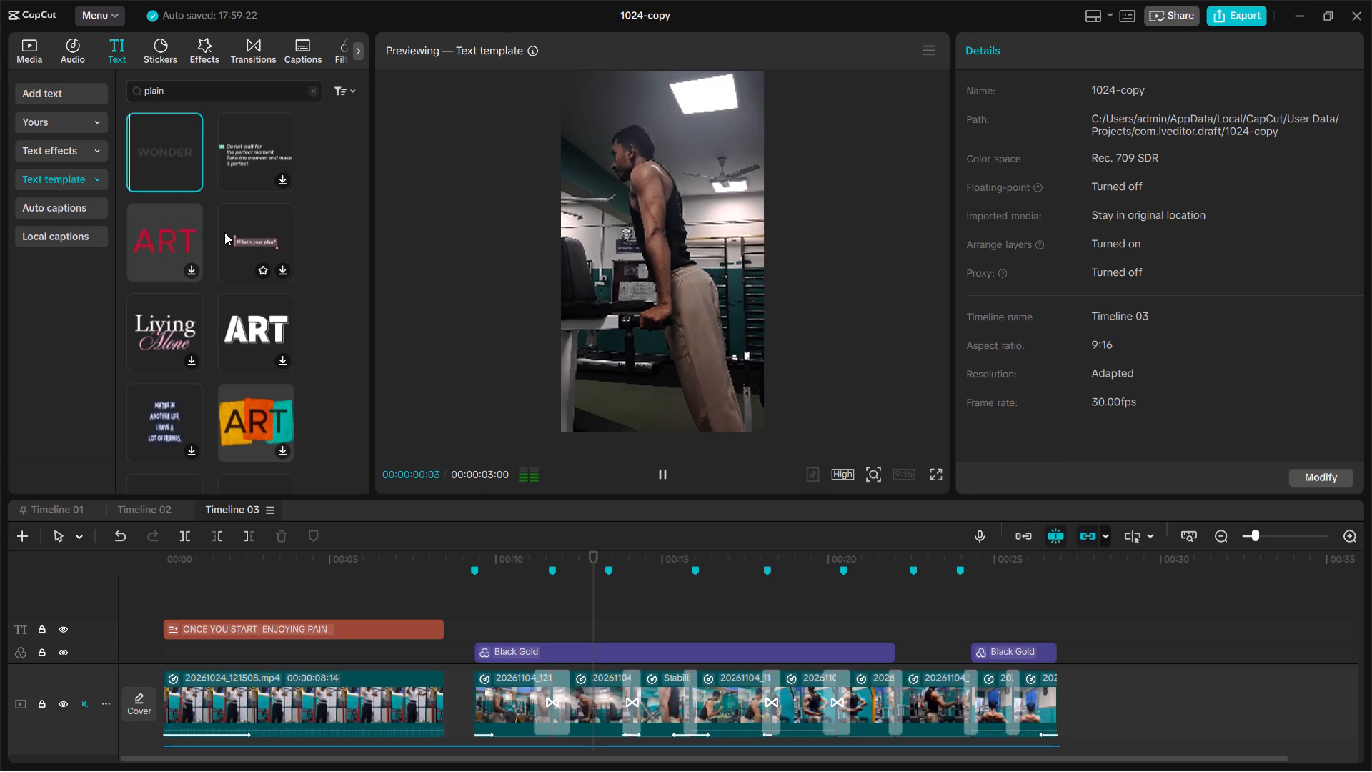
pyautogui.press('space')
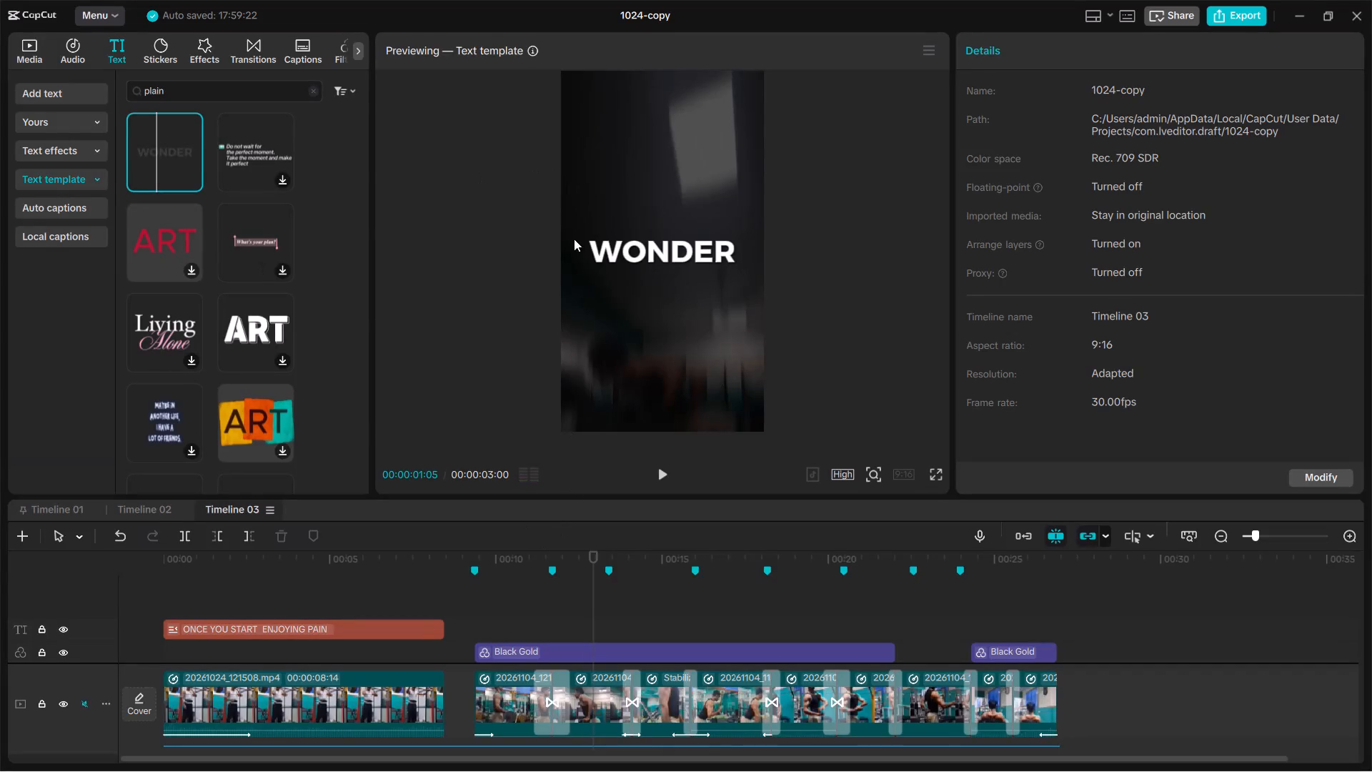
pyautogui.click(196, 176)
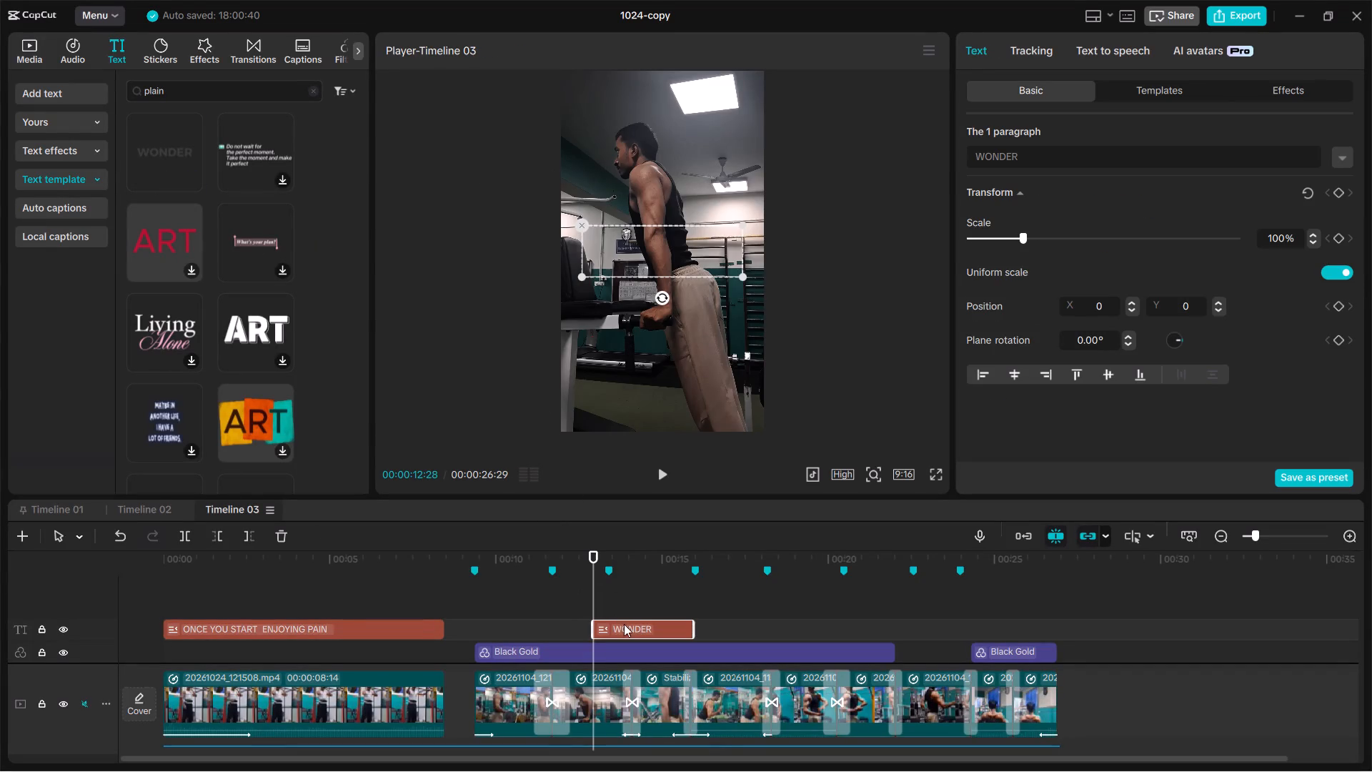
# Move the WONDER caption to the start of the curl clip and extend it to the end of the last clip.
pyautogui.moveTo(625, 625); pyautogui.dragTo(504, 632)
pyautogui.moveTo(577, 628); pyautogui.dragTo(1022, 615)
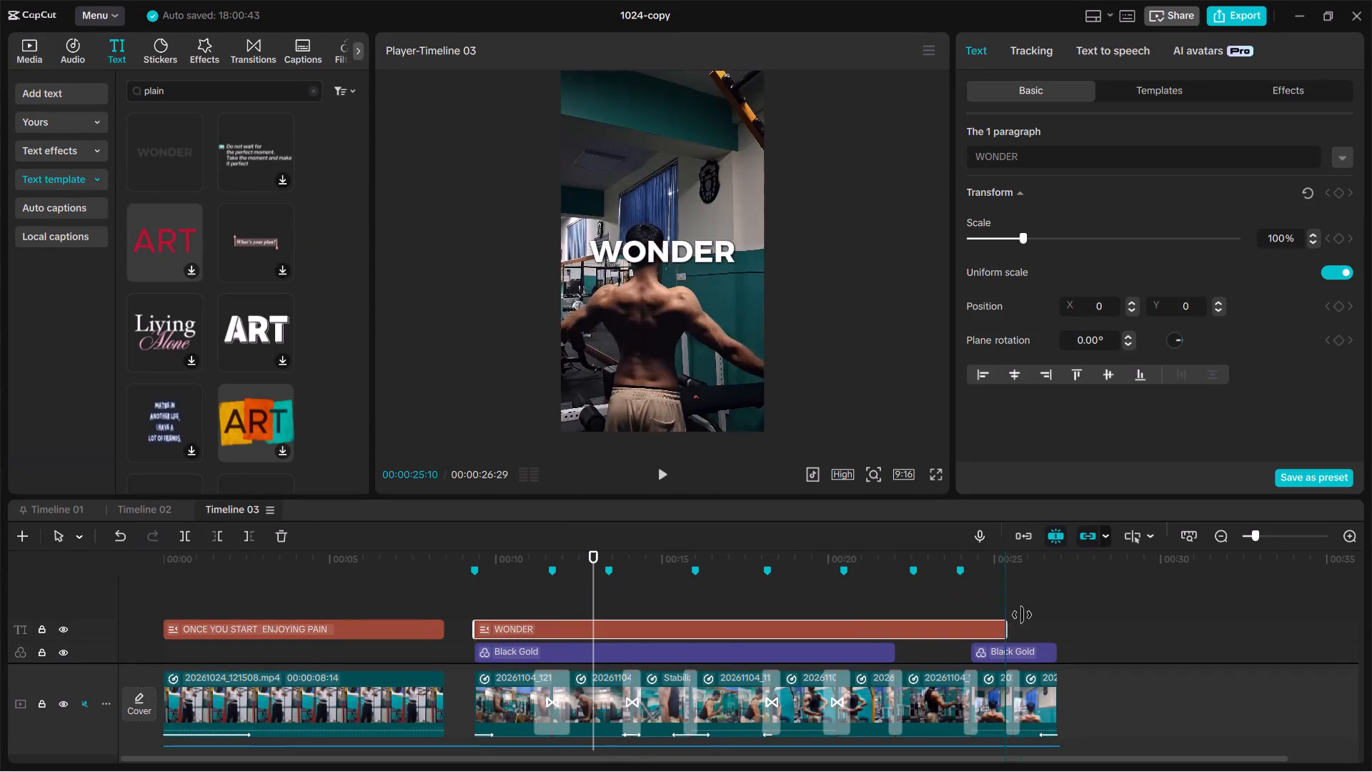
pyautogui.moveTo(1022, 615); pyautogui.dragTo(1052, 620)
# Place the WONDER caption near the frame's upper edge at about X -224, Y 1416 and scale it to about 61%.
pyautogui.moveTo(650, 260); pyautogui.dragTo(646, 183)
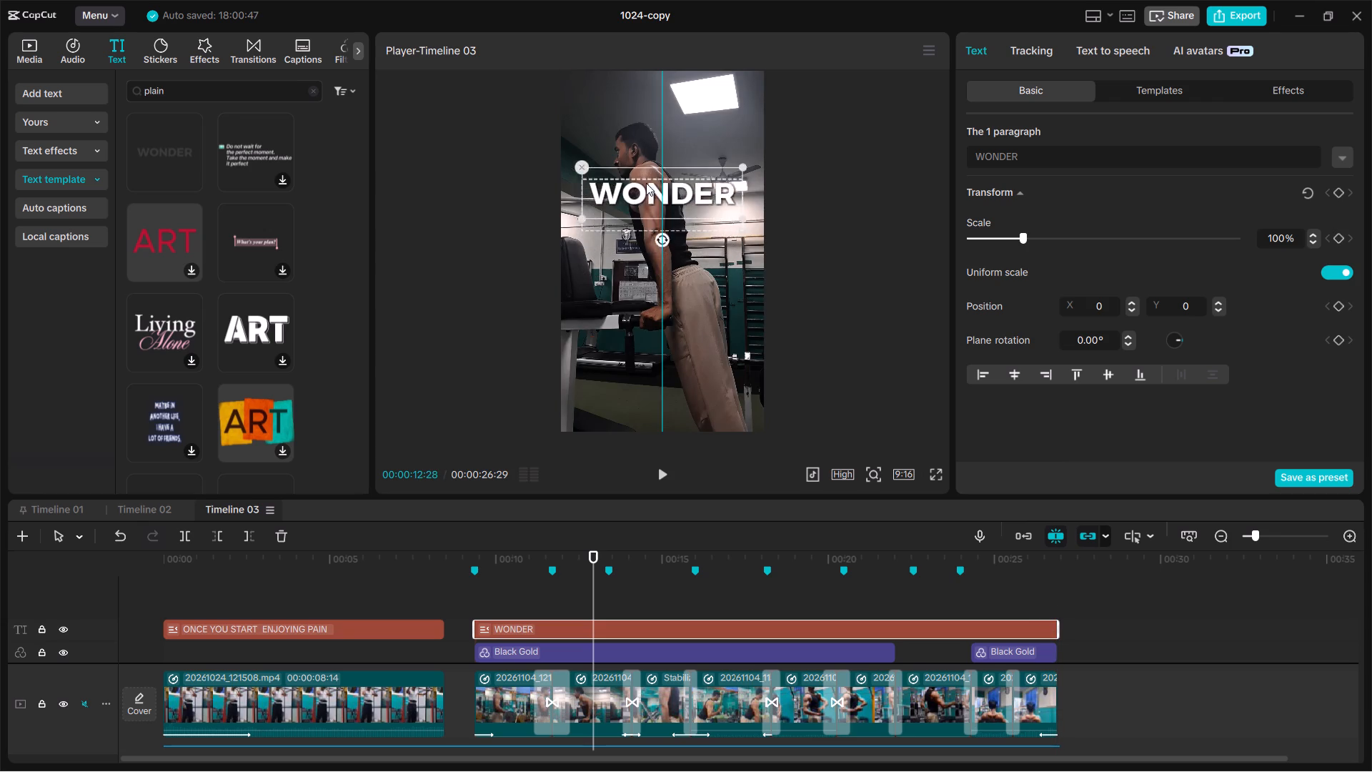
pyautogui.moveTo(646, 183); pyautogui.dragTo(626, 127)
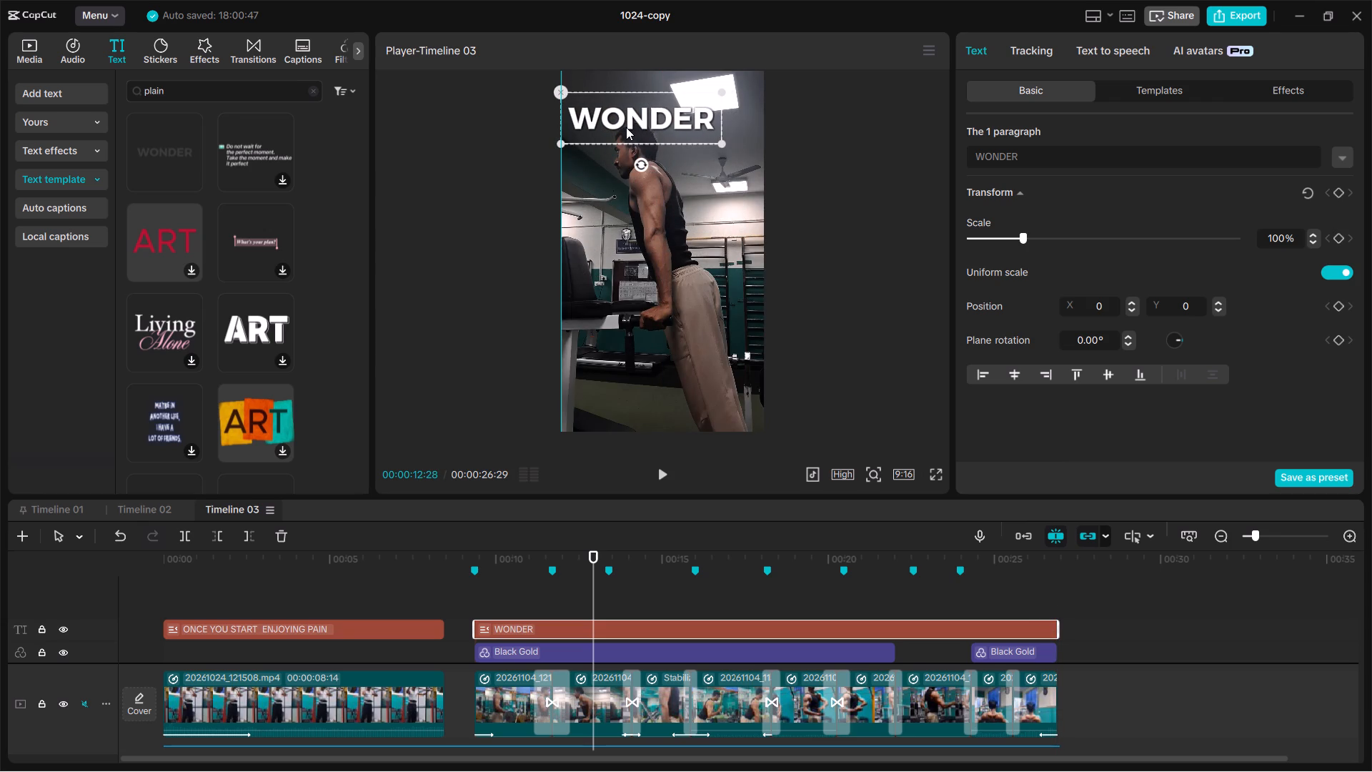
pyautogui.moveTo(626, 127); pyautogui.dragTo(627, 127)
pyautogui.moveTo(722, 140); pyautogui.dragTo(675, 134)
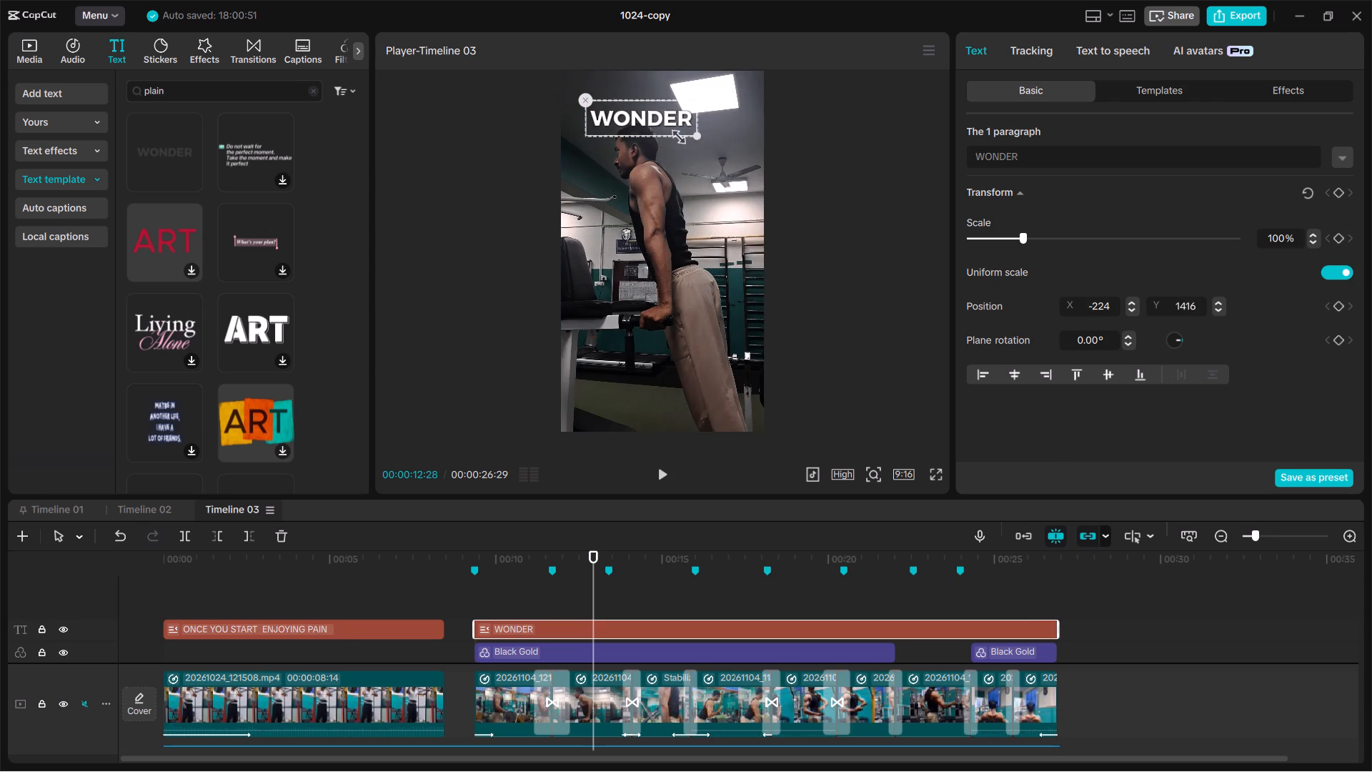
pyautogui.moveTo(675, 134); pyautogui.dragTo(667, 127)
# Replace the caption's text "WONDER" with "you become".
pyautogui.click(1025, 159)
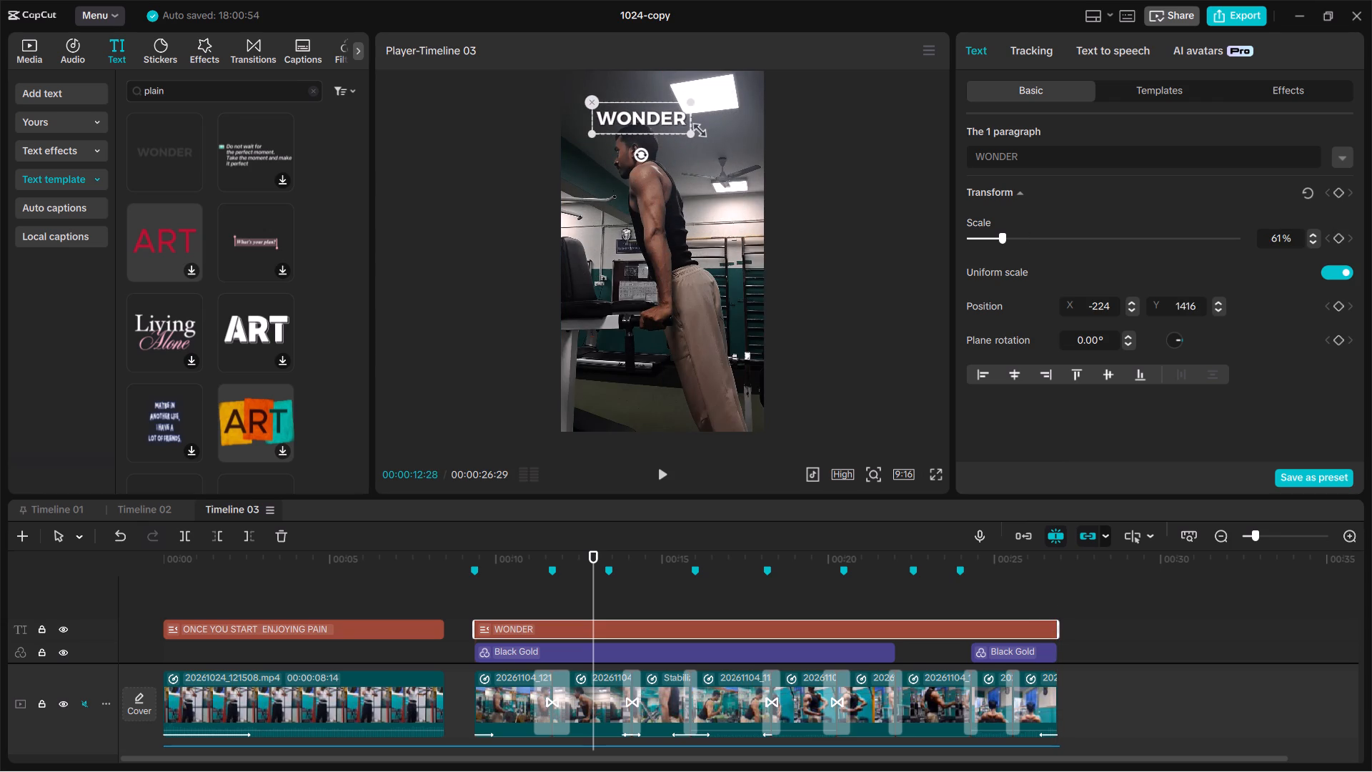
pyautogui.hotkey('ctrl', 'BackSpace')
pyautogui.press('BackSpace')
pyautogui.press('BackSpace')
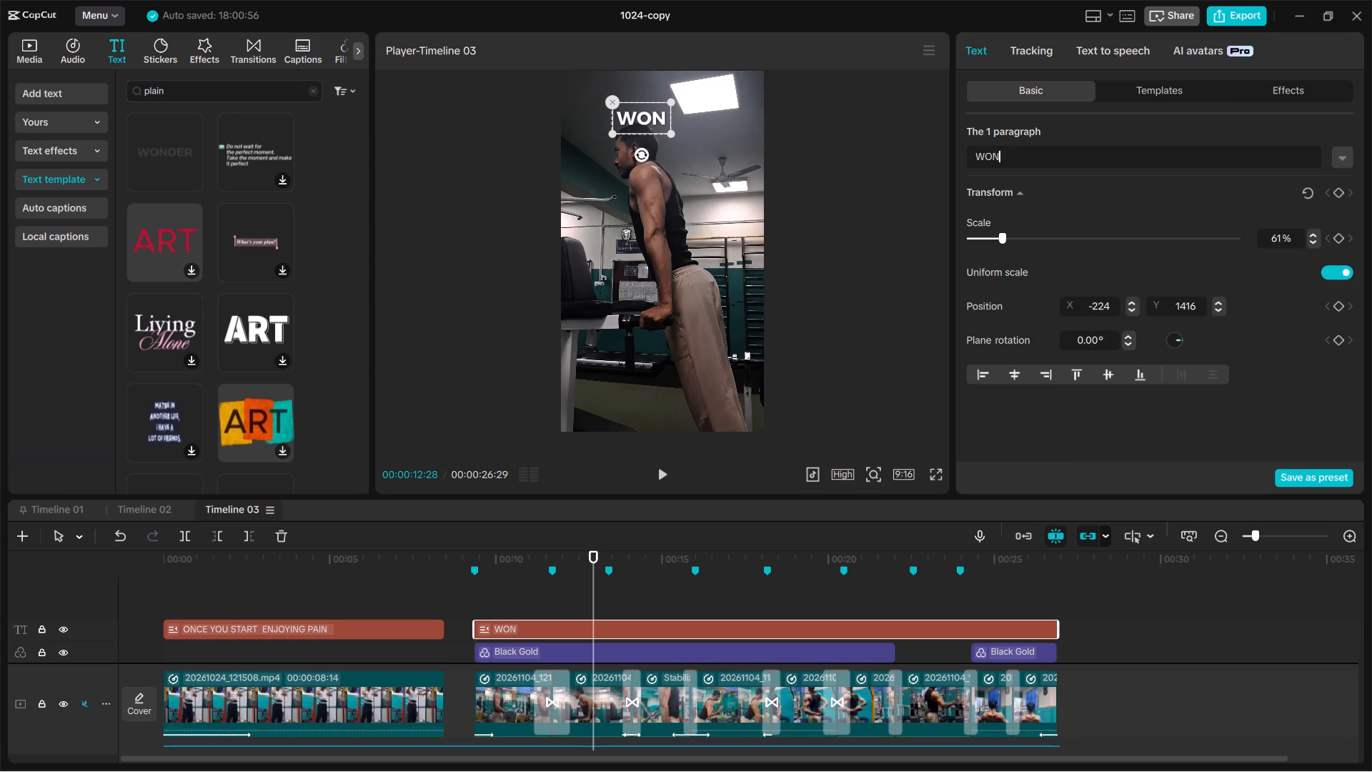
pyautogui.press('BackSpace')
pyautogui.press('BackSpace')
pyautogui.press('BackSpace')
pyautogui.press('BackSpace')
pyautogui.press('BackSpace')
pyautogui.write('you c')
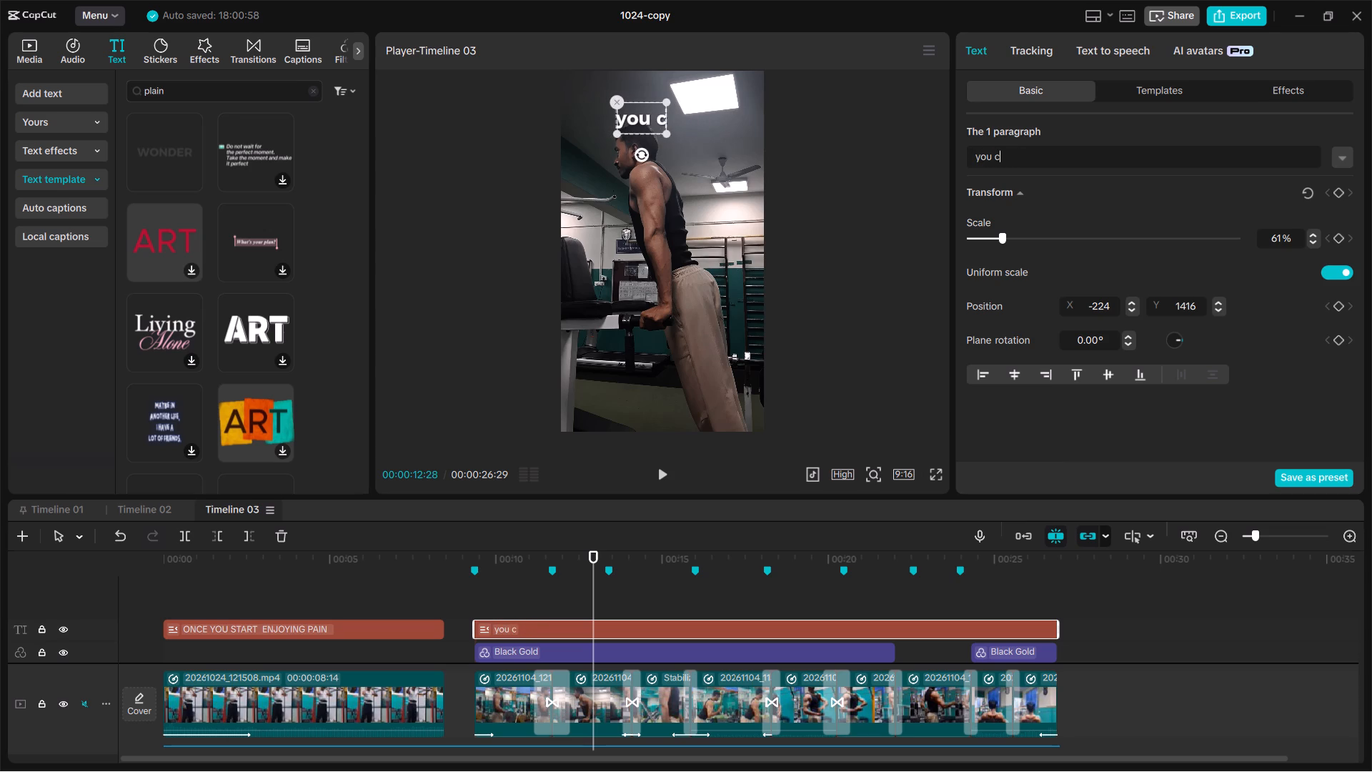
pyautogui.press('BackSpace')
pyautogui.write('be')
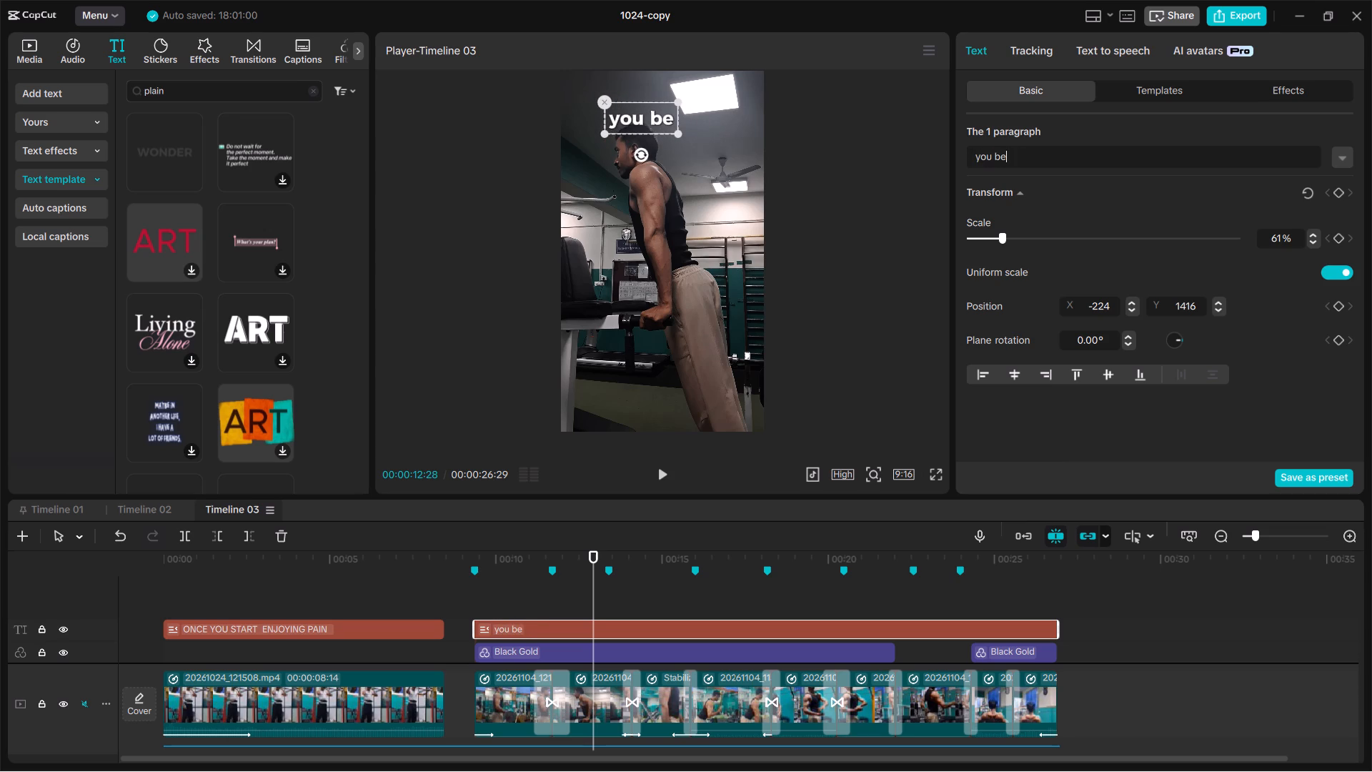
pyautogui.write('come')
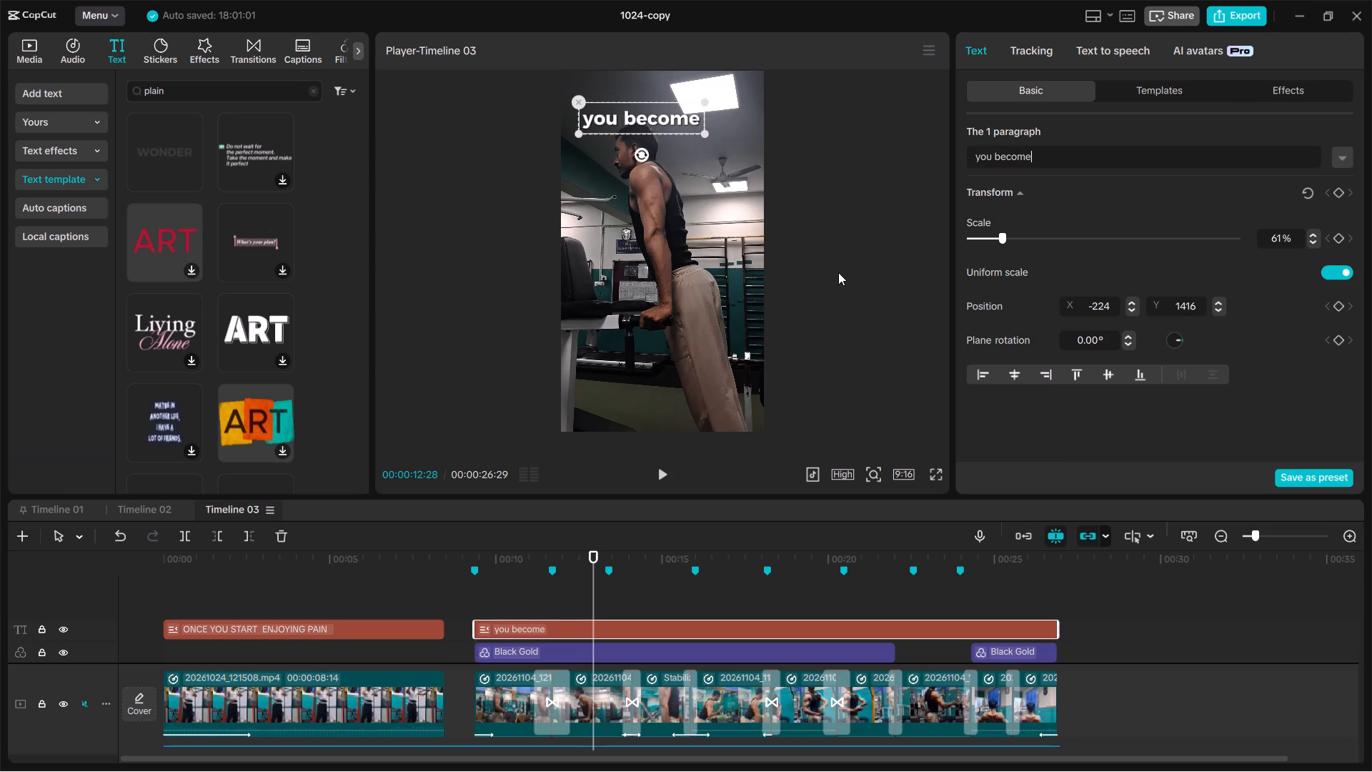
# Preview the "you become" caption's entrance over the curl clip from its start.
pyautogui.click(468, 602)
pyautogui.press('space')
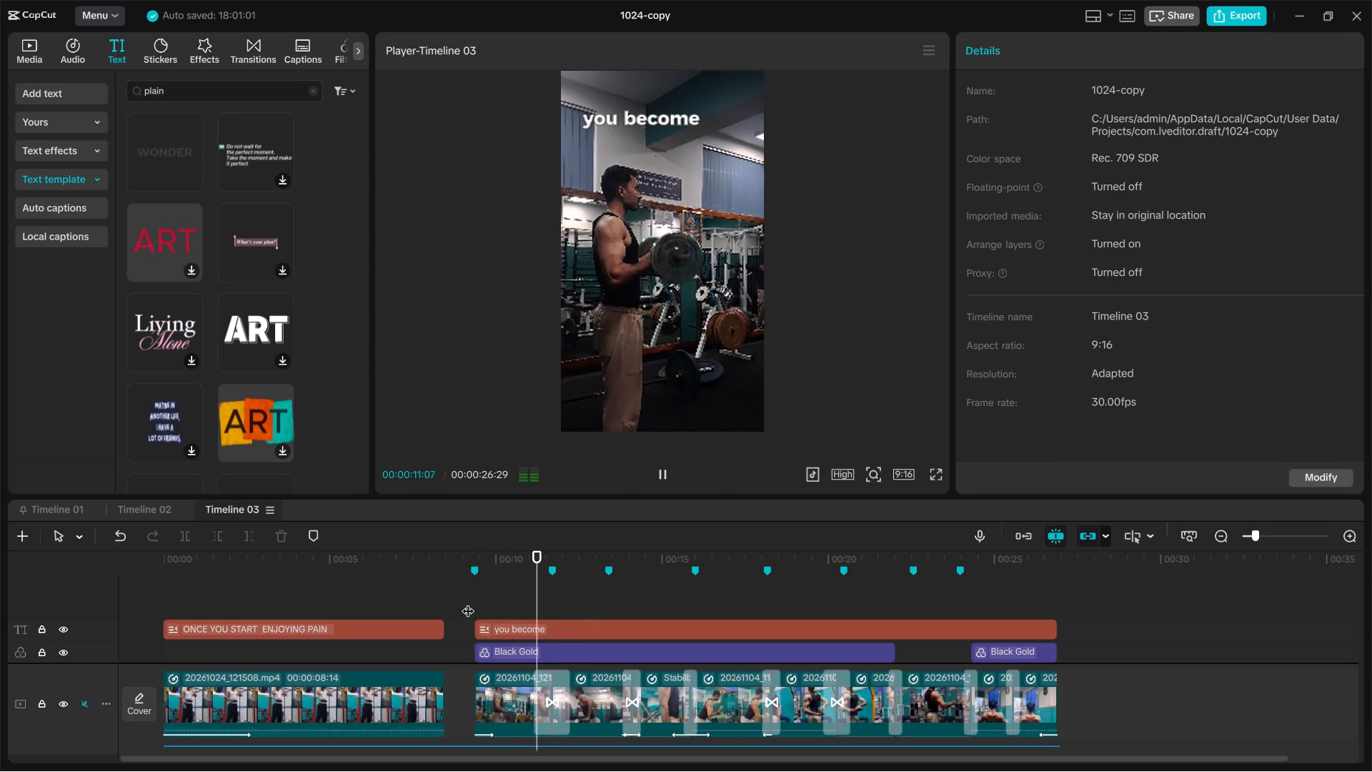
pyautogui.press('space')
pyautogui.click(564, 628)
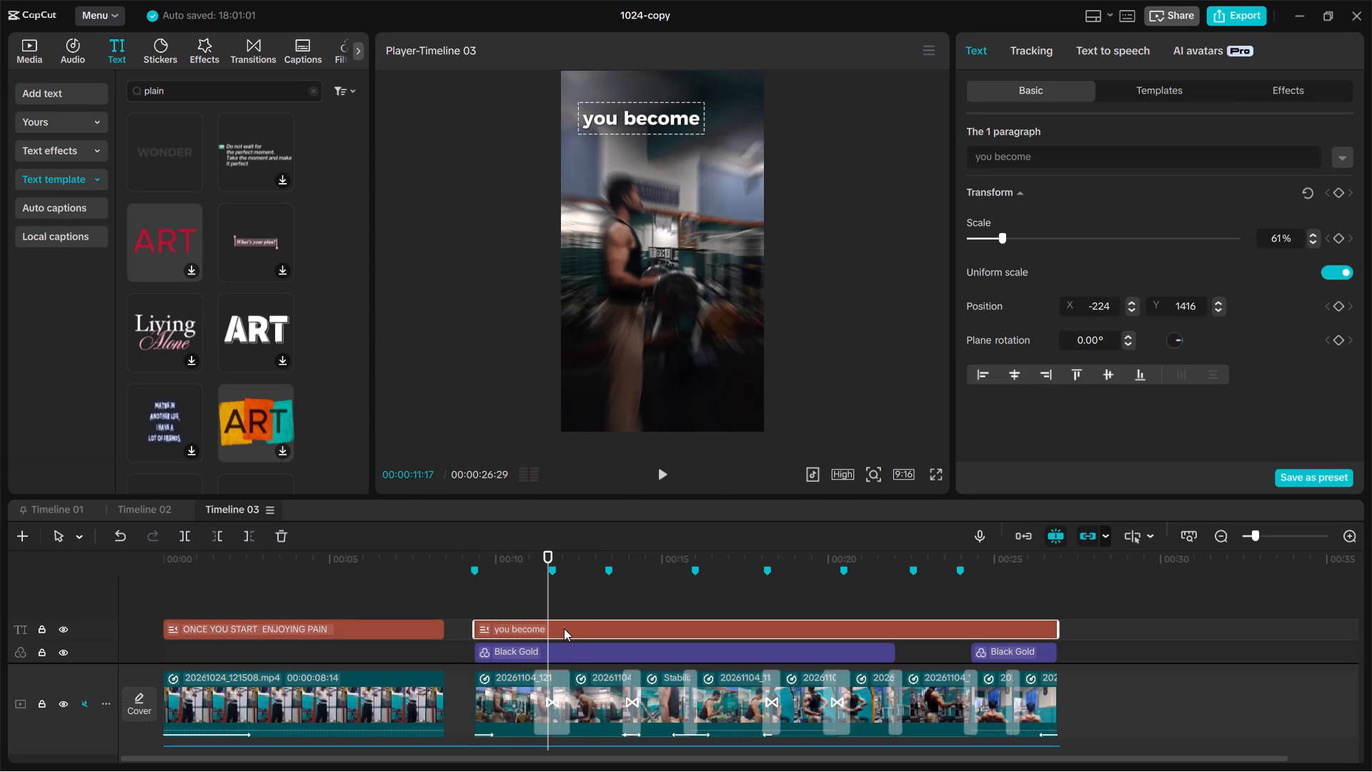
pyautogui.press('Up')
pyautogui.press('Up')
pyautogui.press('space')
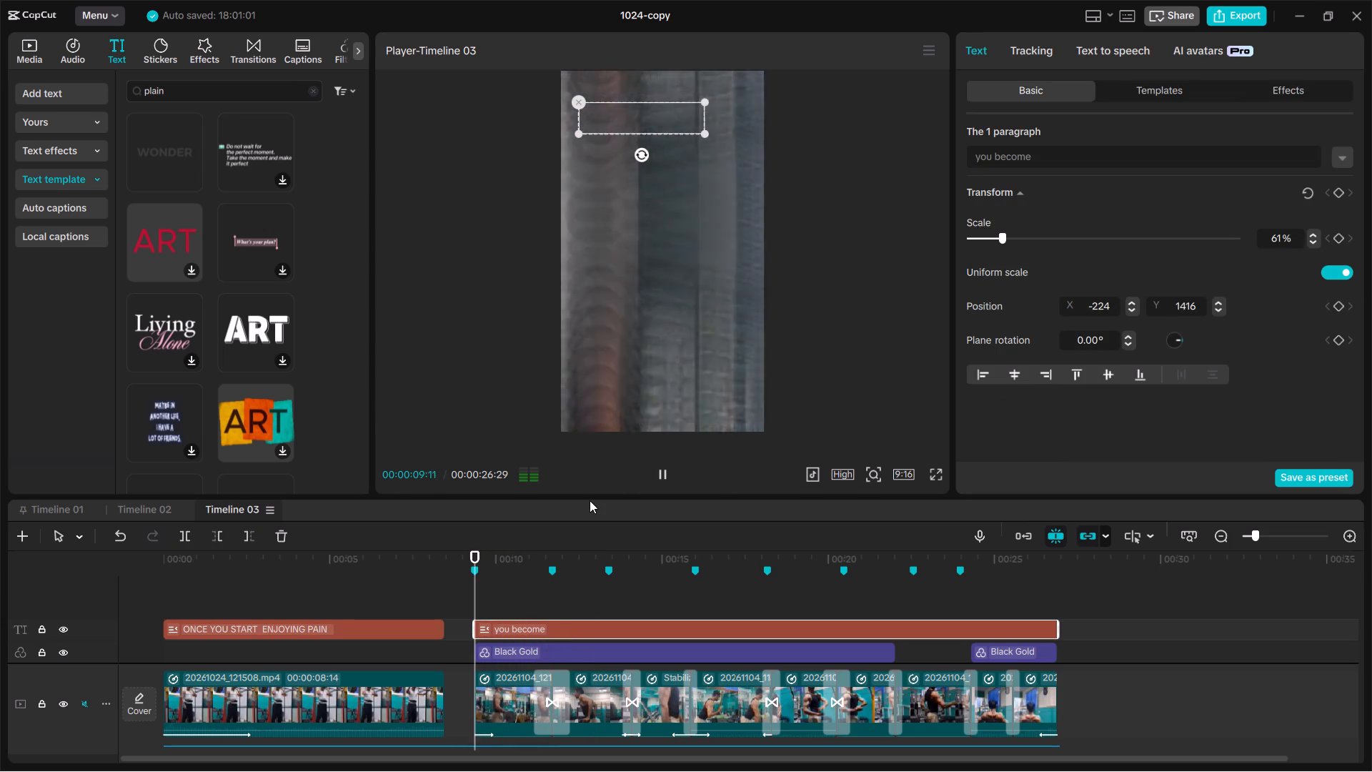
pyautogui.press('space')
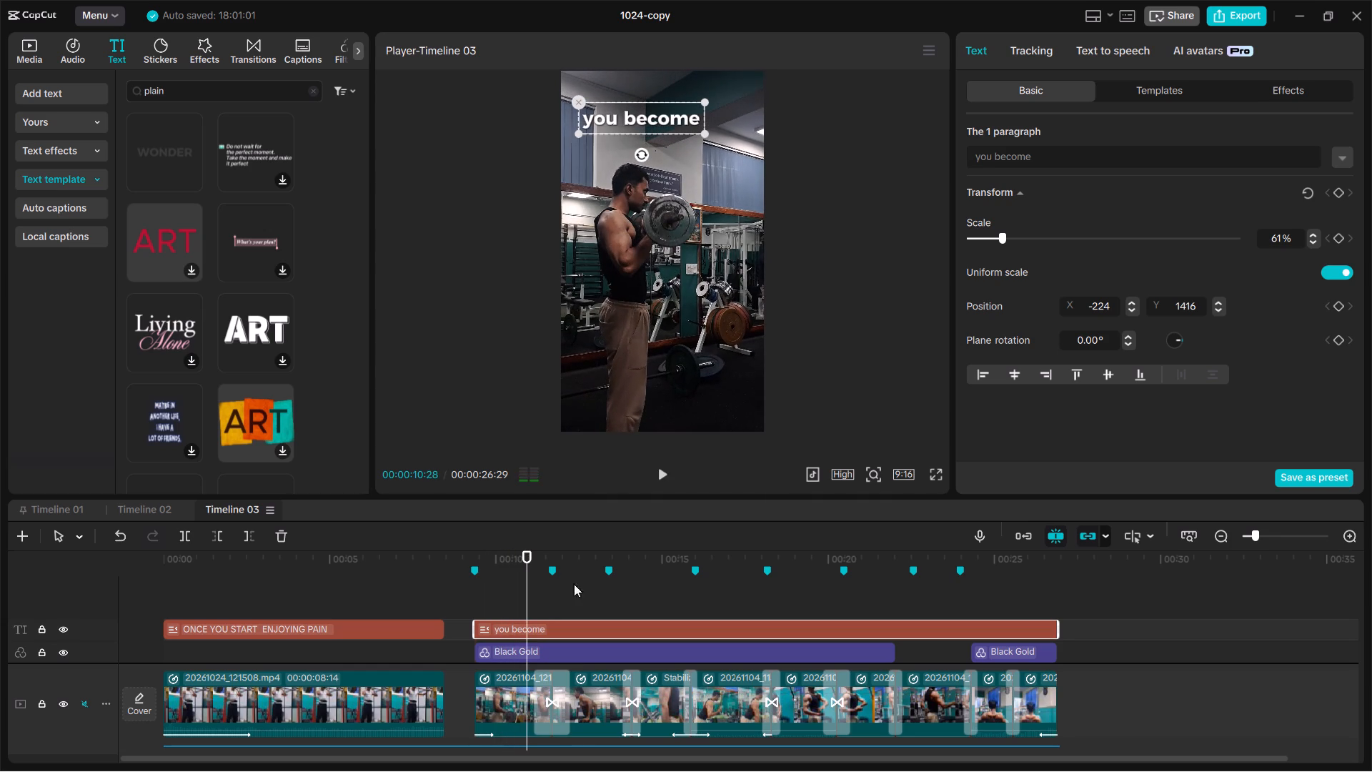
# Extend the start of the "you become" caption earlier into the gap before the curl clip, and return to the opening clip's end.
pyautogui.moveTo(474, 629); pyautogui.dragTo(459, 630)
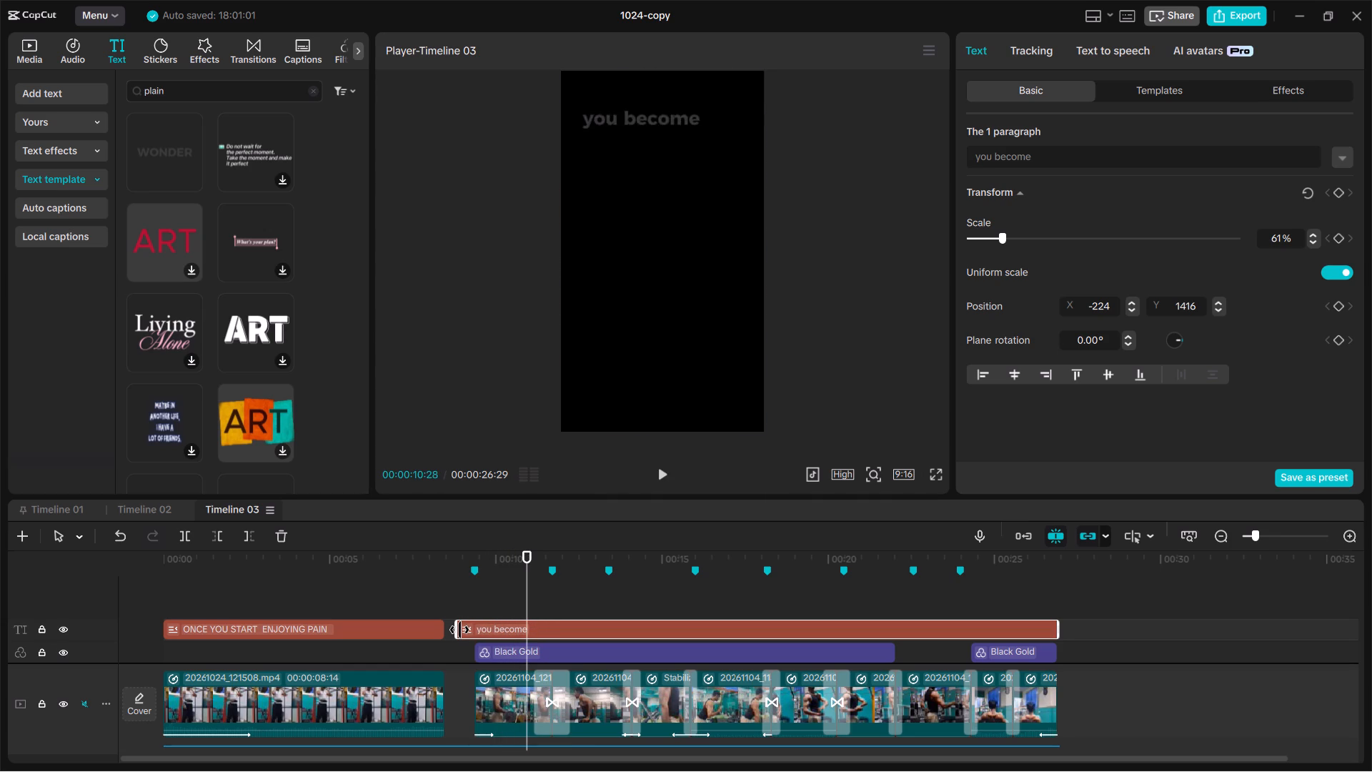
pyautogui.press('Up')
pyautogui.press('Up')
pyautogui.press('Up')
pyautogui.press('Up')
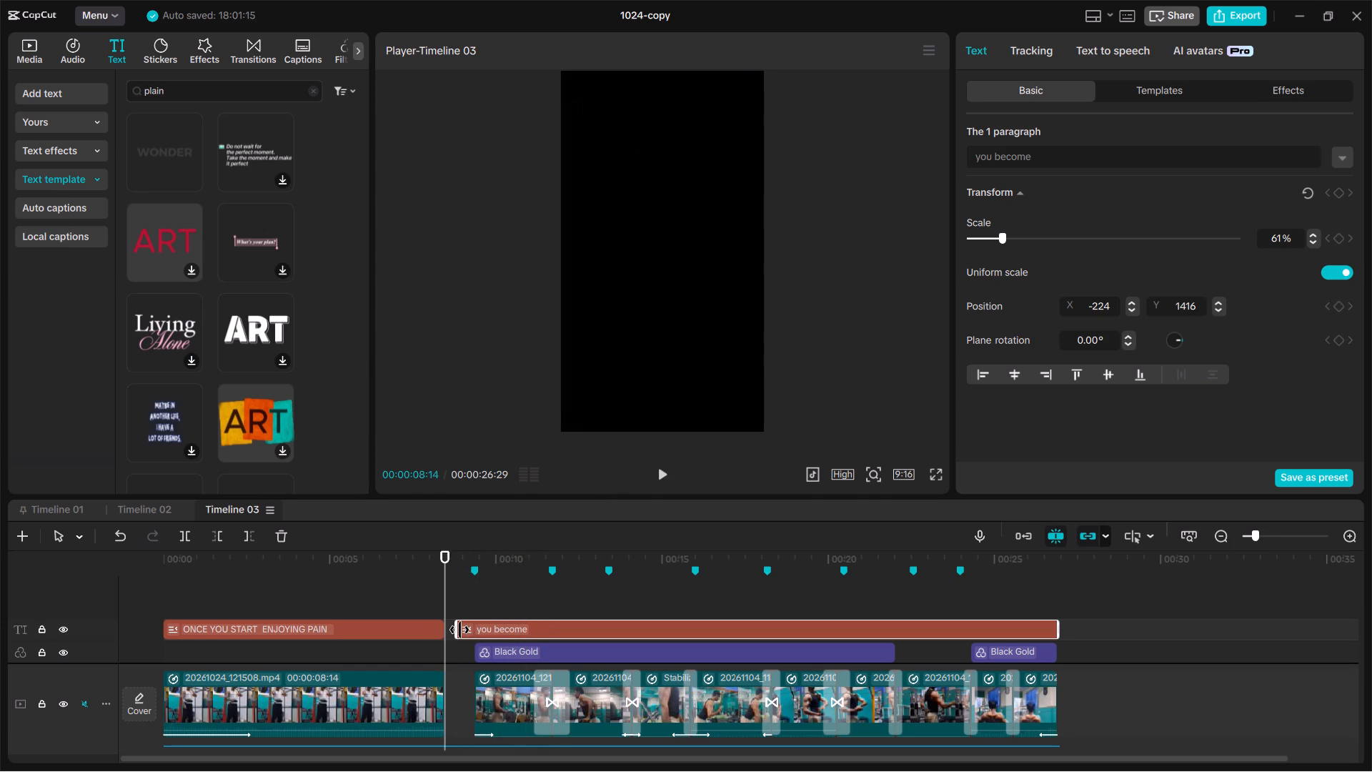
# Play Timeline 03 from the opening clip into the curl clip to check both captions.
pyautogui.press('space')
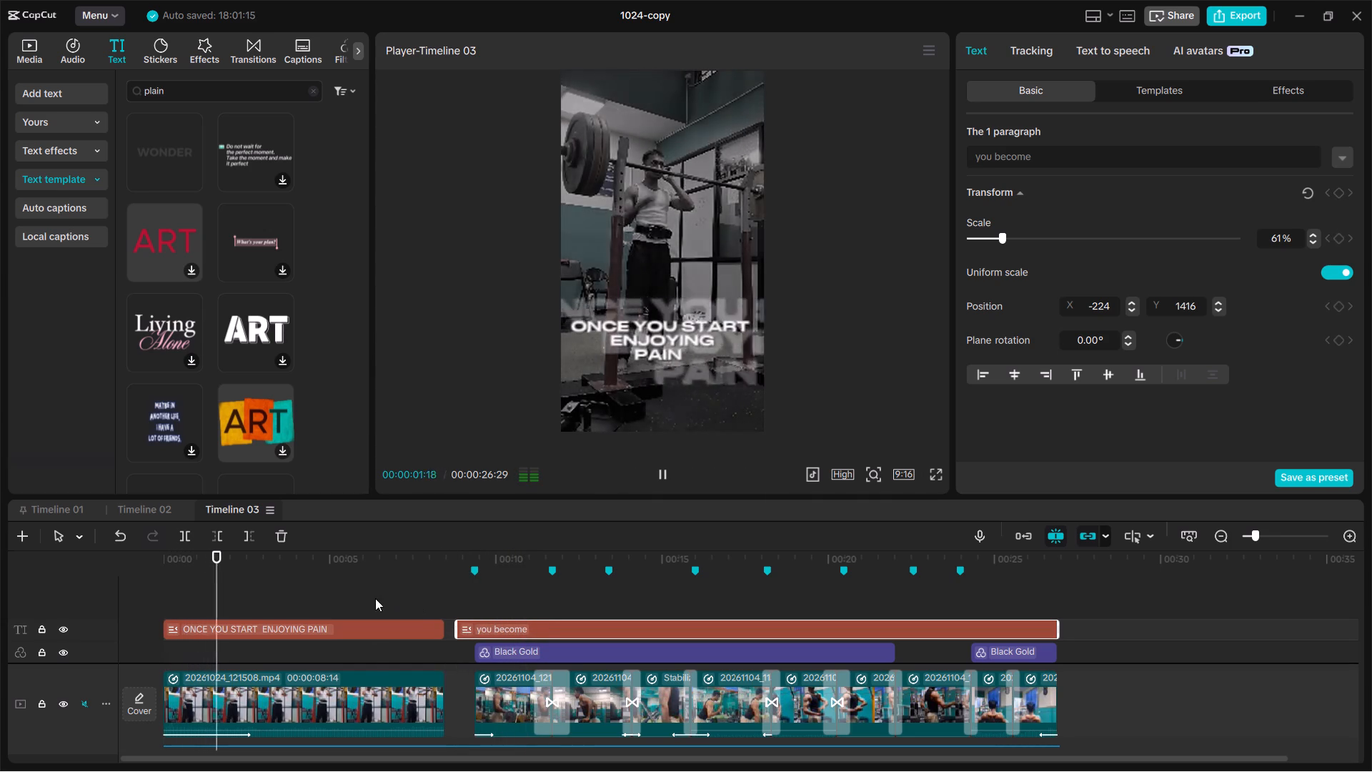
pyautogui.click(375, 598)
pyautogui.press('space')
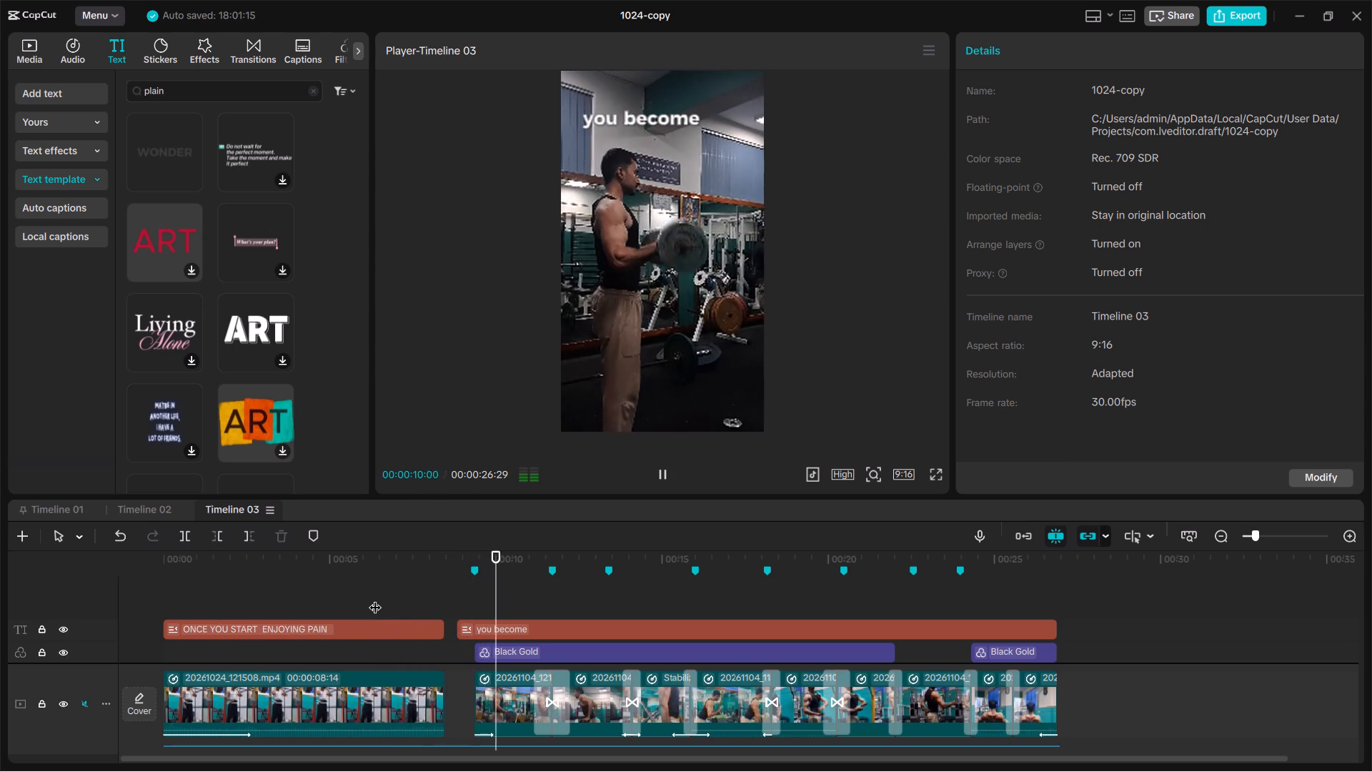
pyautogui.press('space')
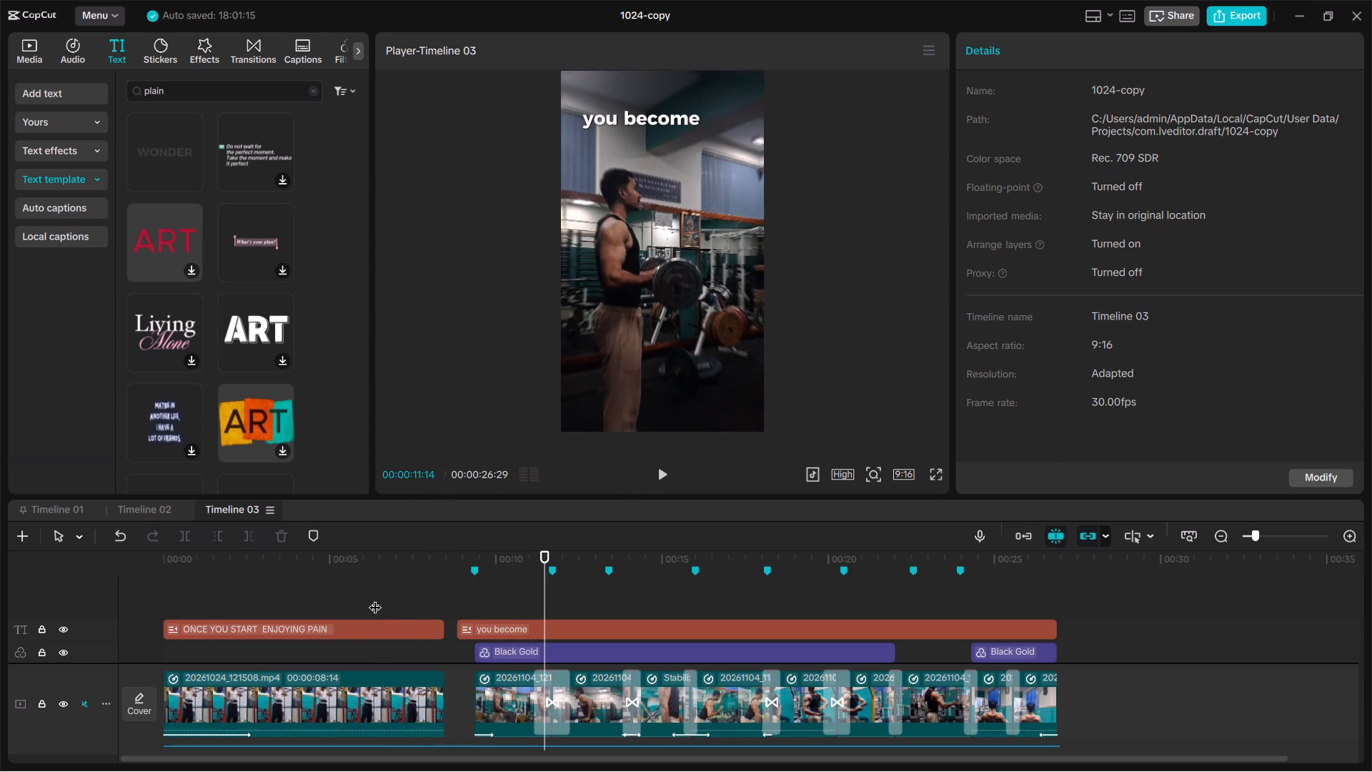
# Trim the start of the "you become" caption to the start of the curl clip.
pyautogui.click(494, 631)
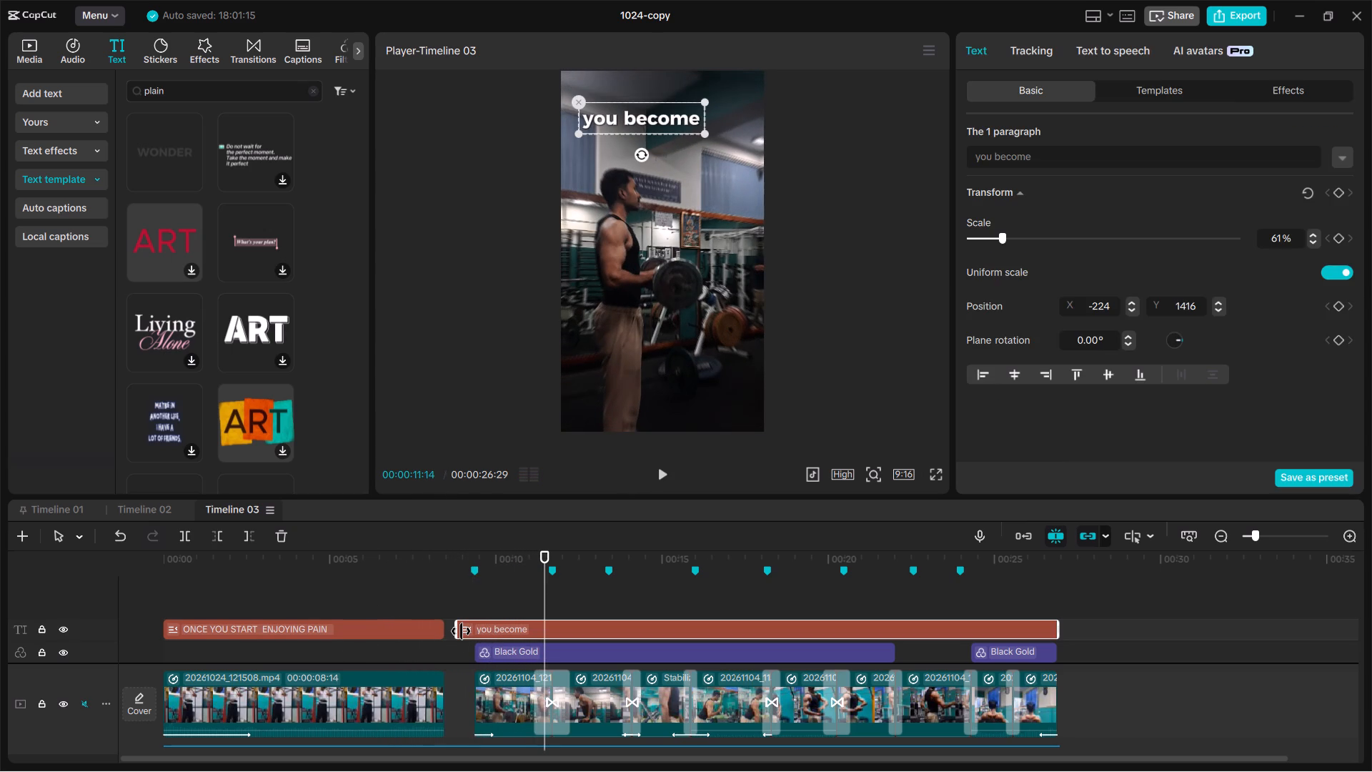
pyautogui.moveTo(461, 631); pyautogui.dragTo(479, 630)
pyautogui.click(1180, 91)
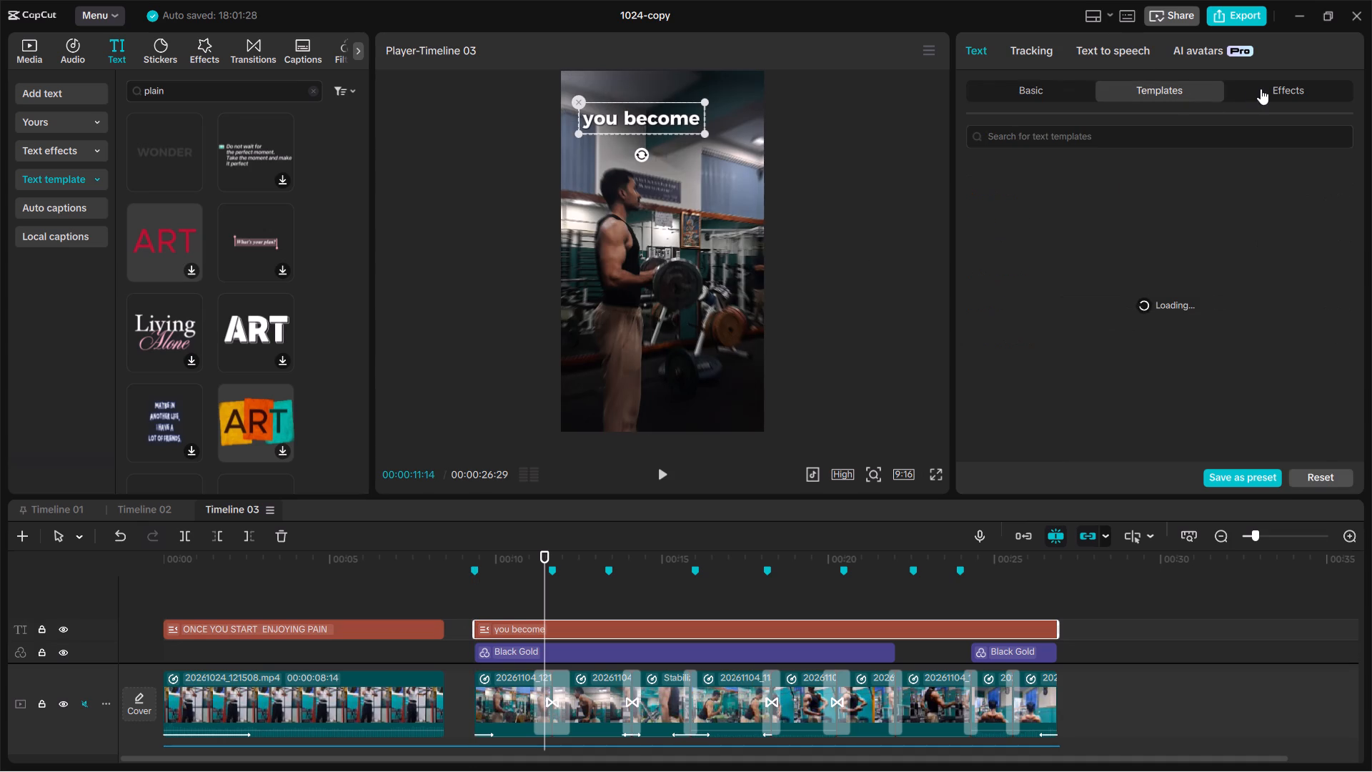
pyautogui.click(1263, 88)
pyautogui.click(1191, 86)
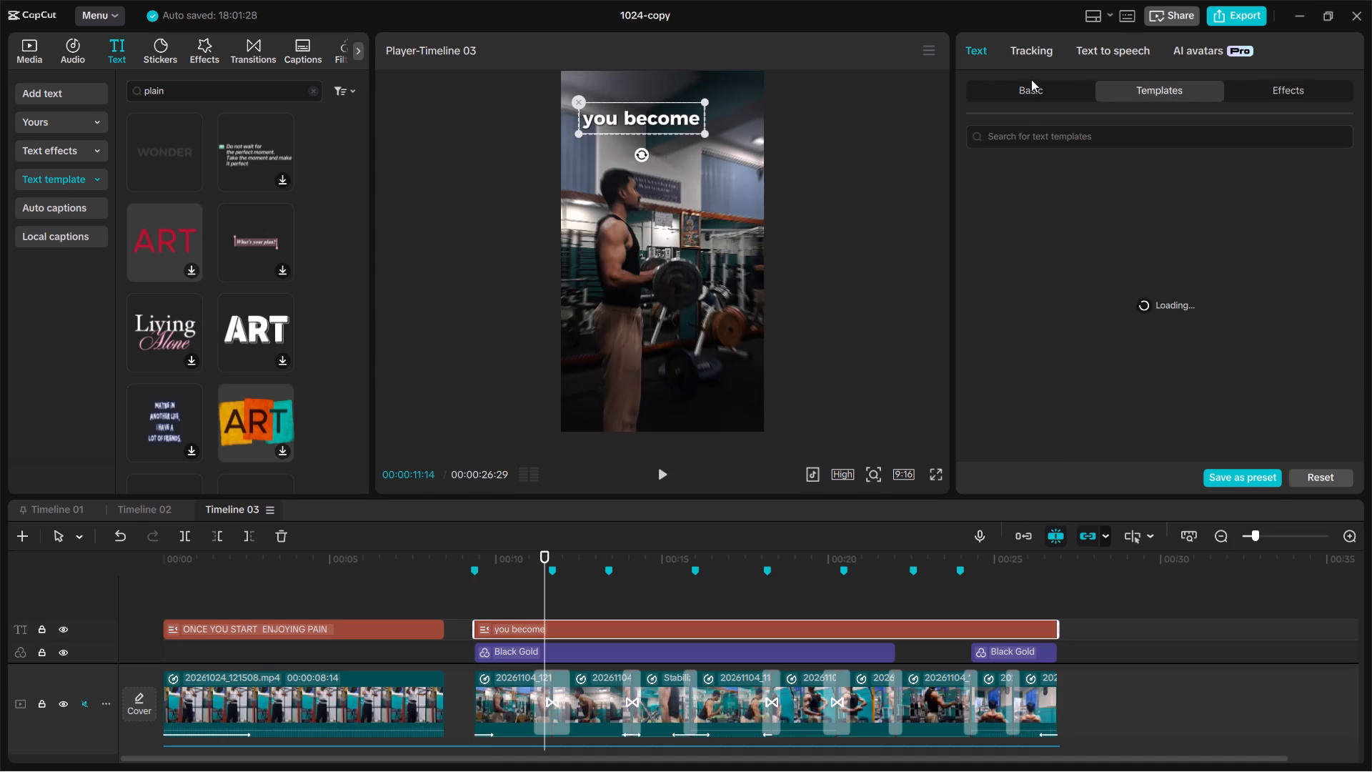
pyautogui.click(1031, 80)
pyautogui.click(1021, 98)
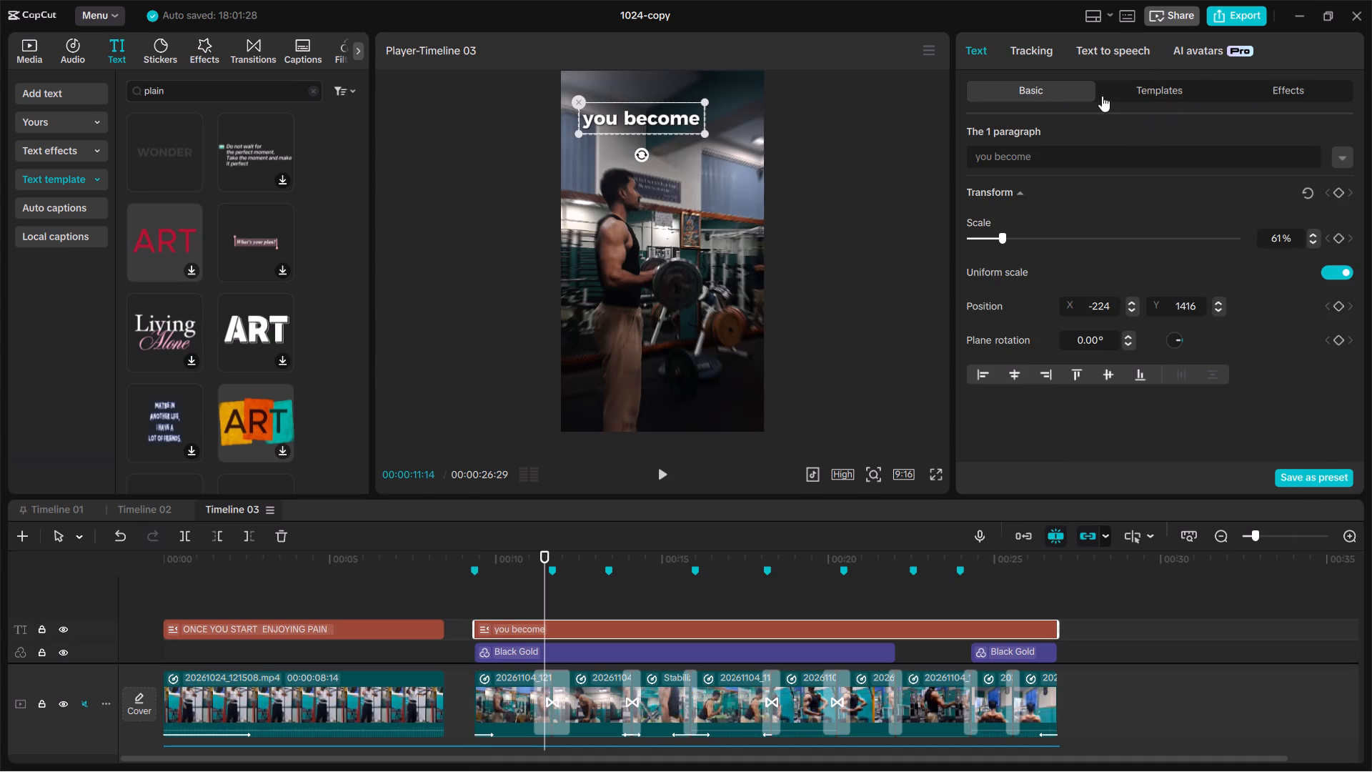
# Delete the "you become" template caption from the timeline.
pyautogui.press('Delete')
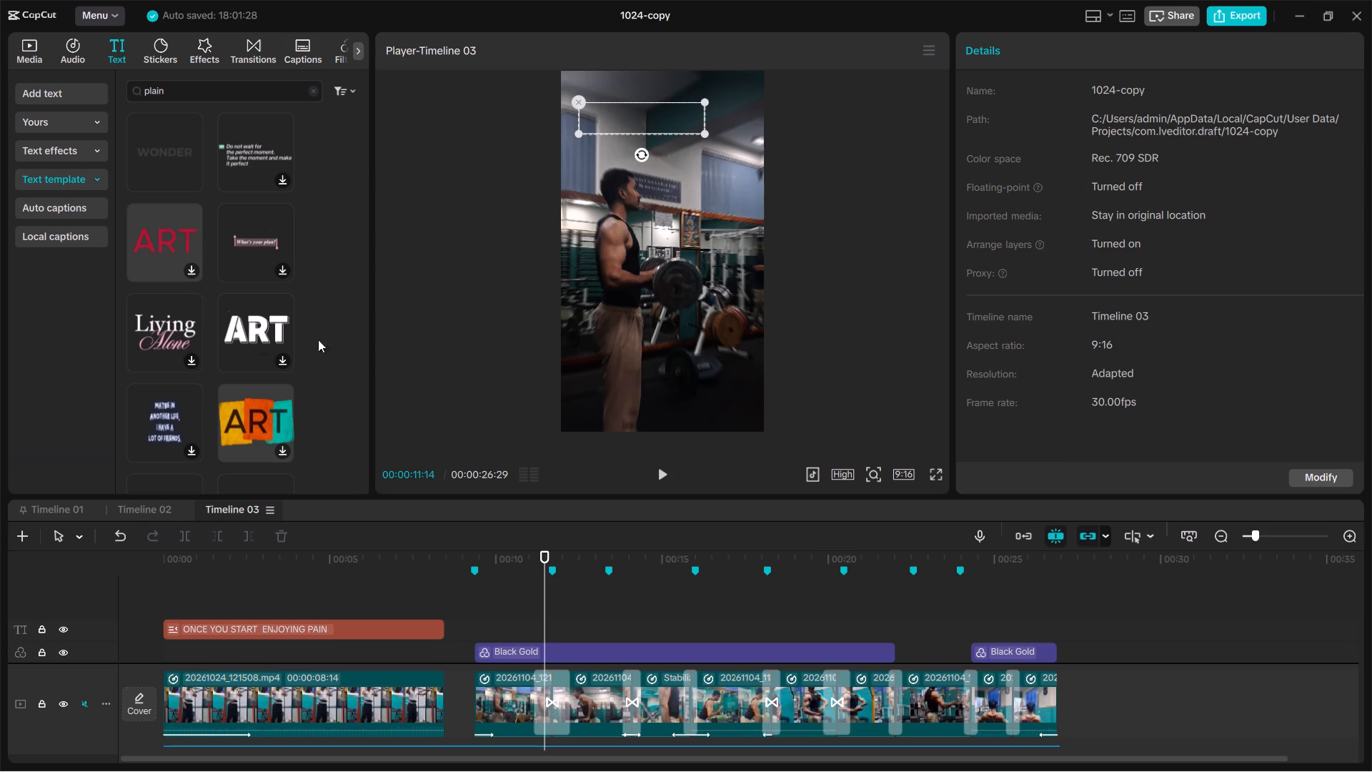
# Add a default text caption over the curl clip at 00:00:11:14.
pyautogui.click(54, 85)
pyautogui.click(155, 115)
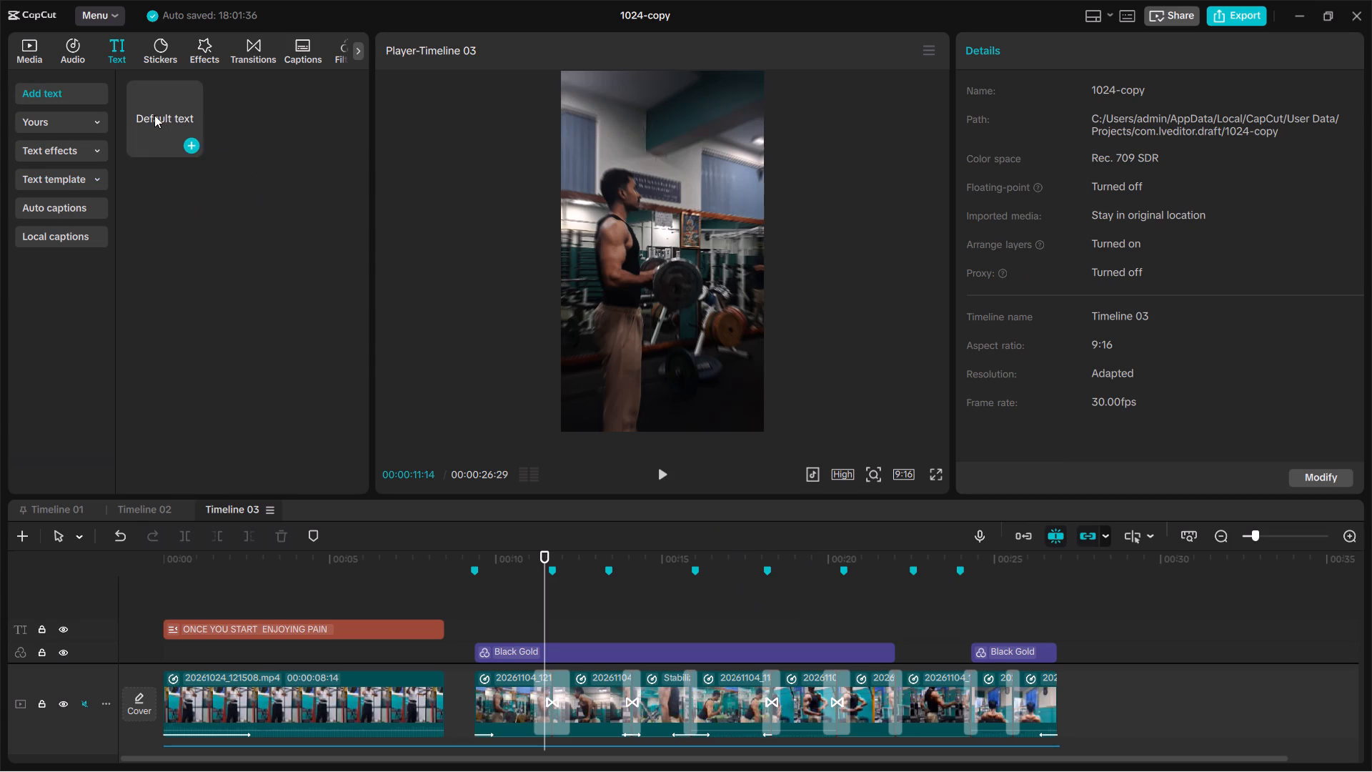
pyautogui.click(190, 141)
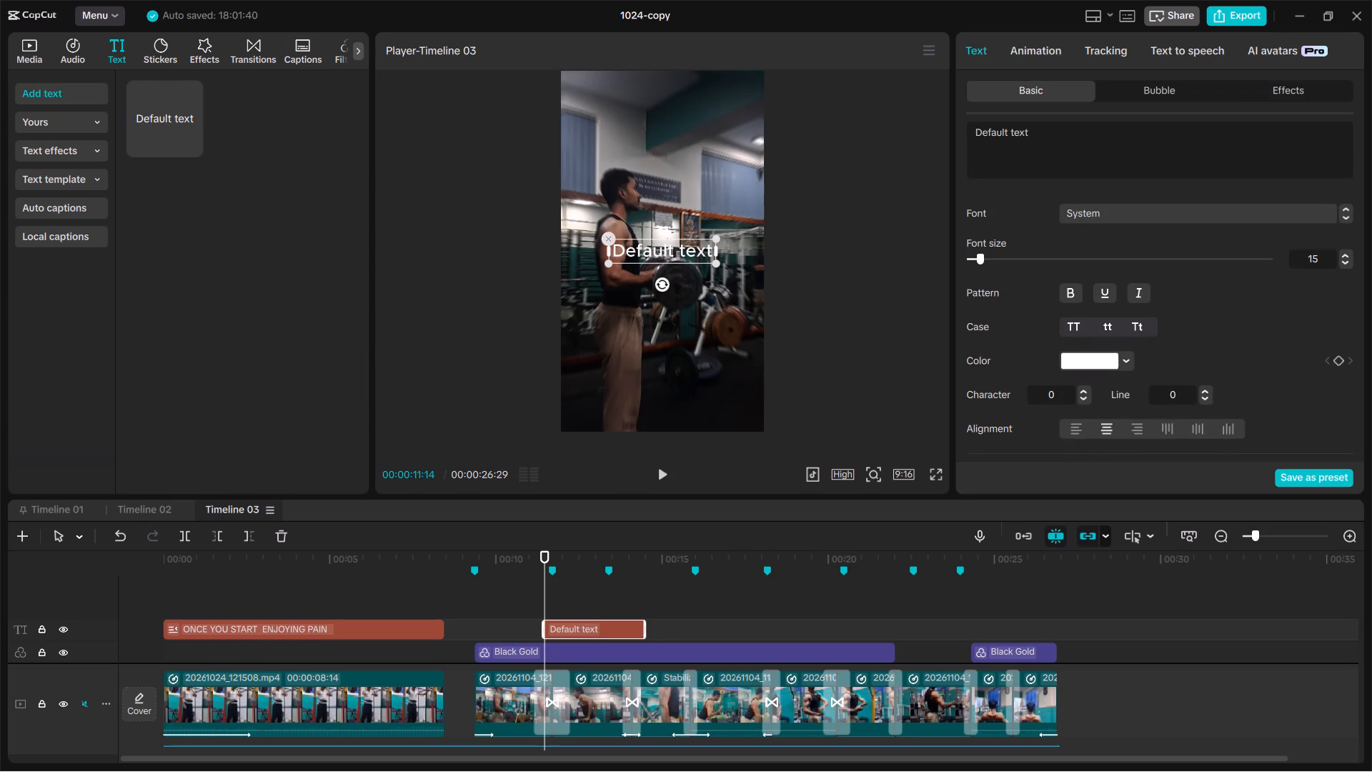
# Replace the new caption's default text with "you become".
pyautogui.click(1108, 144)
pyautogui.press('BackSpace')
pyautogui.press('BackSpace')
pyautogui.press('BackSpace')
pyautogui.press('BackSpace')
pyautogui.press('BackSpace')
pyautogui.press('BackSpace')
pyautogui.press('BackSpace')
pyautogui.press('BackSpace')
pyautogui.press('BackSpace')
pyautogui.press('BackSpace')
pyautogui.press('BackSpace')
pyautogui.press('BackSpace')
pyautogui.press('BackSpace')
pyautogui.press('BackSpace')
pyautogui.press('BackSpace')
pyautogui.press('BackSpace')
pyautogui.press('BackSpace')
pyautogui.press('BackSpace')
pyautogui.press('BackSpace')
pyautogui.press('BackSpace')
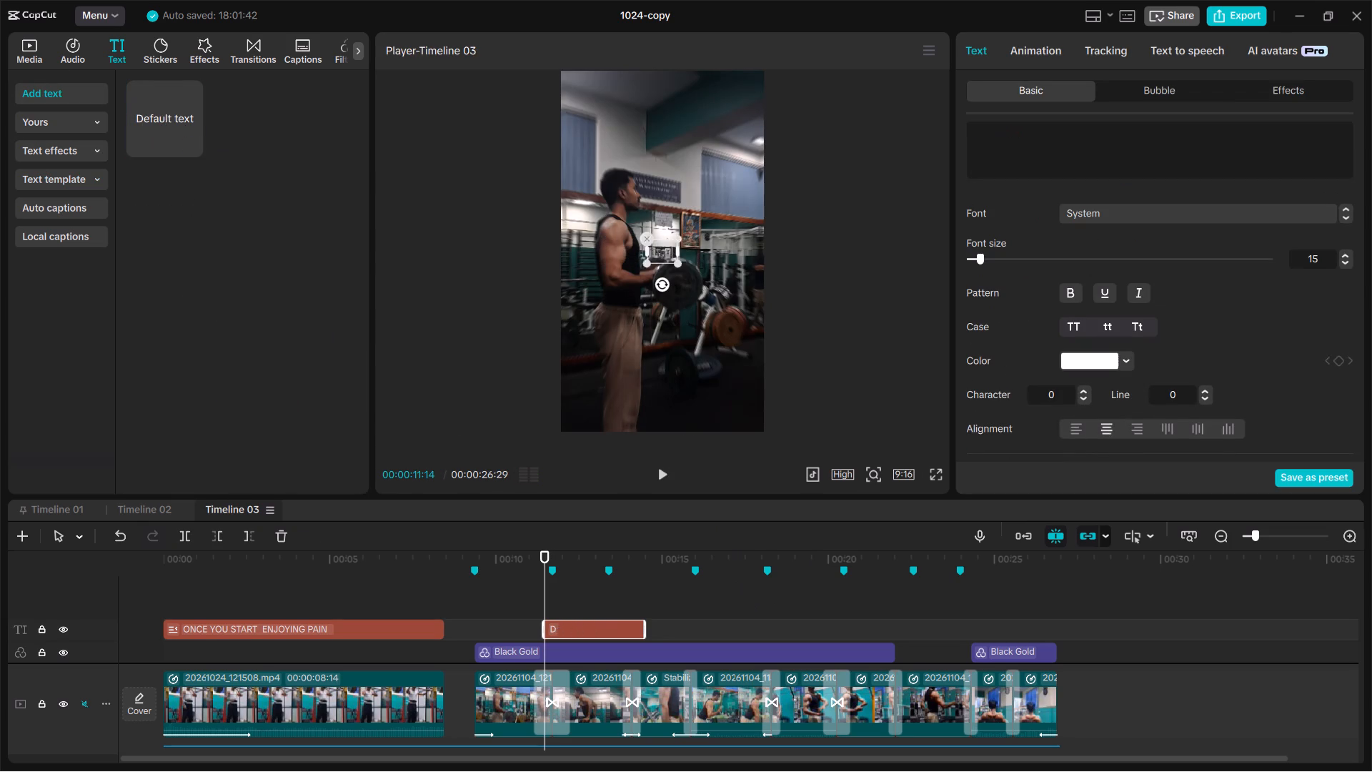
pyautogui.write('you e')
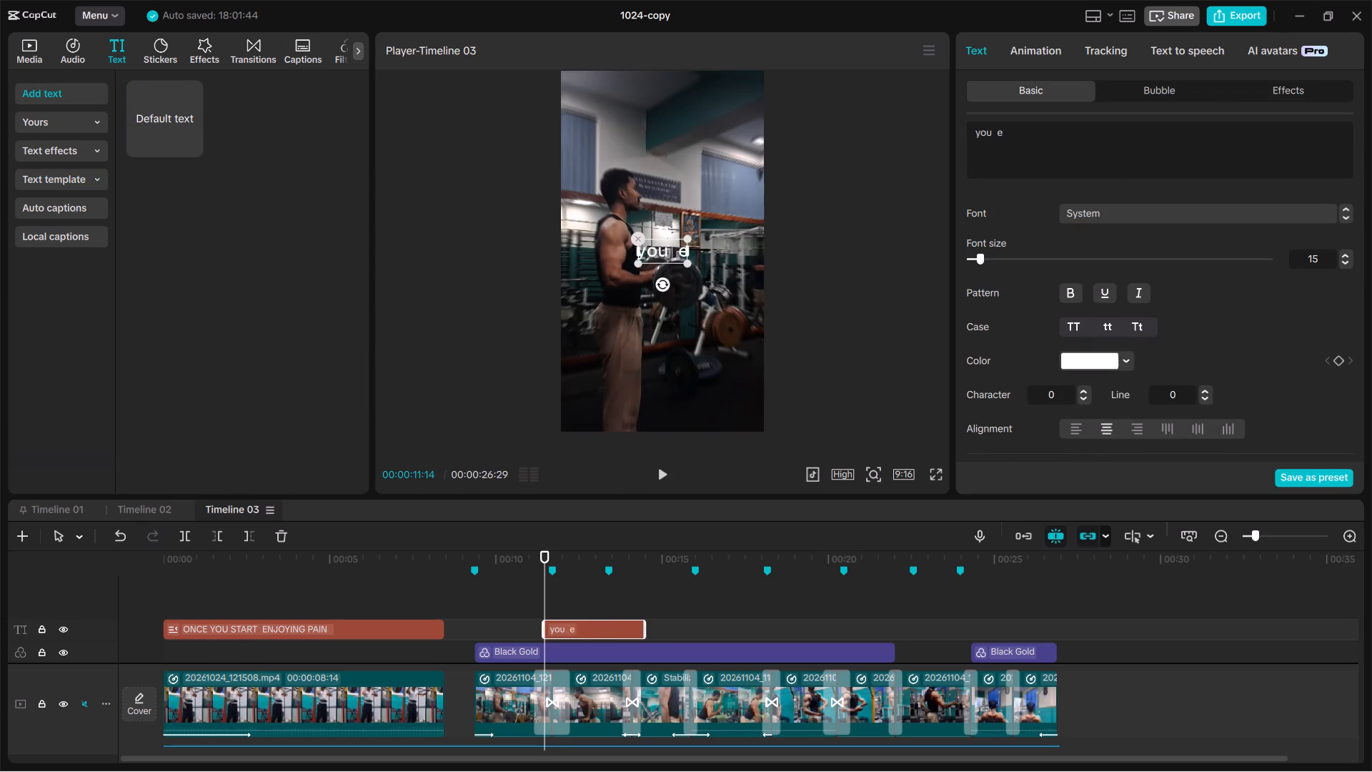
pyautogui.press('BackSpace')
pyautogui.press('BackSpace')
pyautogui.press('BackSpace')
pyautogui.press('space')
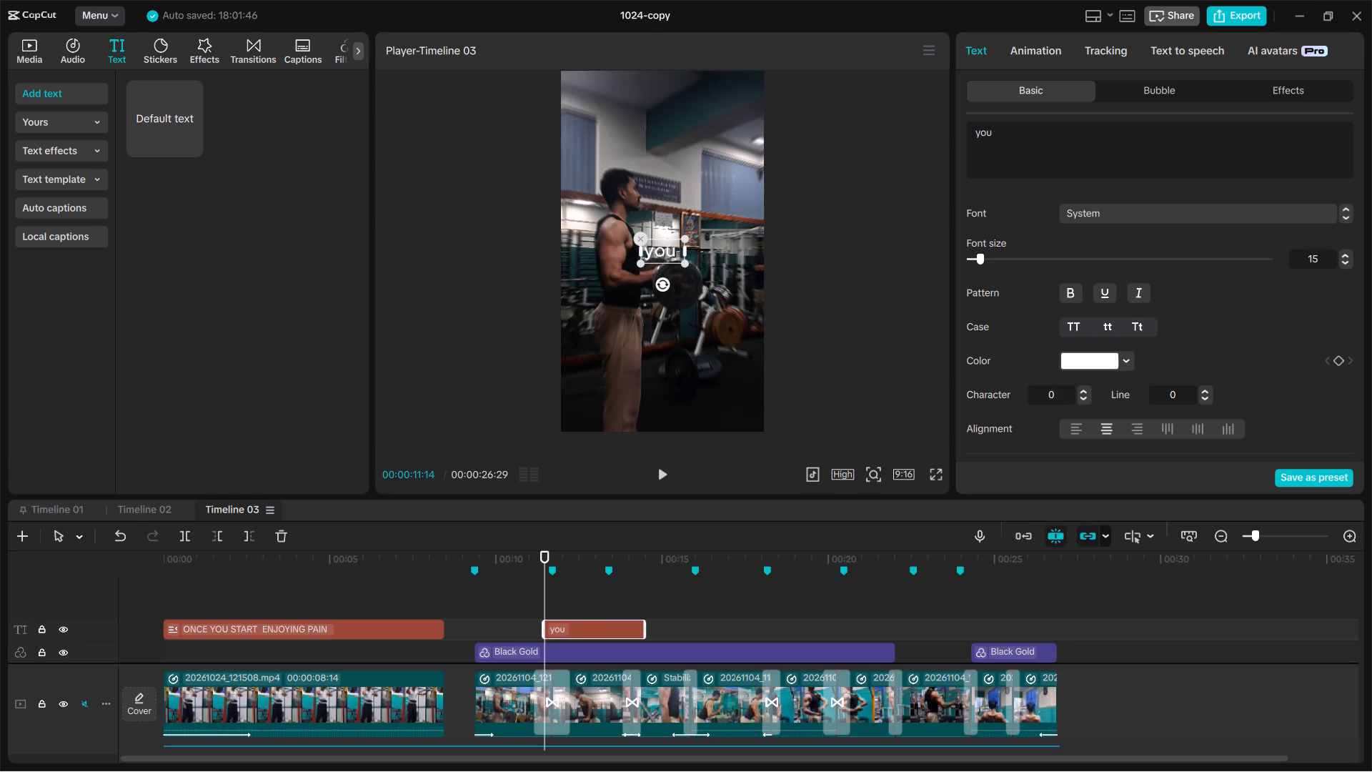
pyautogui.write('become')
# Set the "you become" caption's font to Playfair Display-Regular.
pyautogui.click(1160, 218)
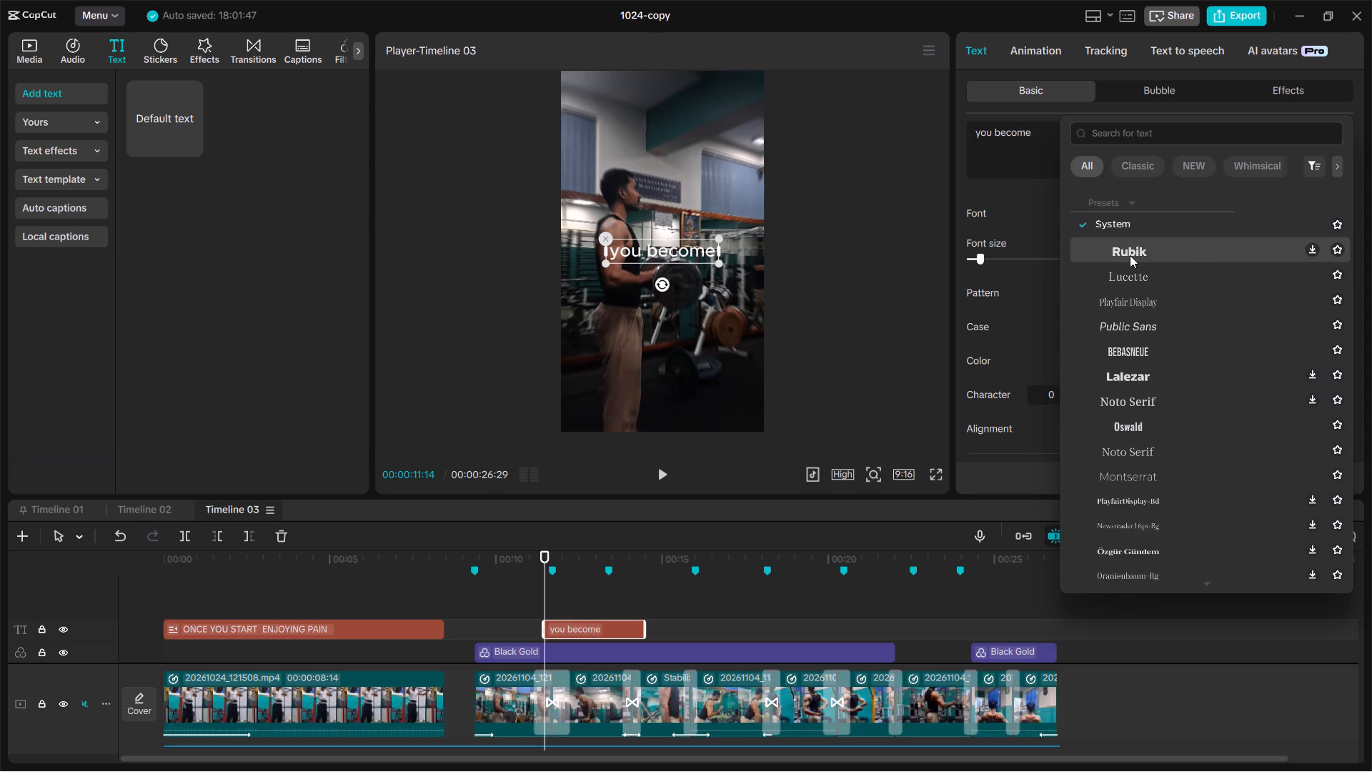
pyautogui.click(1143, 308)
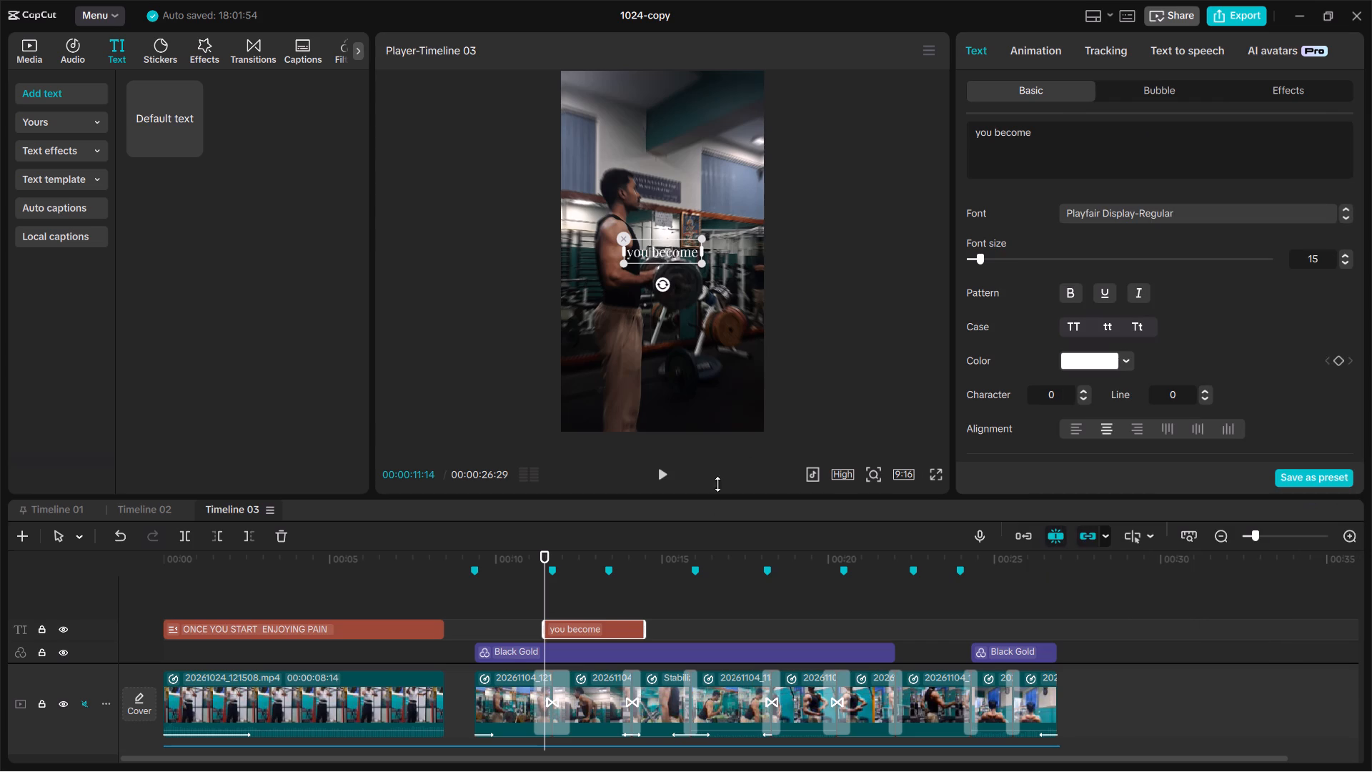
# Move the "you become" caption to the curl clip's start and extend its end to the end of the last workout clip.
pyautogui.moveTo(598, 623); pyautogui.dragTo(529, 628)
pyautogui.moveTo(571, 627); pyautogui.dragTo(1065, 635)
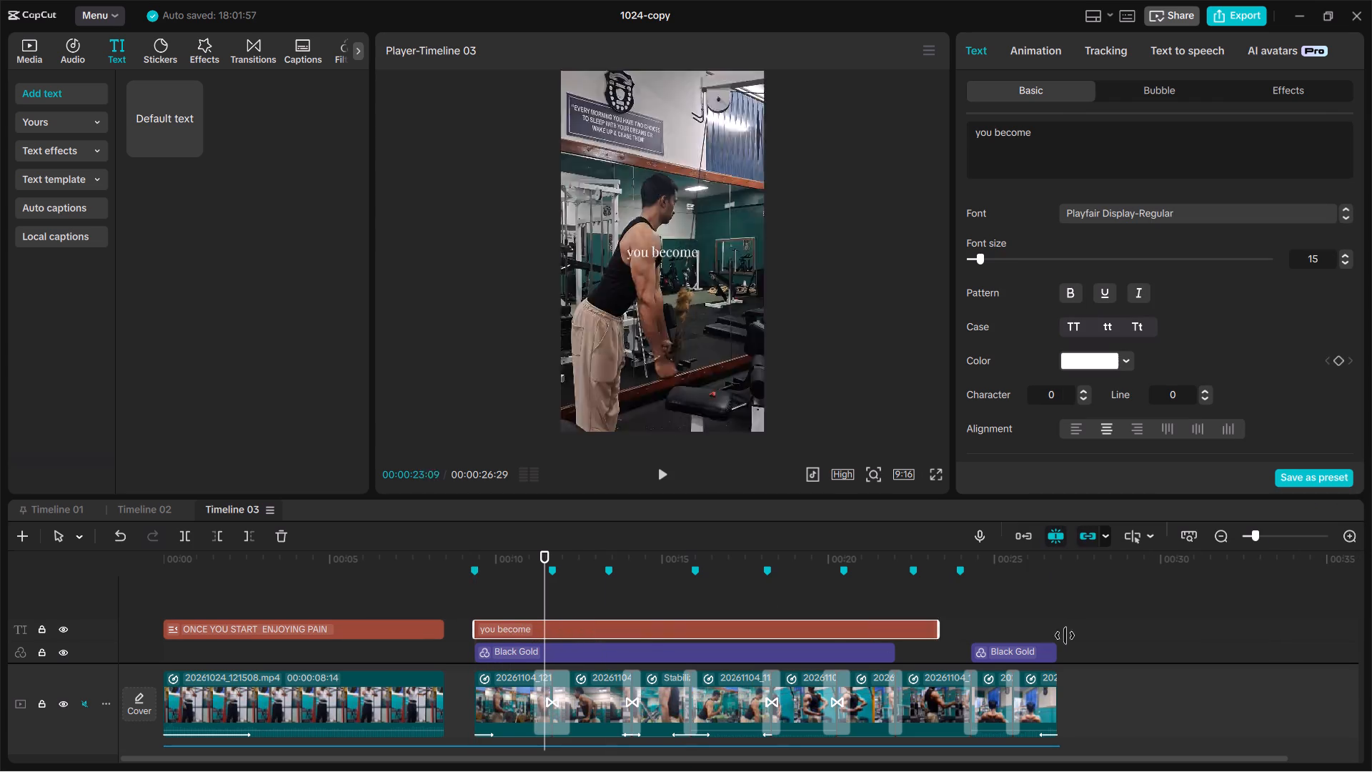
pyautogui.moveTo(1065, 635); pyautogui.dragTo(1055, 635)
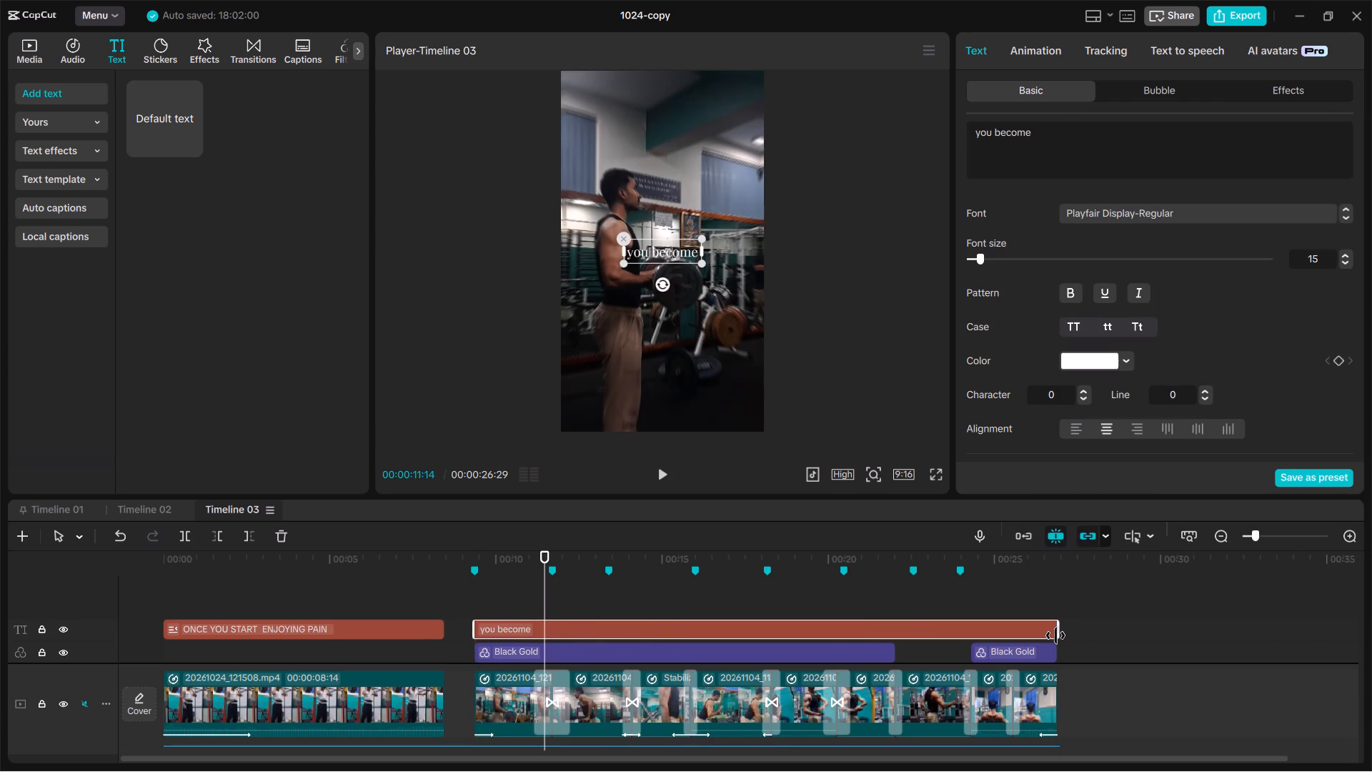
# Duplicate the "you become" caption onto a track above and align the copy with the original's start.
pyautogui.hotkey('ctrl', 'v')
pyautogui.hotkey('ctrl', 'c')
pyautogui.hotkey('ctrl', 'v')
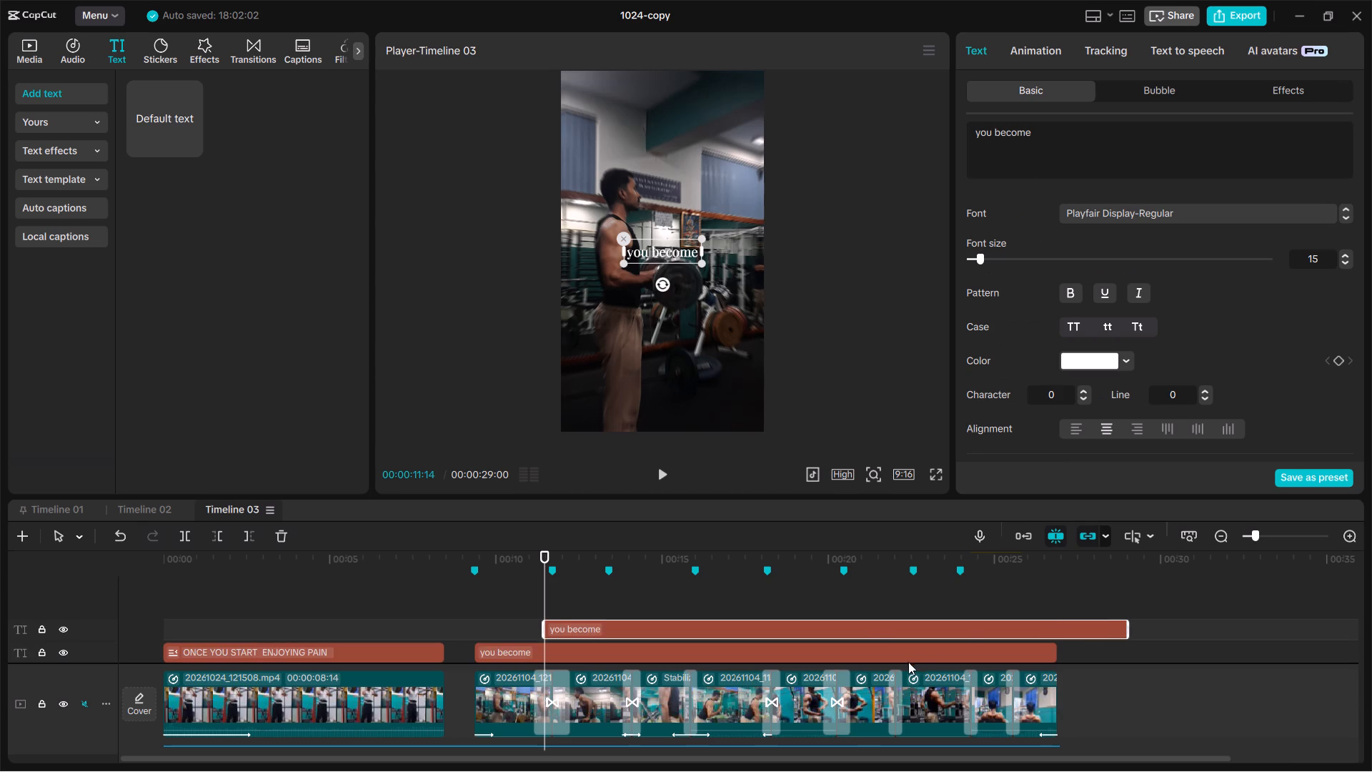
pyautogui.moveTo(871, 627); pyautogui.dragTo(800, 635)
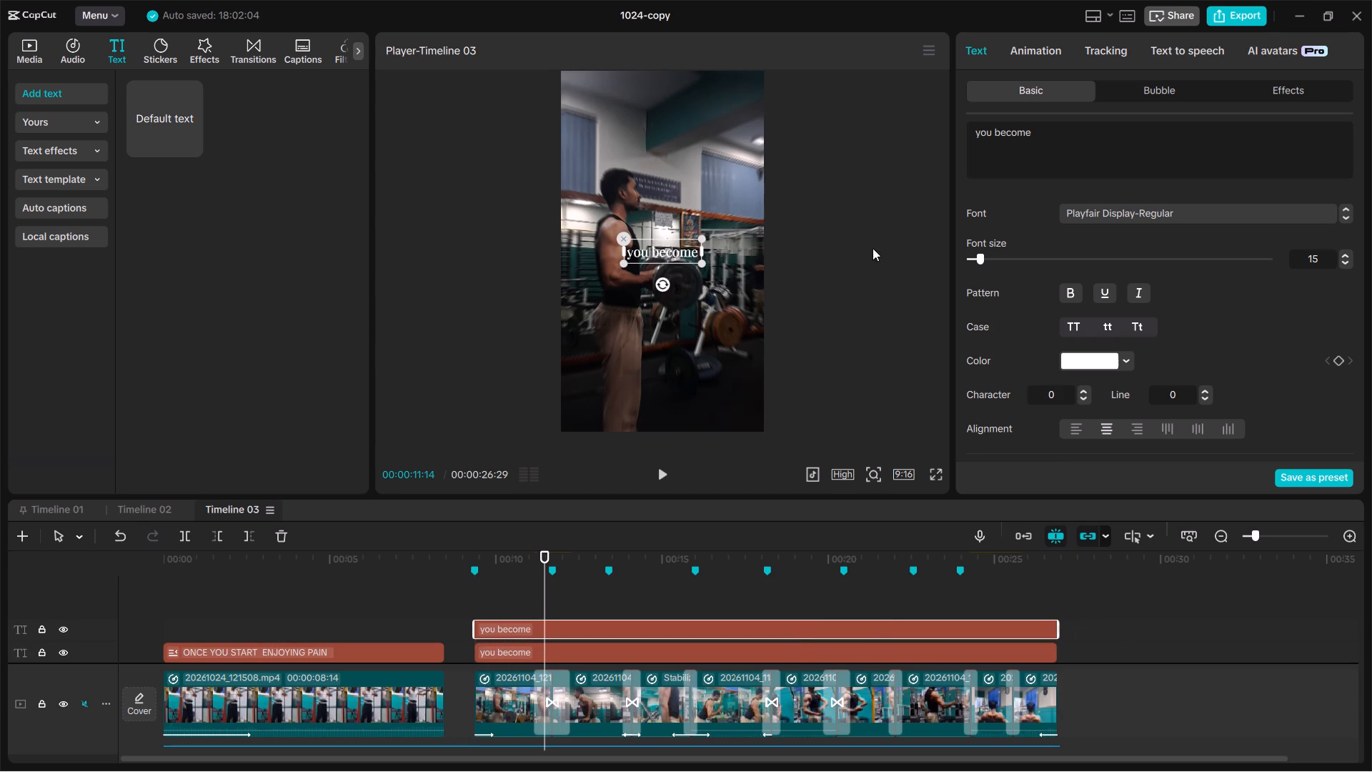
# Move the original "you become" caption to the upper left of the video frame and enlarge it slightly.
pyautogui.click(567, 639)
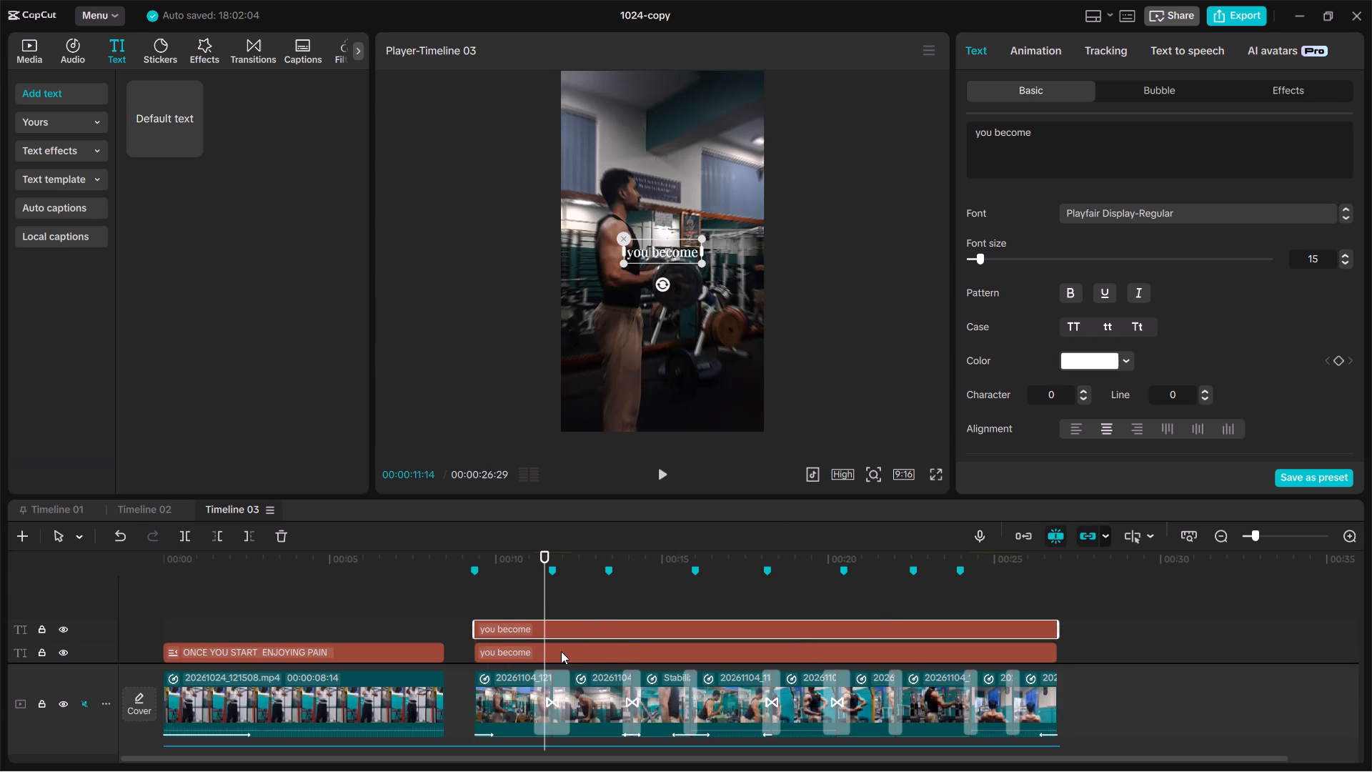
pyautogui.click(560, 651)
pyautogui.moveTo(660, 252); pyautogui.dragTo(634, 134)
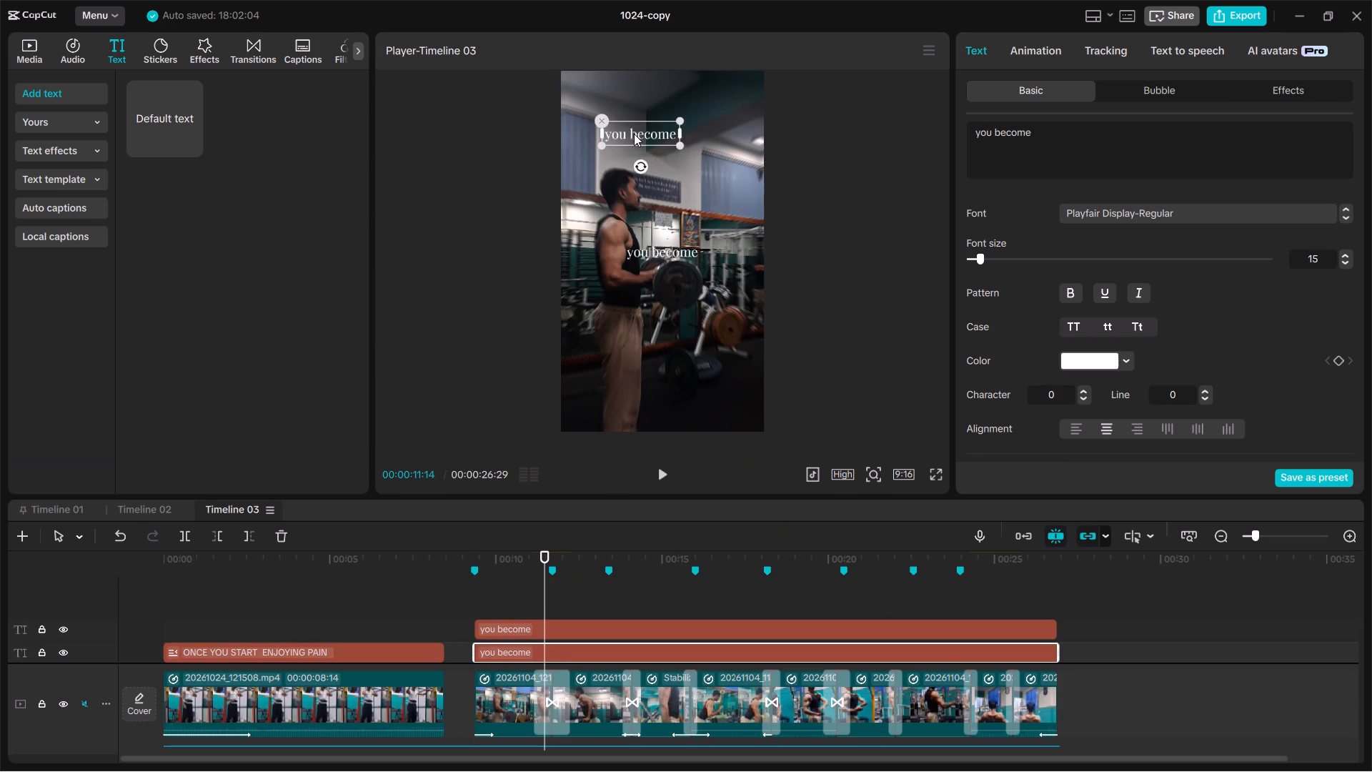
pyautogui.moveTo(634, 134); pyautogui.dragTo(612, 114)
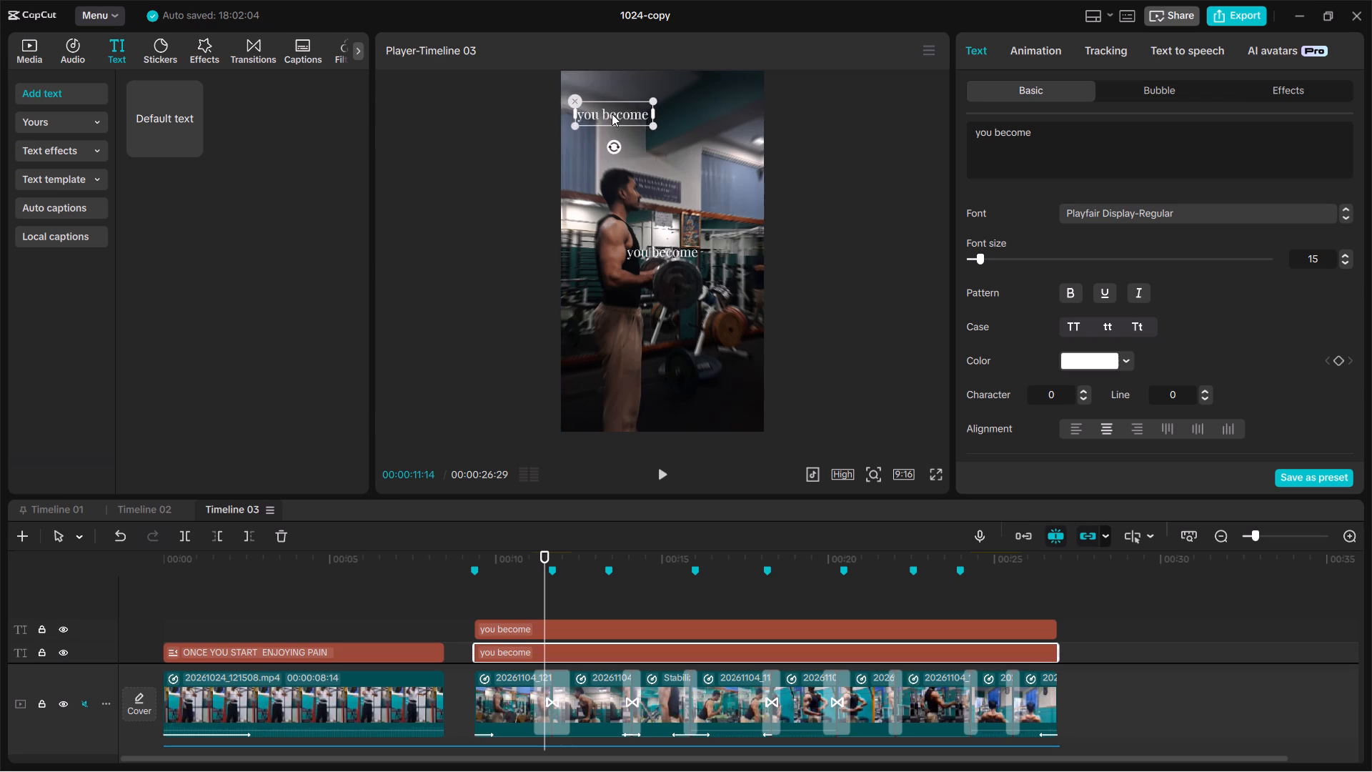
pyautogui.moveTo(612, 114); pyautogui.dragTo(611, 124)
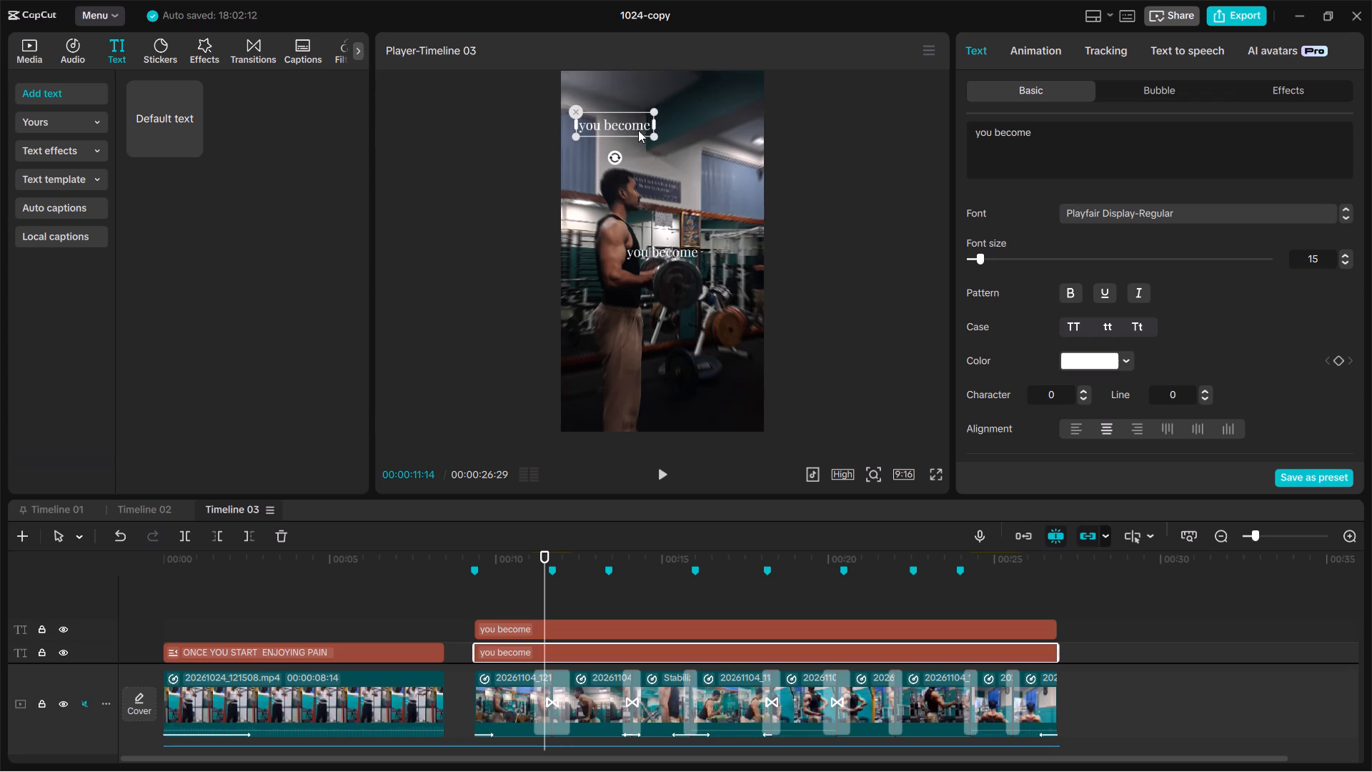
pyautogui.moveTo(648, 133); pyautogui.dragTo(662, 134)
pyautogui.click(604, 131)
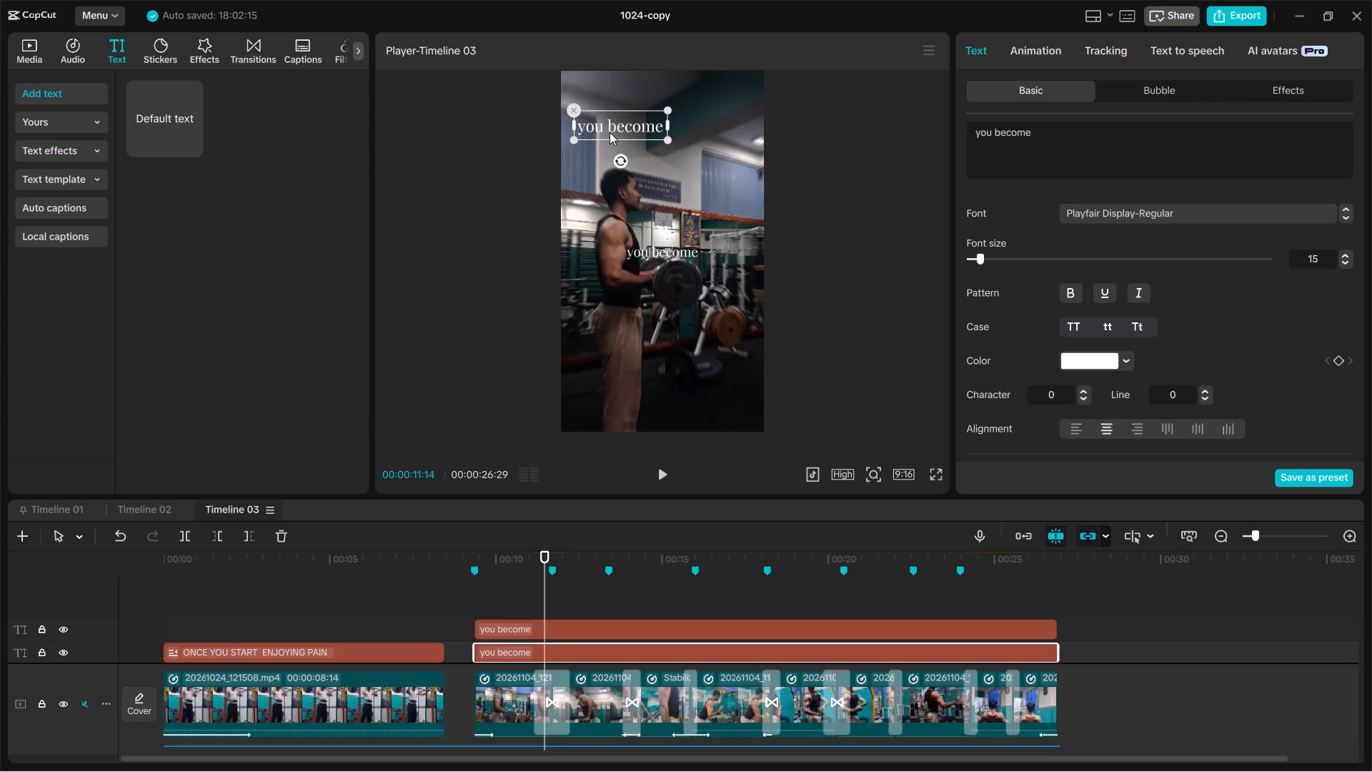
# Place the duplicated caption directly after the original on the same line near the frame's upper edge.
pyautogui.click(657, 628)
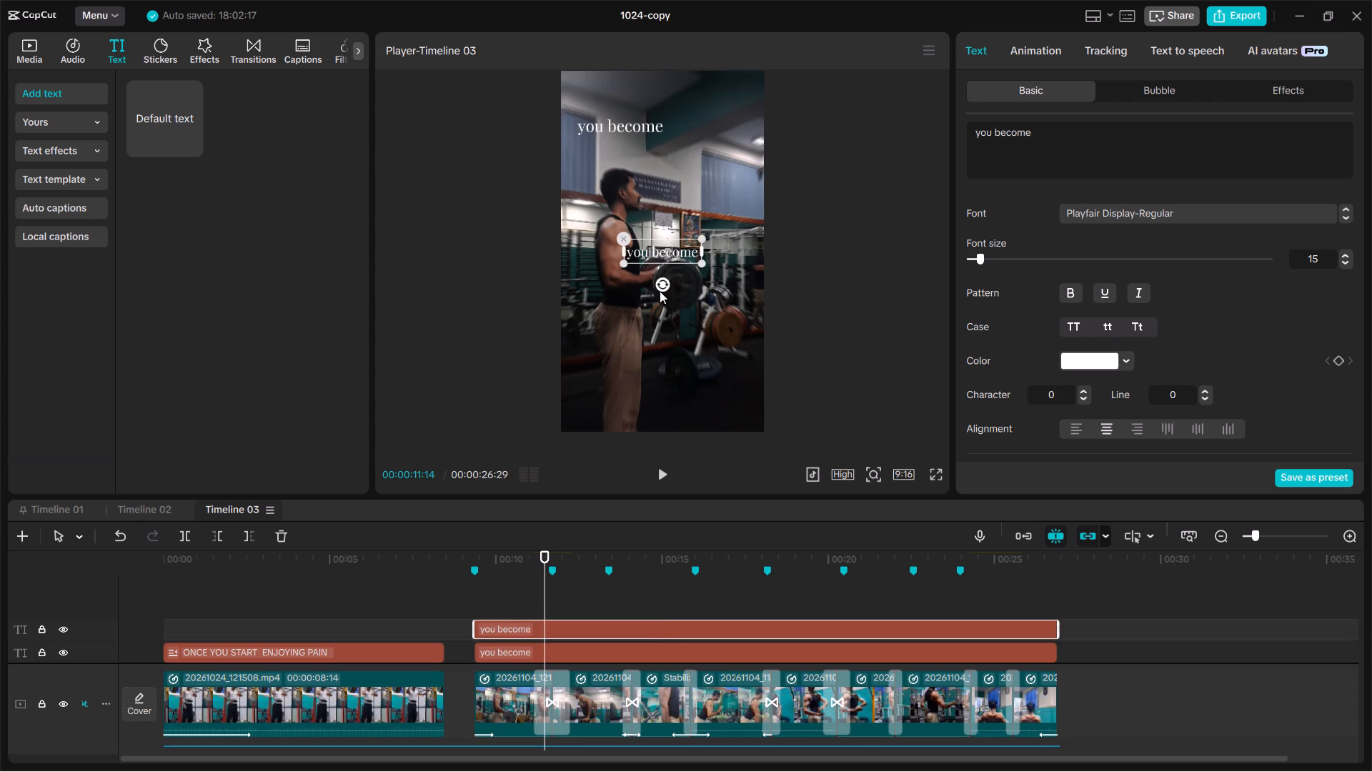
pyautogui.moveTo(646, 251); pyautogui.dragTo(690, 124)
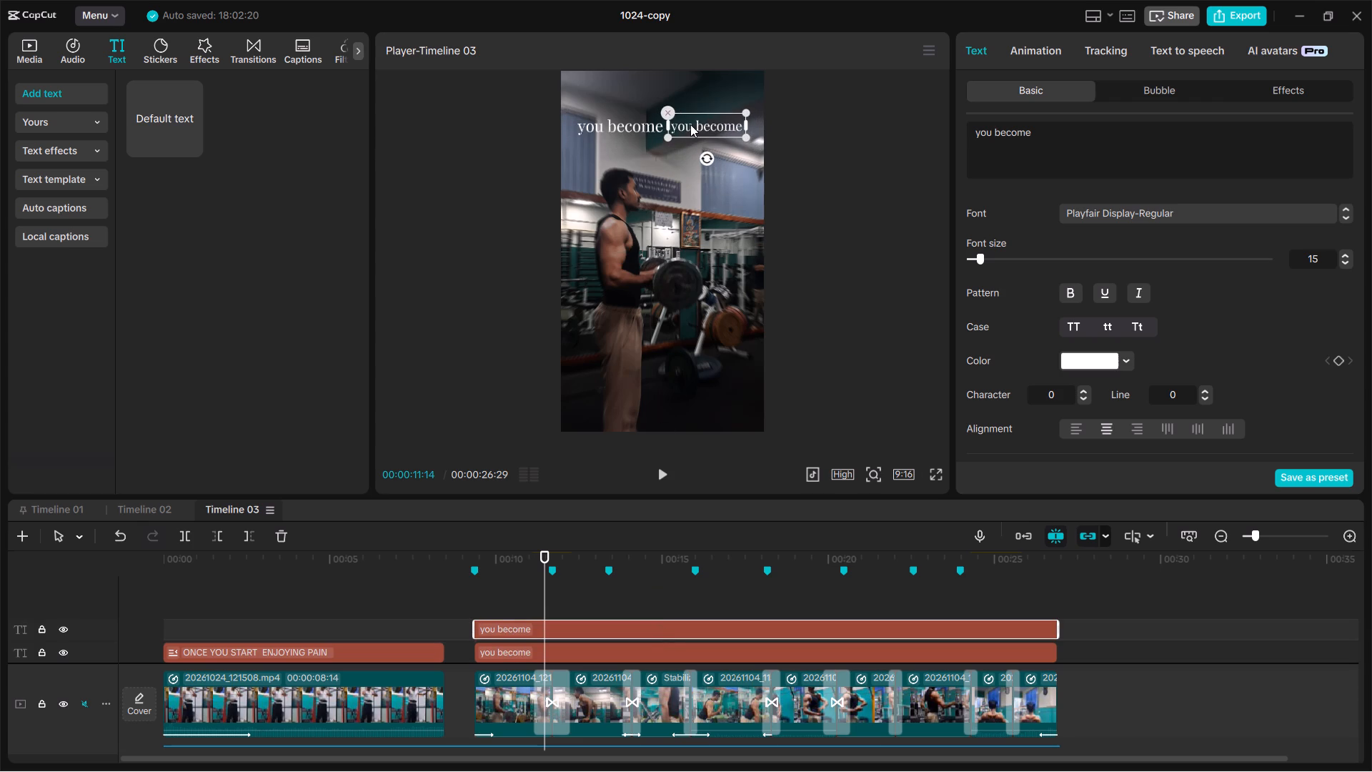
# Replace the duplicated caption's text with "unstap".
pyautogui.click(1038, 138)
pyautogui.hotkey('ctrl', 'BackSpace')
pyautogui.hotkey('ctrl', 'BackSpace')
pyautogui.hotkey('ctrl', 'BackSpace')
pyautogui.hotkey('ctrl', 'BackSpace')
pyautogui.hotkey('ctrl', 'BackSpace')
pyautogui.hotkey('ctrl', 'BackSpace')
pyautogui.hotkey('ctrl', 'BackSpace')
pyautogui.hotkey('ctrl', 'BackSpace')
pyautogui.hotkey('ctrl', 'BackSpace')
pyautogui.hotkey('ctrl', 'BackSpace')
pyautogui.hotkey('ctrl', 'BackSpace')
pyautogui.hotkey('ctrl', 'BackSpace')
pyautogui.hotkey('ctrl', 'BackSpace')
pyautogui.hotkey('ctrl', 'BackSpace')
pyautogui.hotkey('ctrl', 'BackSpace')
pyautogui.hotkey('ctrl', 'BackSpace')
pyautogui.hotkey('ctrl', 'BackSpace')
pyautogui.hotkey('ctrl', 'BackSpace')
pyautogui.hotkey('ctrl', 'BackSpace')
pyautogui.hotkey('ctrl', 'BackSpace')
pyautogui.write('unsta')
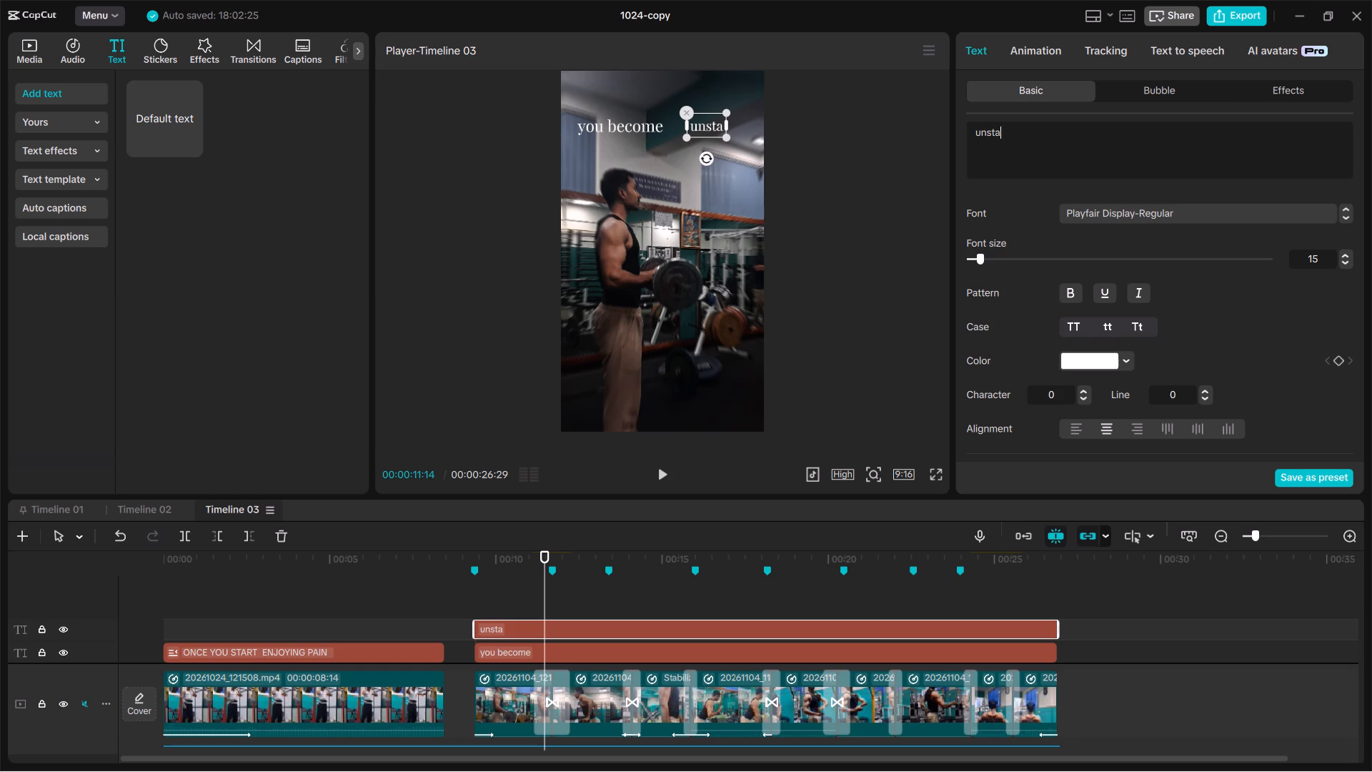
pyautogui.press('p')
# Switch to the ChatGPT conversation in Google Chrome and copy the word "unstoppable".
pyautogui.hotkey('alt', 'Tab')
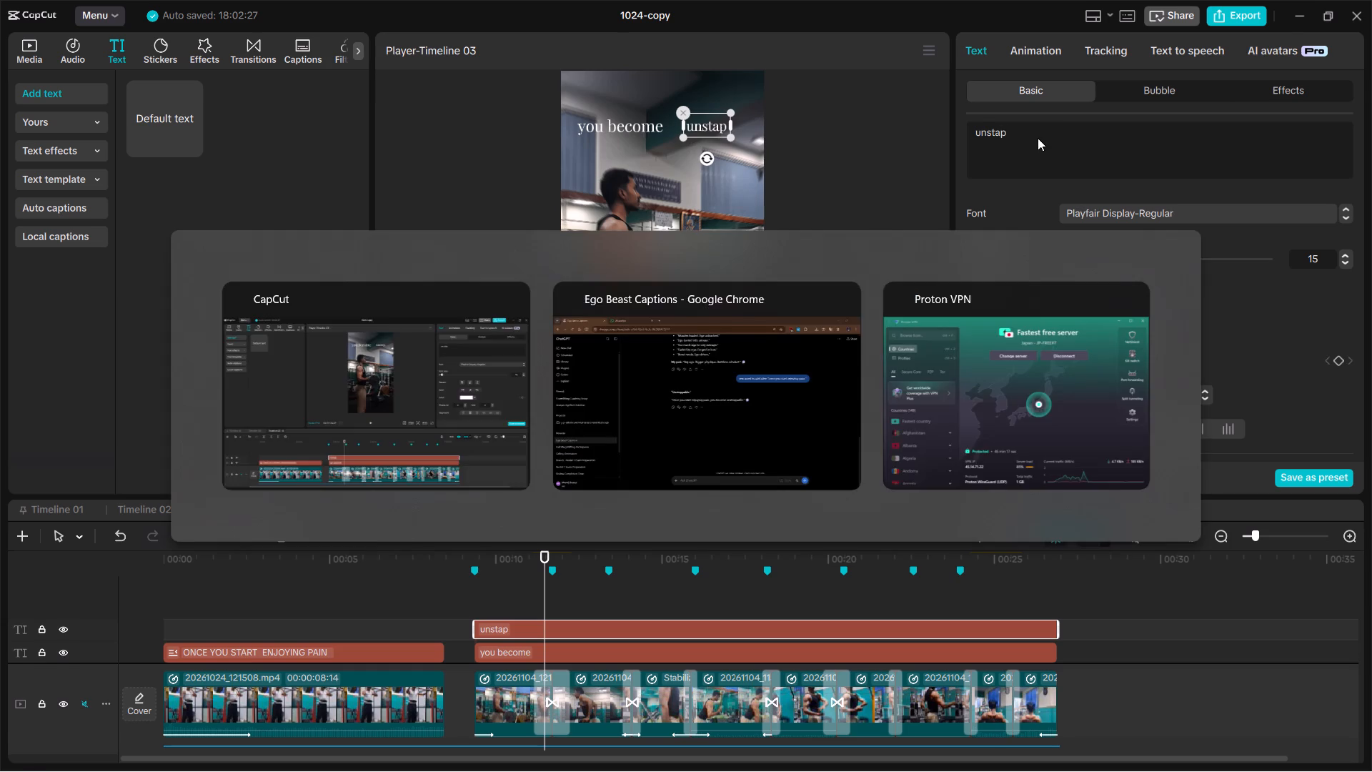
pyautogui.moveTo(775, 370); pyautogui.dragTo(843, 367)
pyautogui.hotkey('ctrl', 'c')
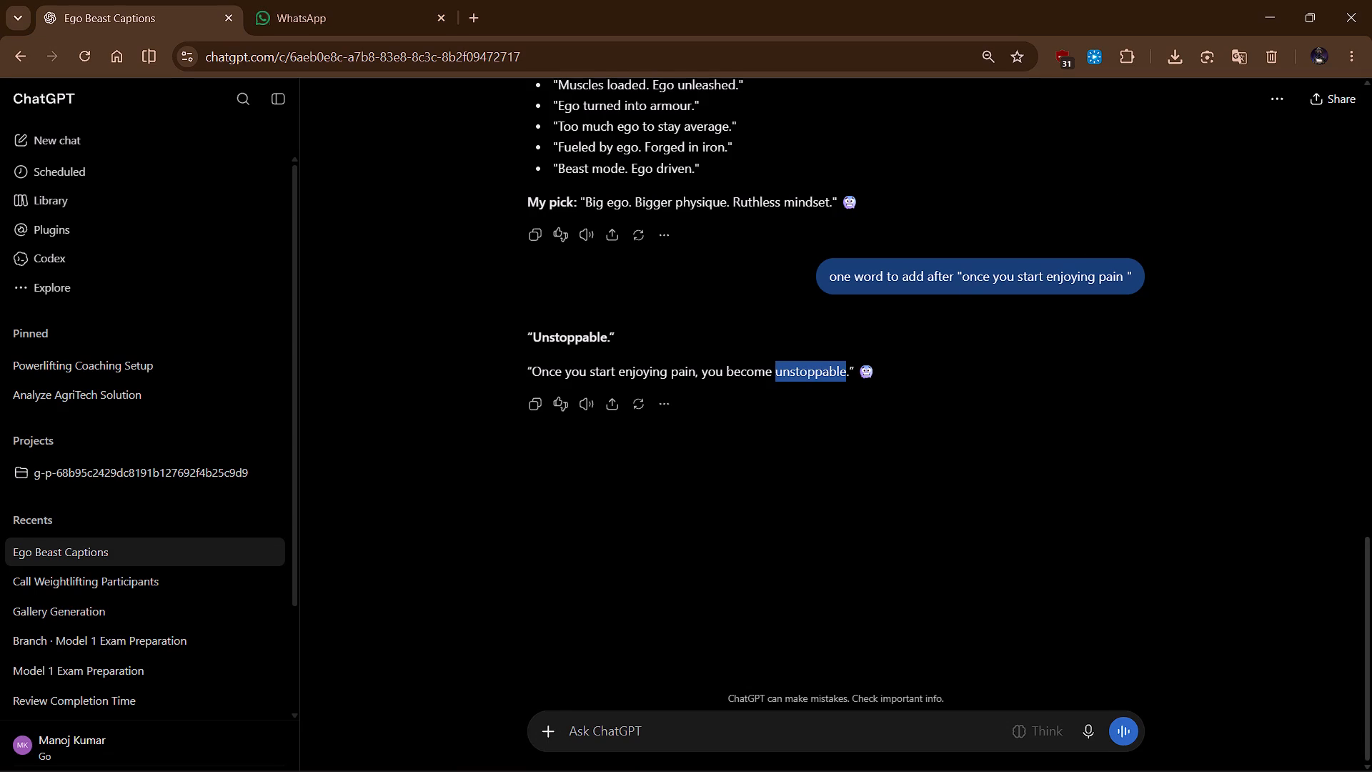
# Switch back to CapCut and replace "unstap" in the duplicated caption with the copied word "unstoppable".
pyautogui.hotkey('alt', 'Tab')
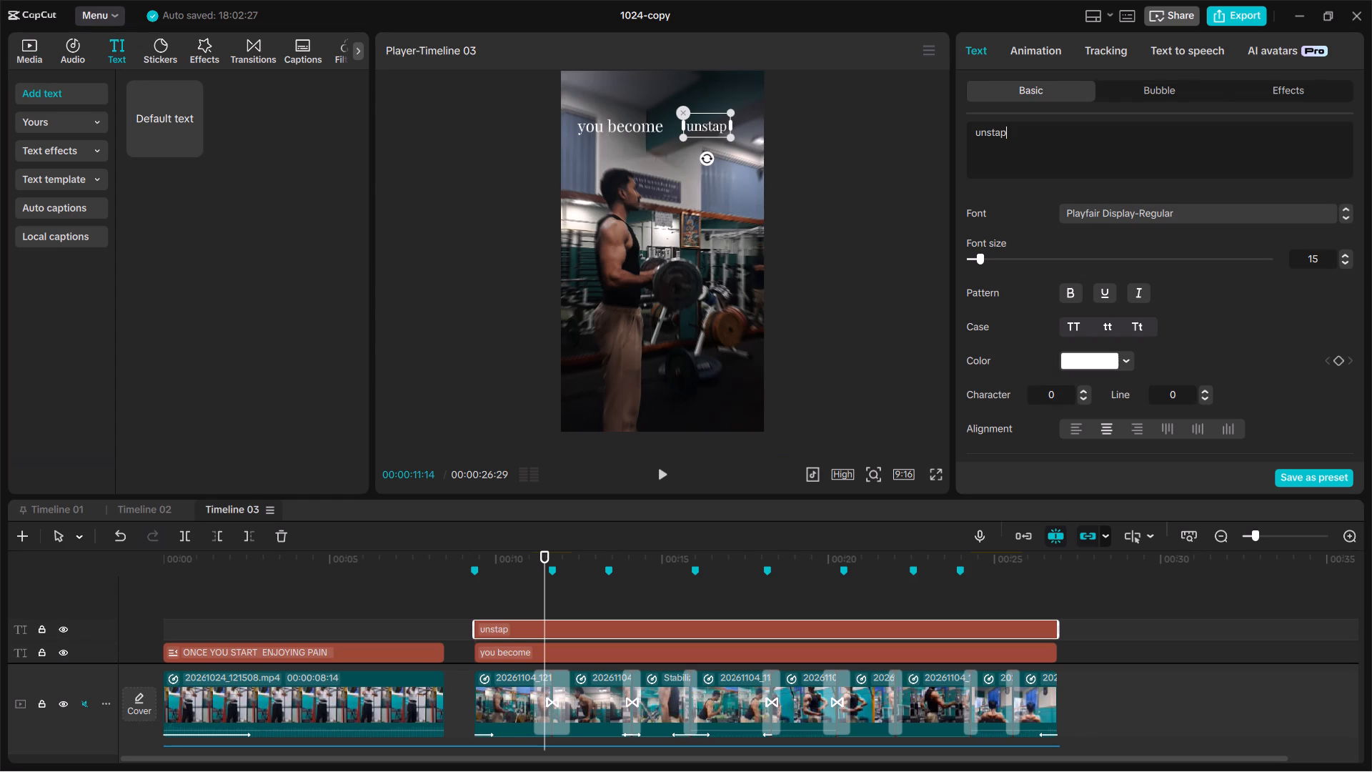
pyautogui.moveTo(1016, 134); pyautogui.dragTo(970, 137)
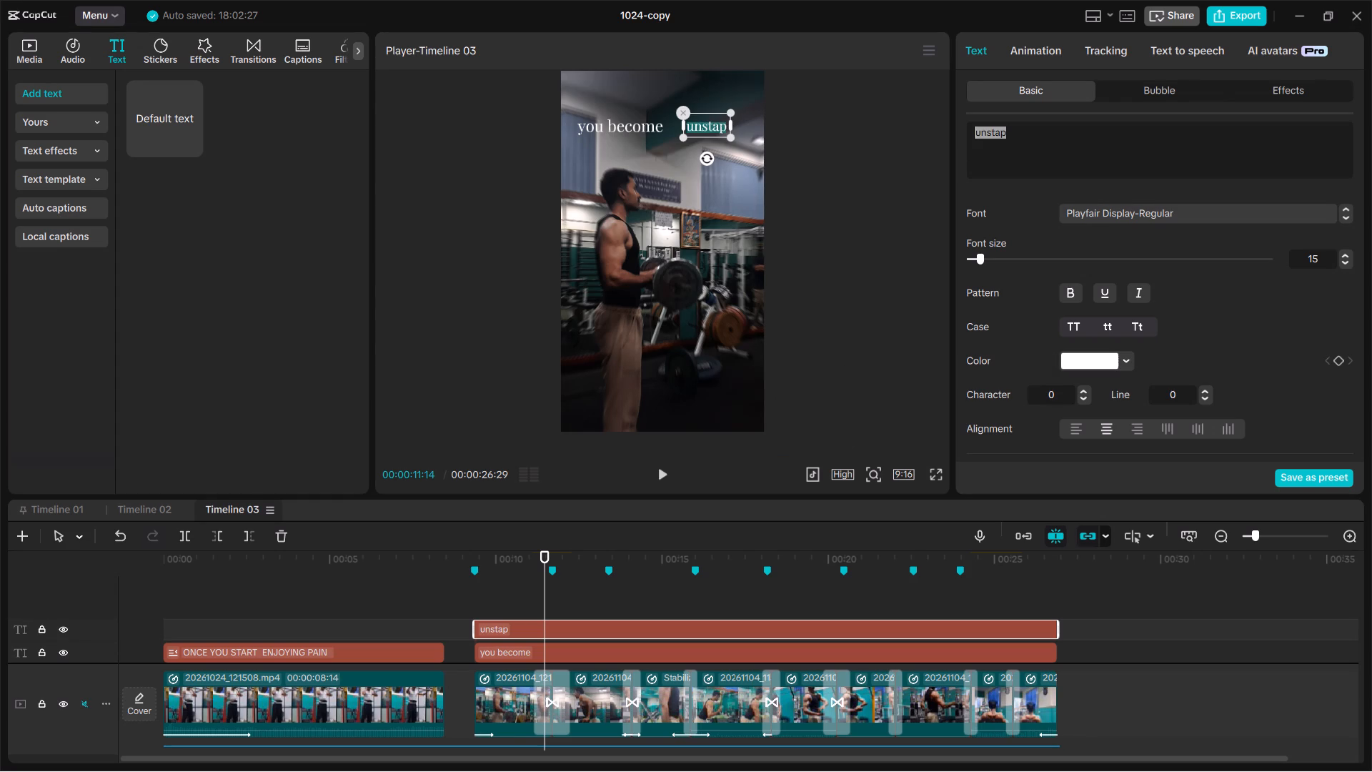
pyautogui.click(970, 137)
pyautogui.hotkey('ctrl', 'v')
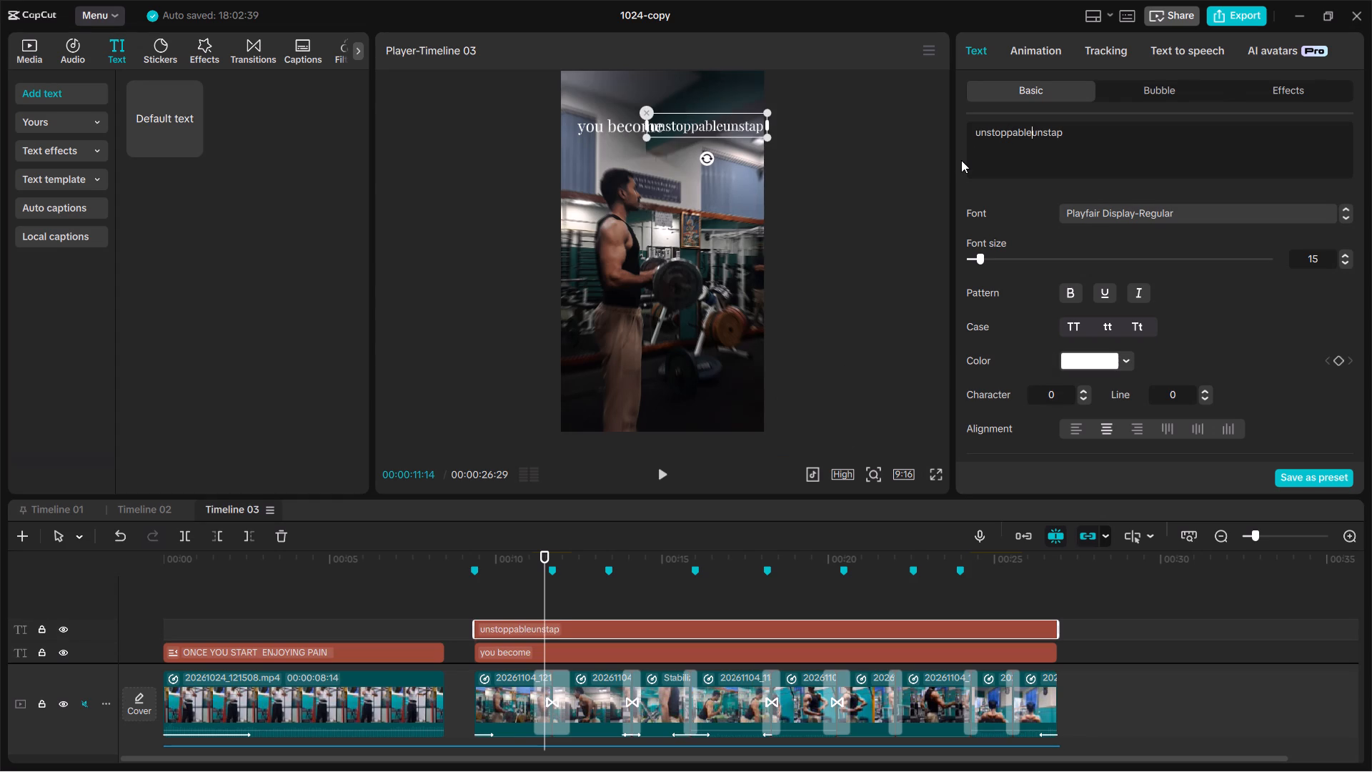
pyautogui.hotkey('ctrl', 'shift', 'Right')
pyautogui.press('BackSpace')
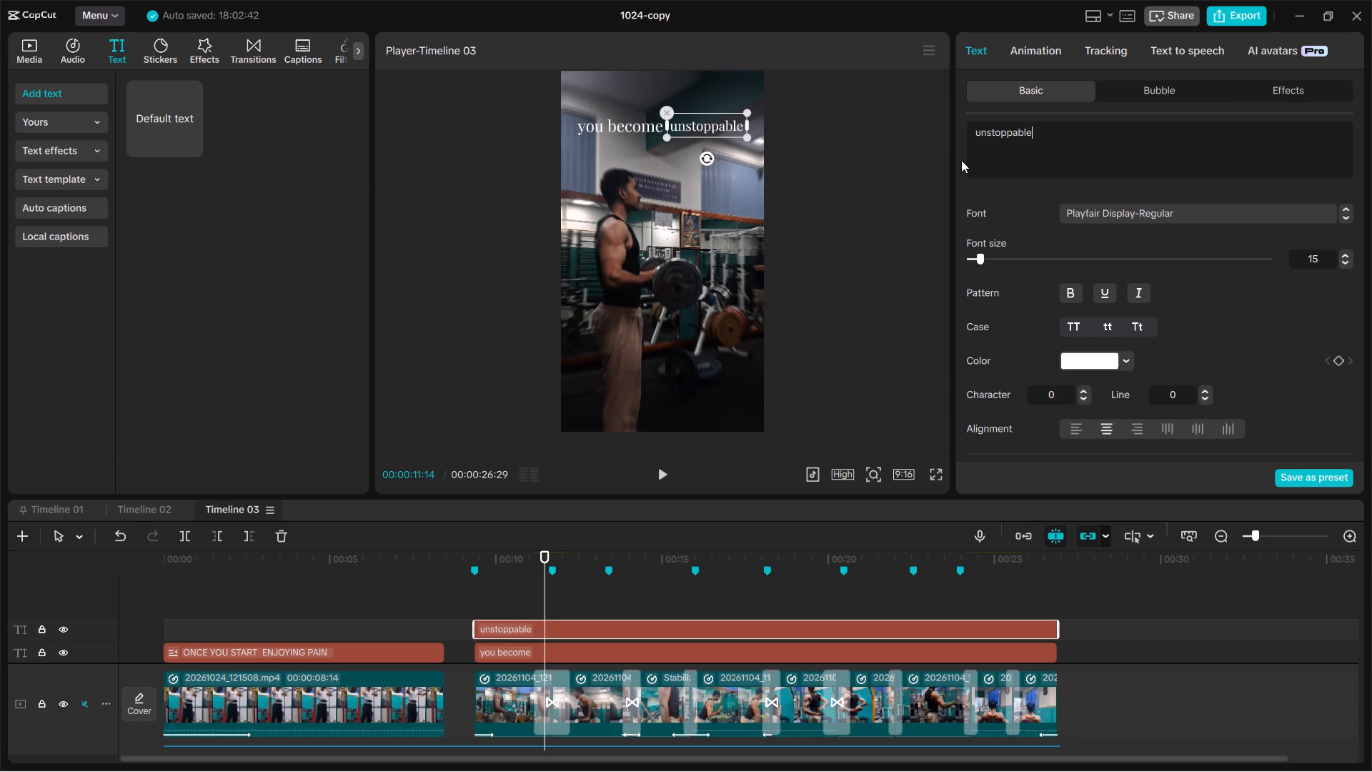
pyautogui.click(429, 591)
pyautogui.press('space')
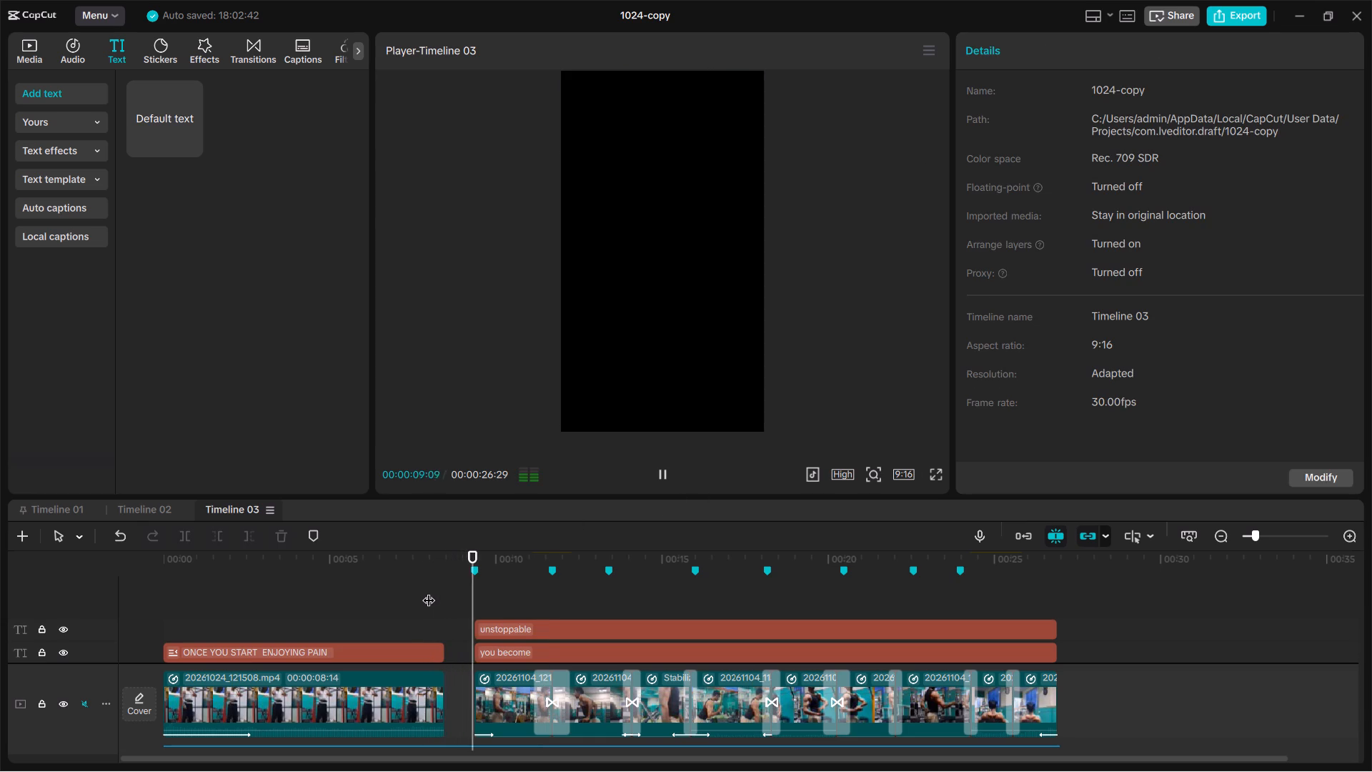
pyautogui.press('space')
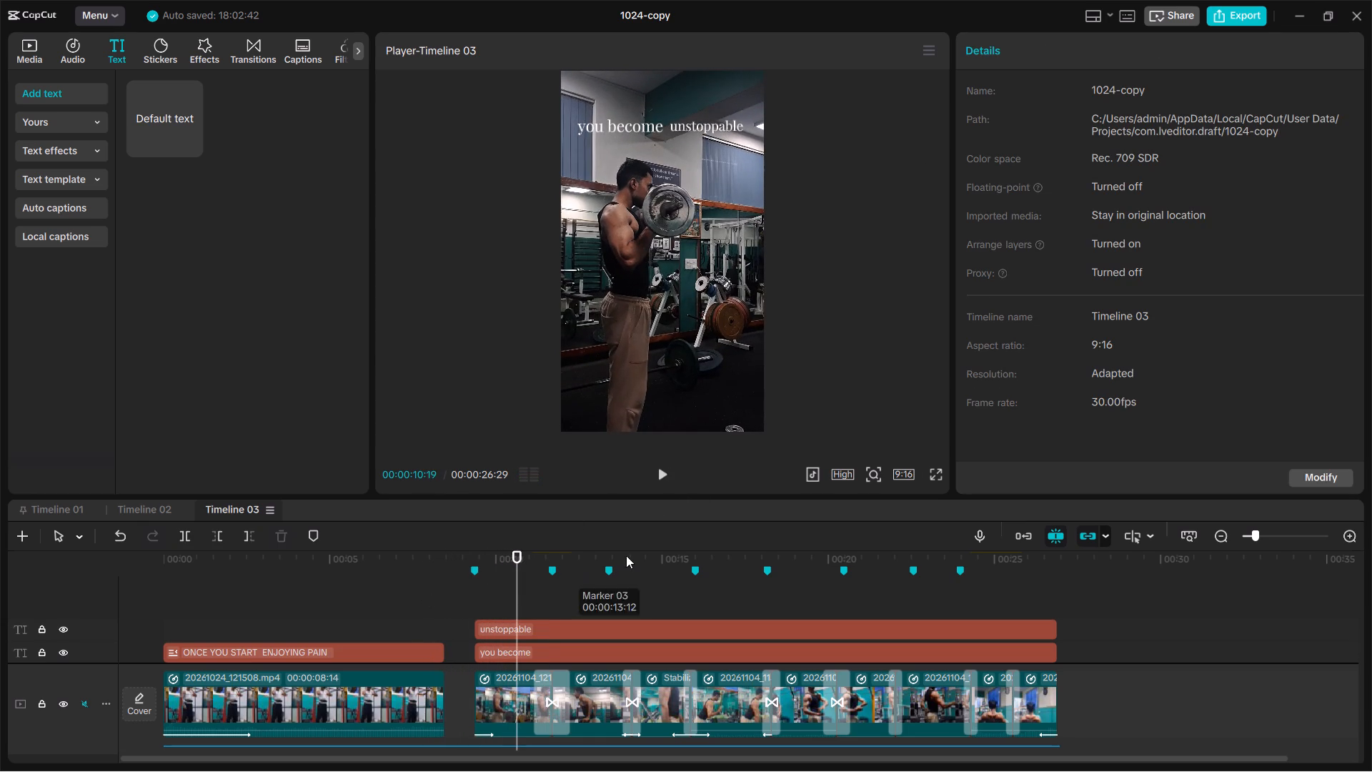
pyautogui.hotkey('alt', 'Tab')
pyautogui.click(807, 470)
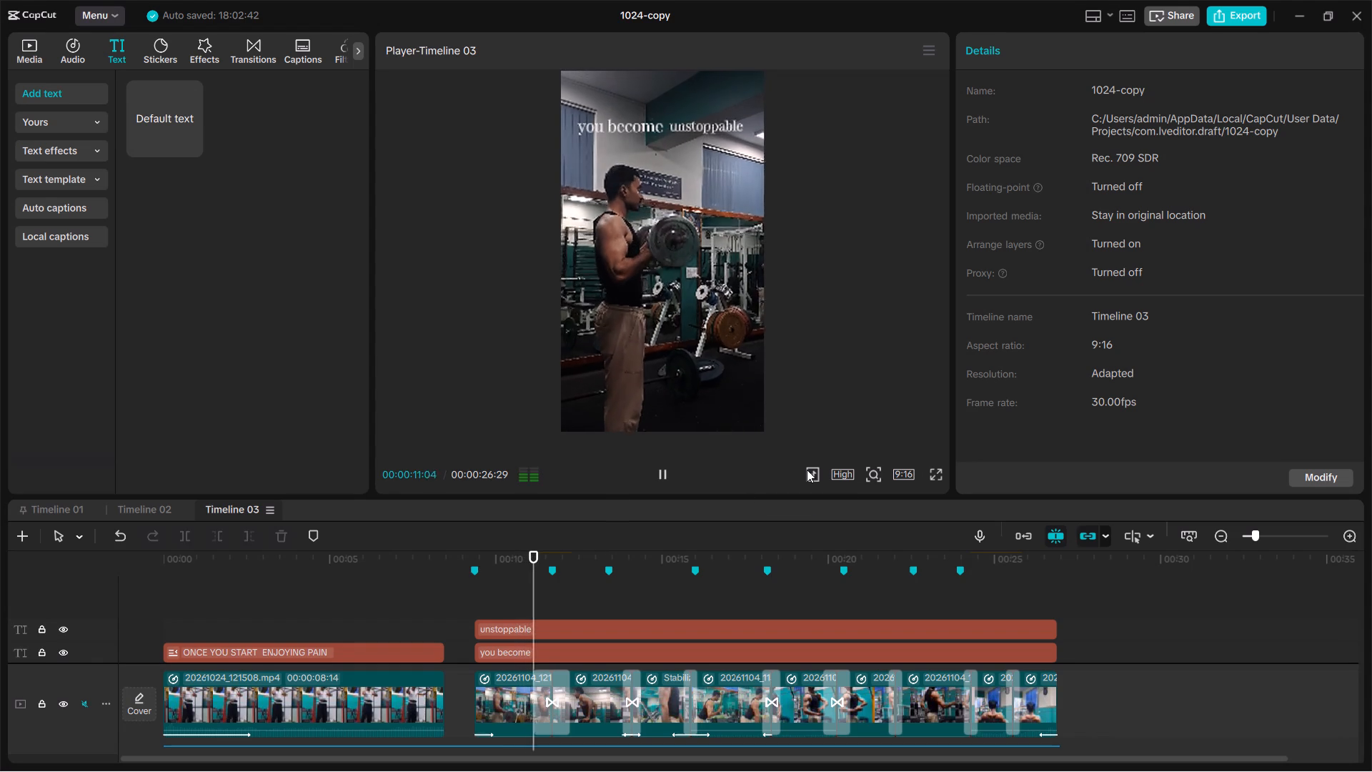
pyautogui.press('Up')
pyautogui.press('Up')
pyautogui.press('Up')
pyautogui.press('space')
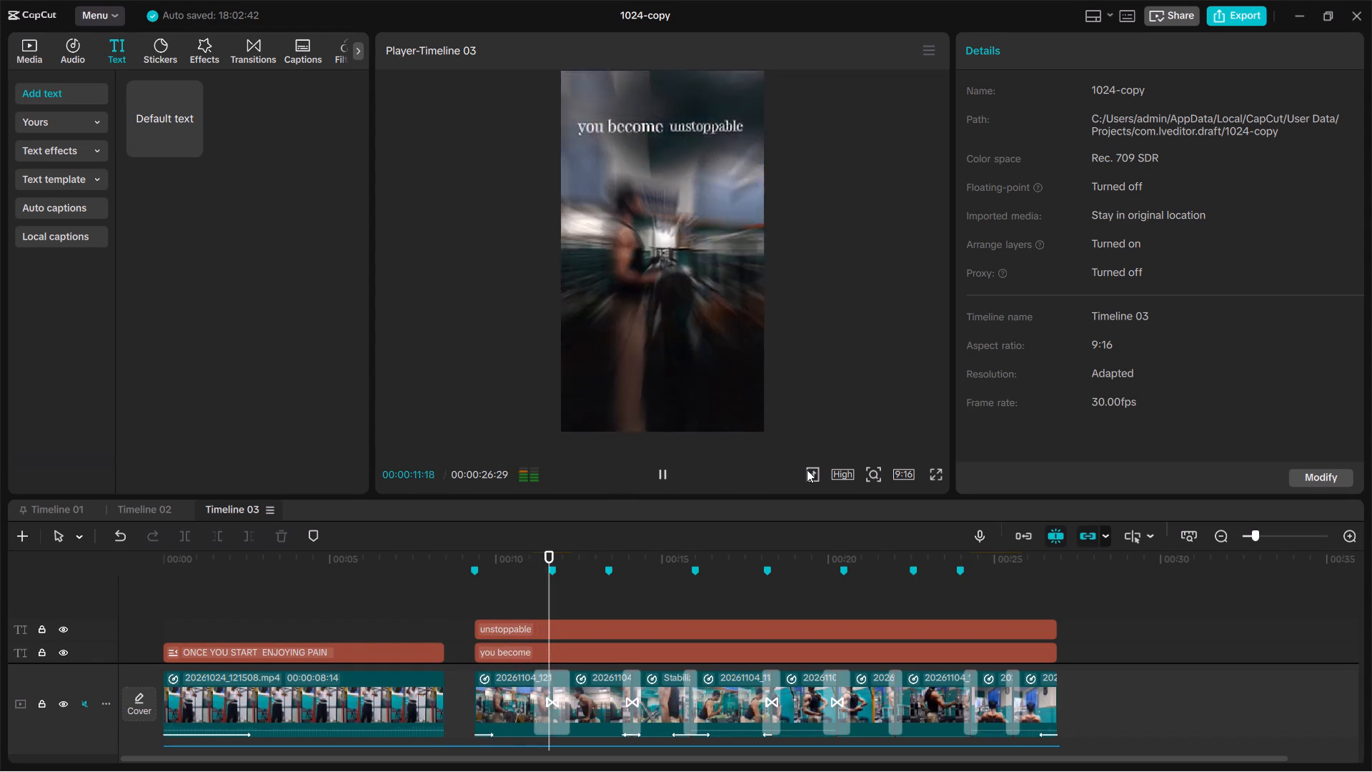
pyautogui.press('space')
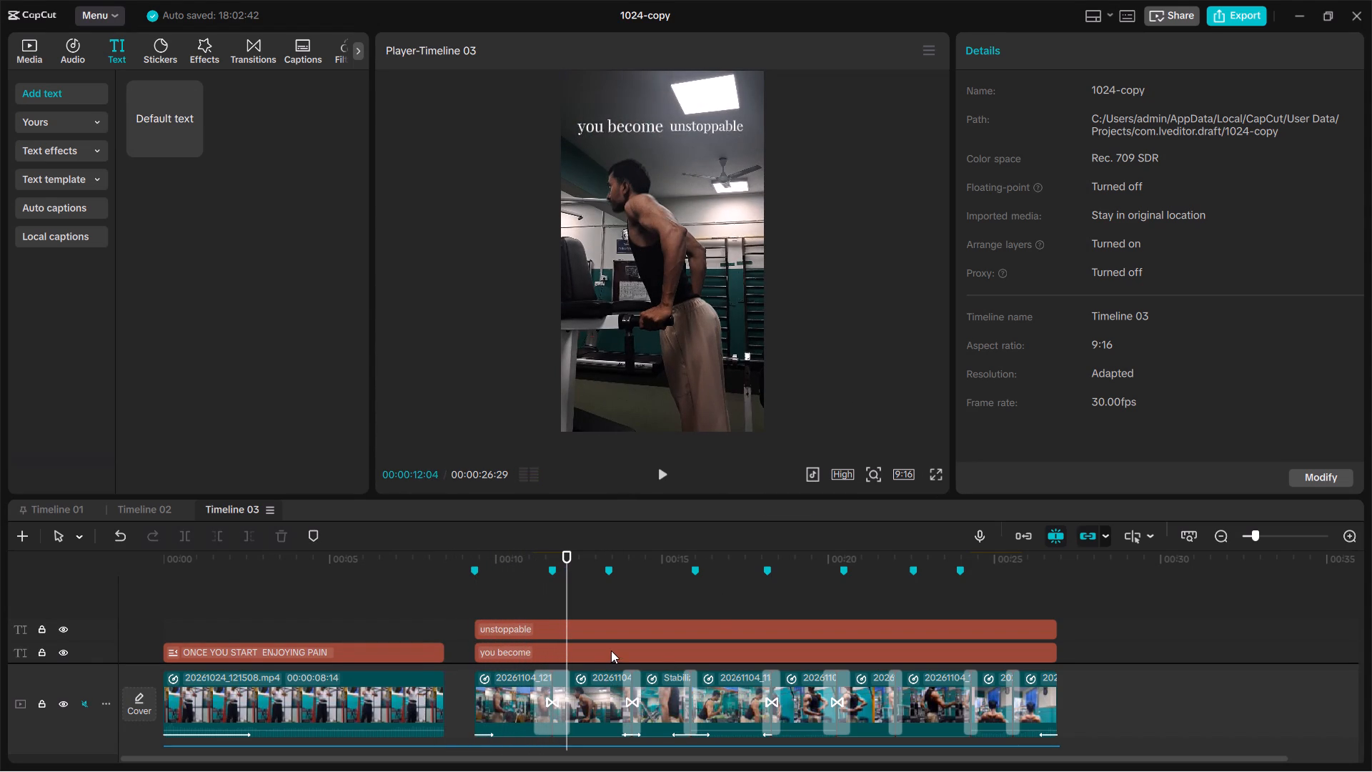
# Enlarge the "unstoppable" caption slightly and place it directly after "you become" near the frame's upper edge.
pyautogui.click(611, 650)
pyautogui.click(697, 125)
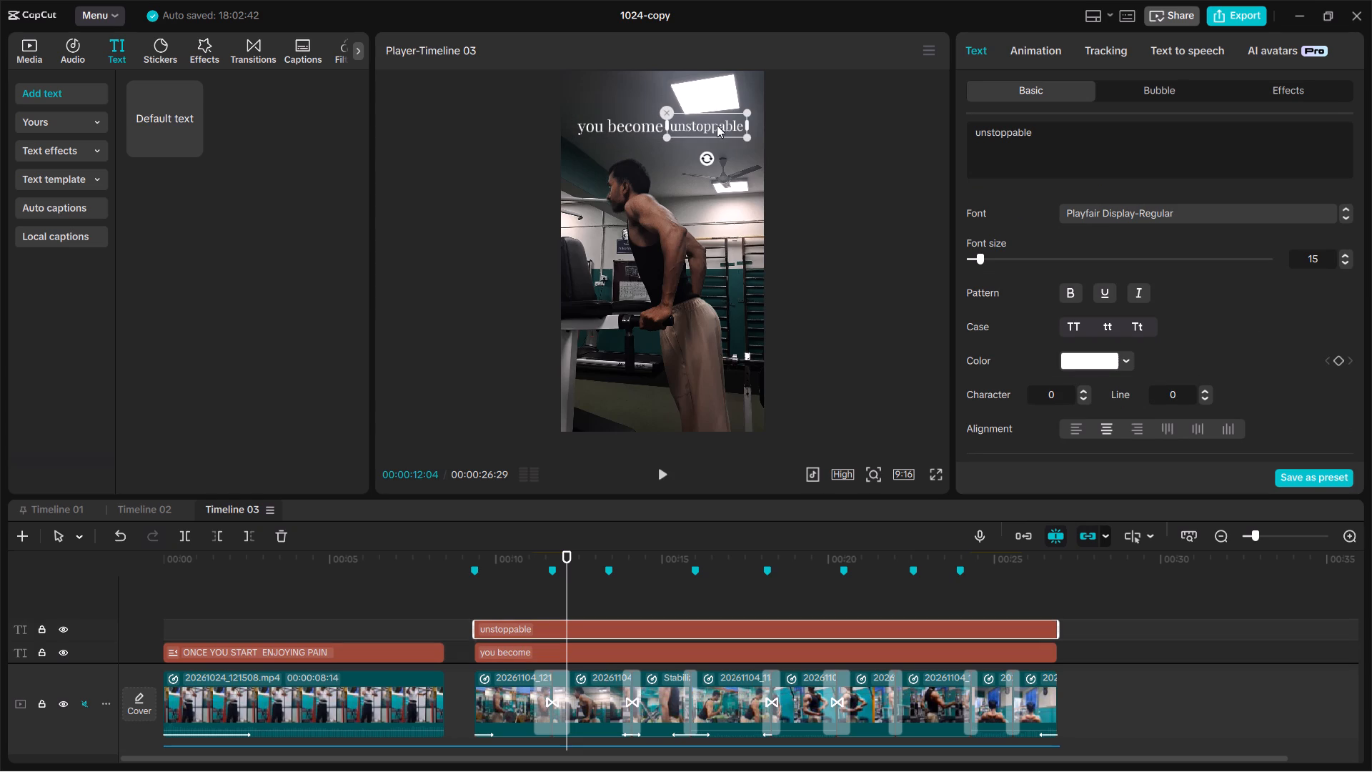
pyautogui.click(717, 125)
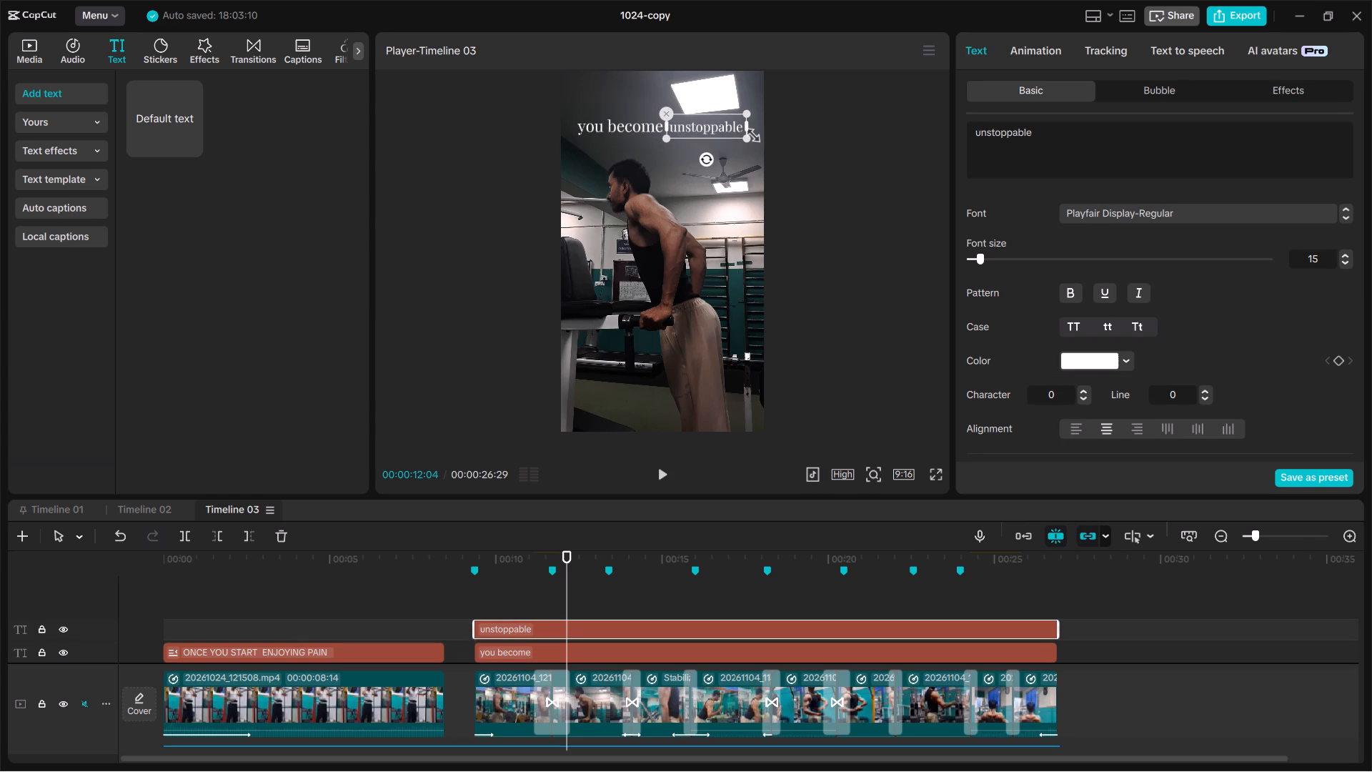
pyautogui.moveTo(740, 137); pyautogui.dragTo(754, 144)
pyautogui.moveTo(695, 125); pyautogui.dragTo(701, 124)
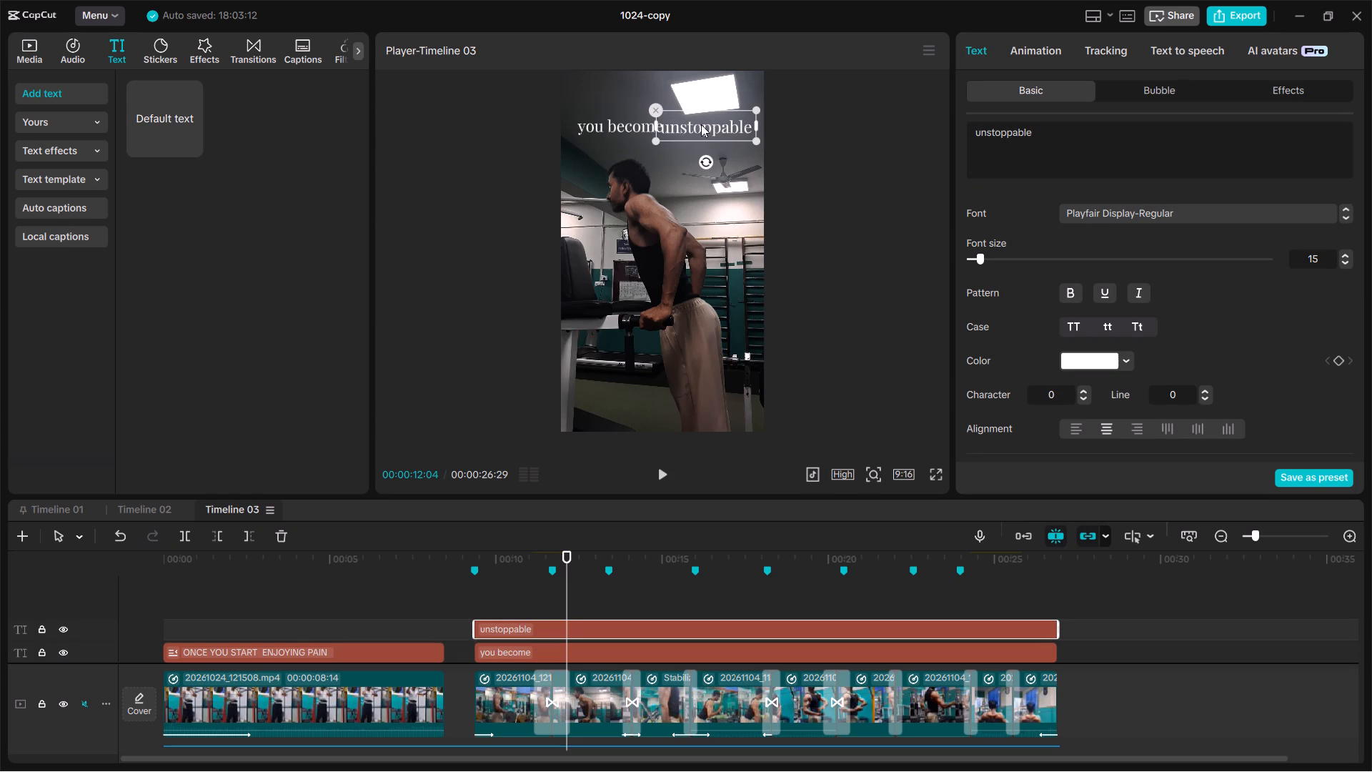
pyautogui.moveTo(701, 124); pyautogui.dragTo(704, 124)
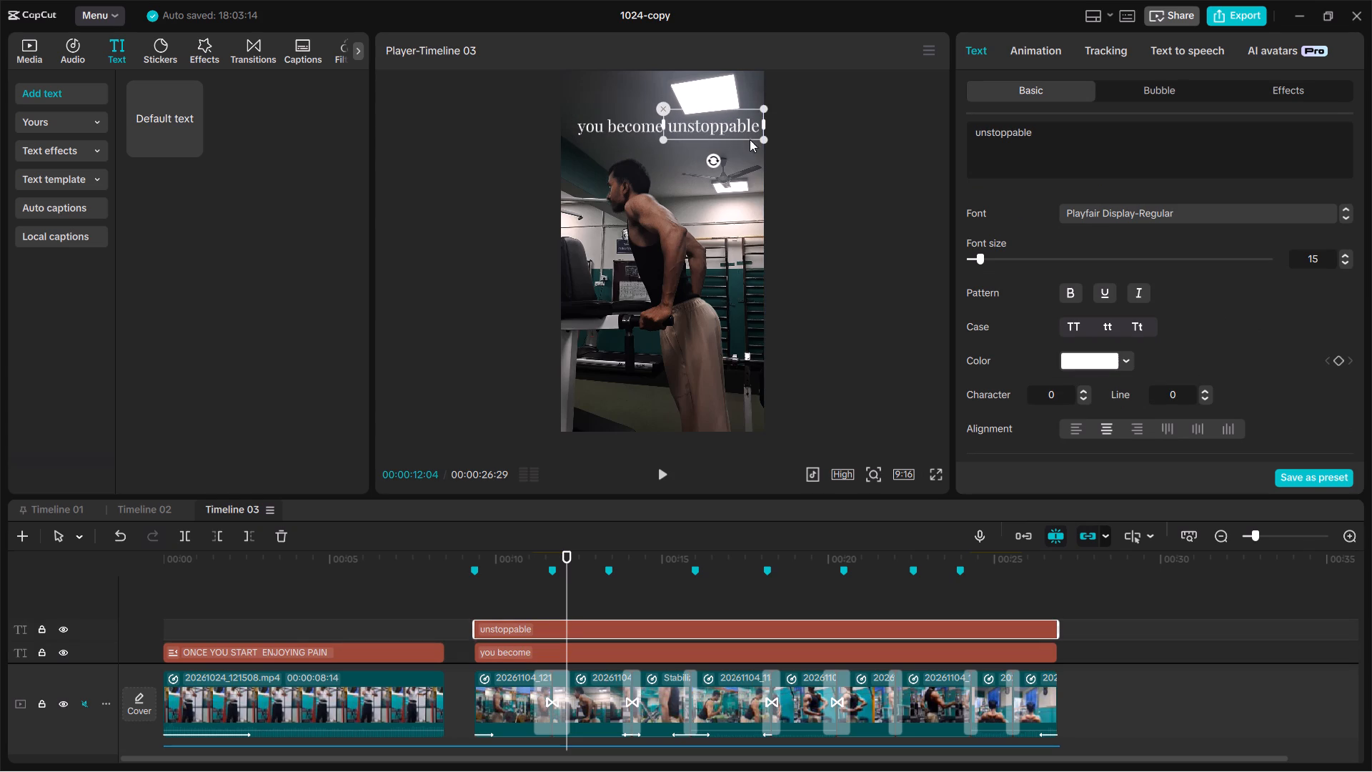
pyautogui.moveTo(759, 138); pyautogui.dragTo(746, 136)
pyautogui.click(719, 128)
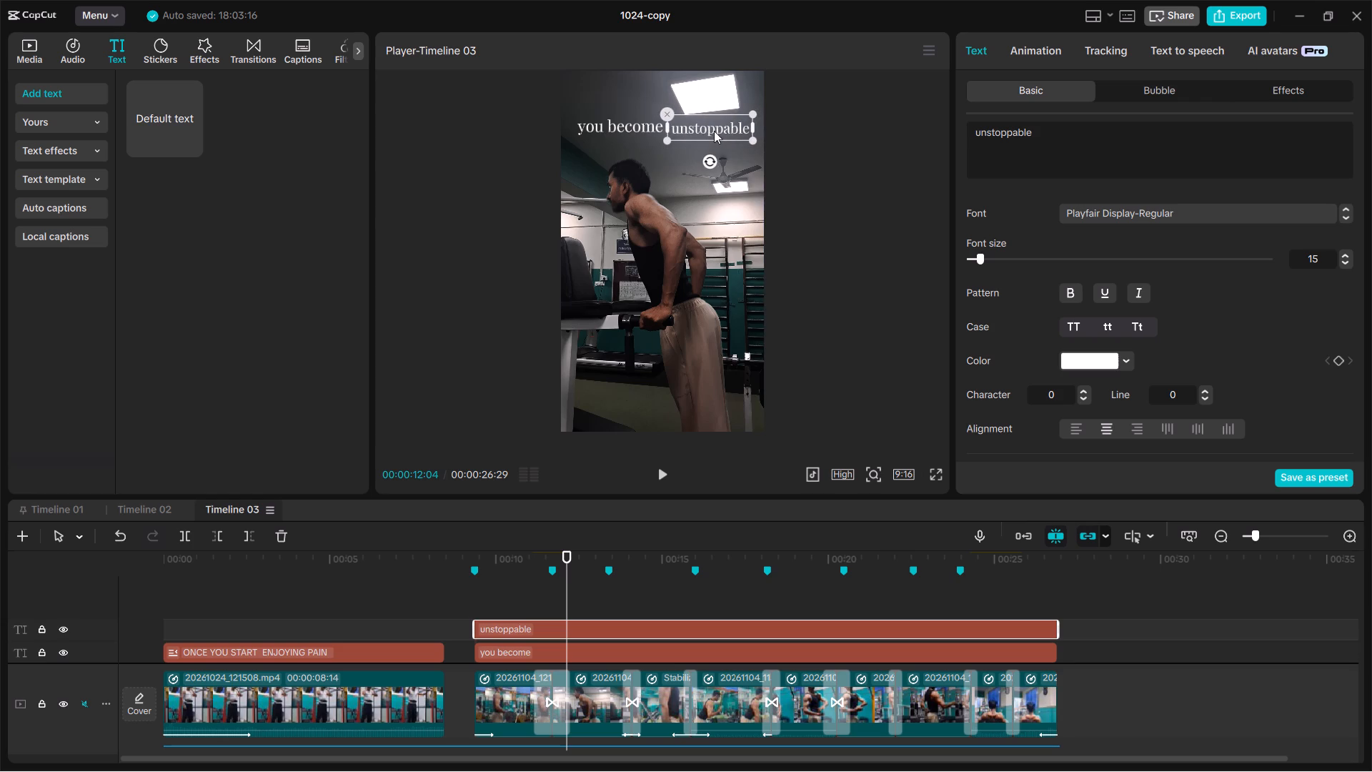
# Shrink the "you become" caption slightly and align it on one line with "unstoppable".
pyautogui.click(610, 122)
pyautogui.moveTo(667, 142); pyautogui.dragTo(658, 139)
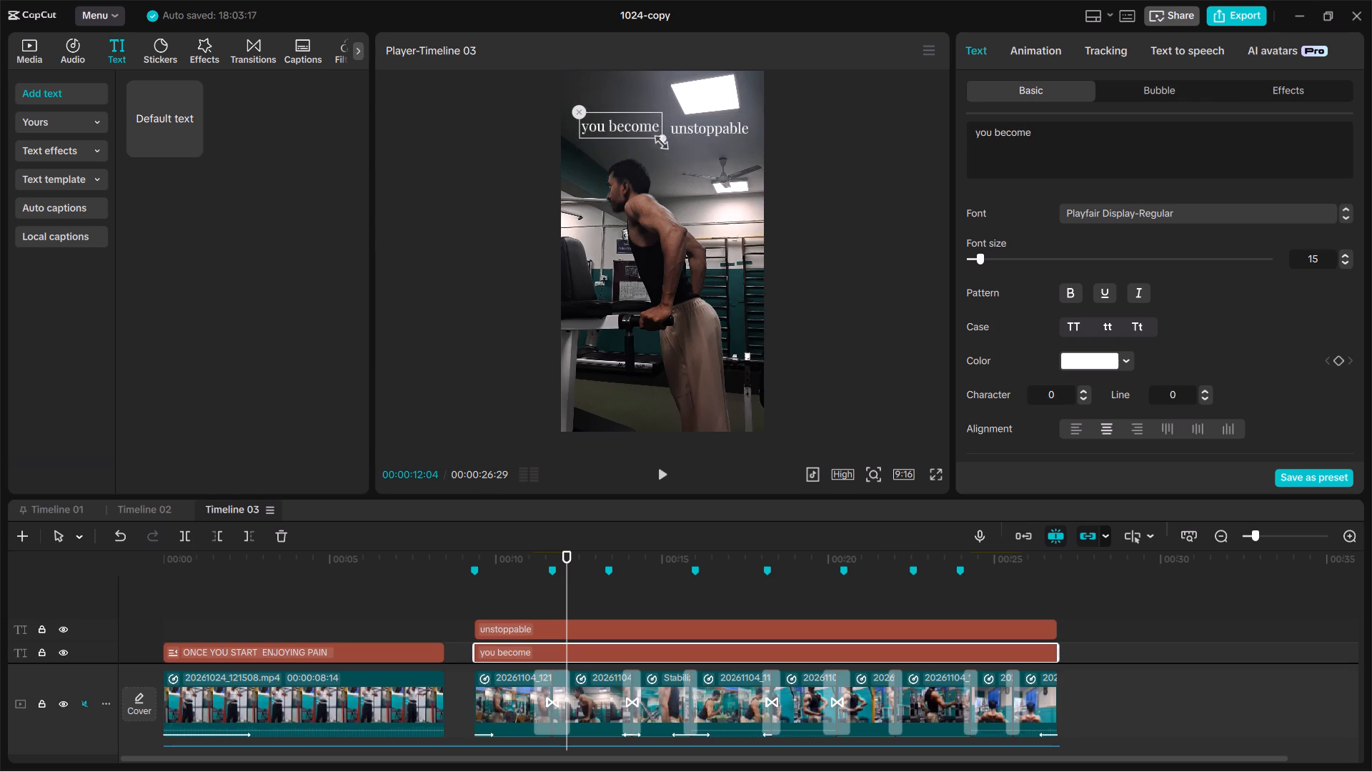
pyautogui.moveTo(658, 139); pyautogui.dragTo(656, 138)
pyautogui.click(612, 119)
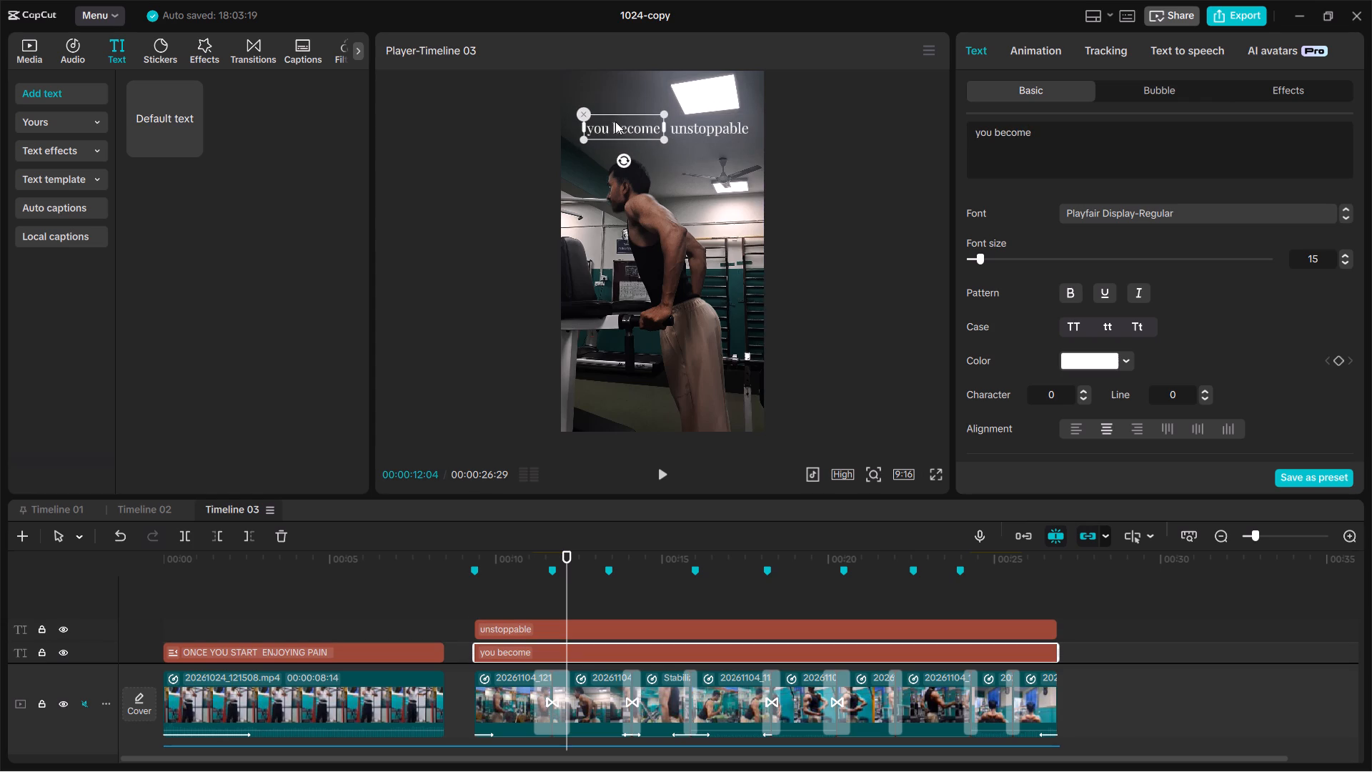
pyautogui.click(698, 129)
pyautogui.click(697, 129)
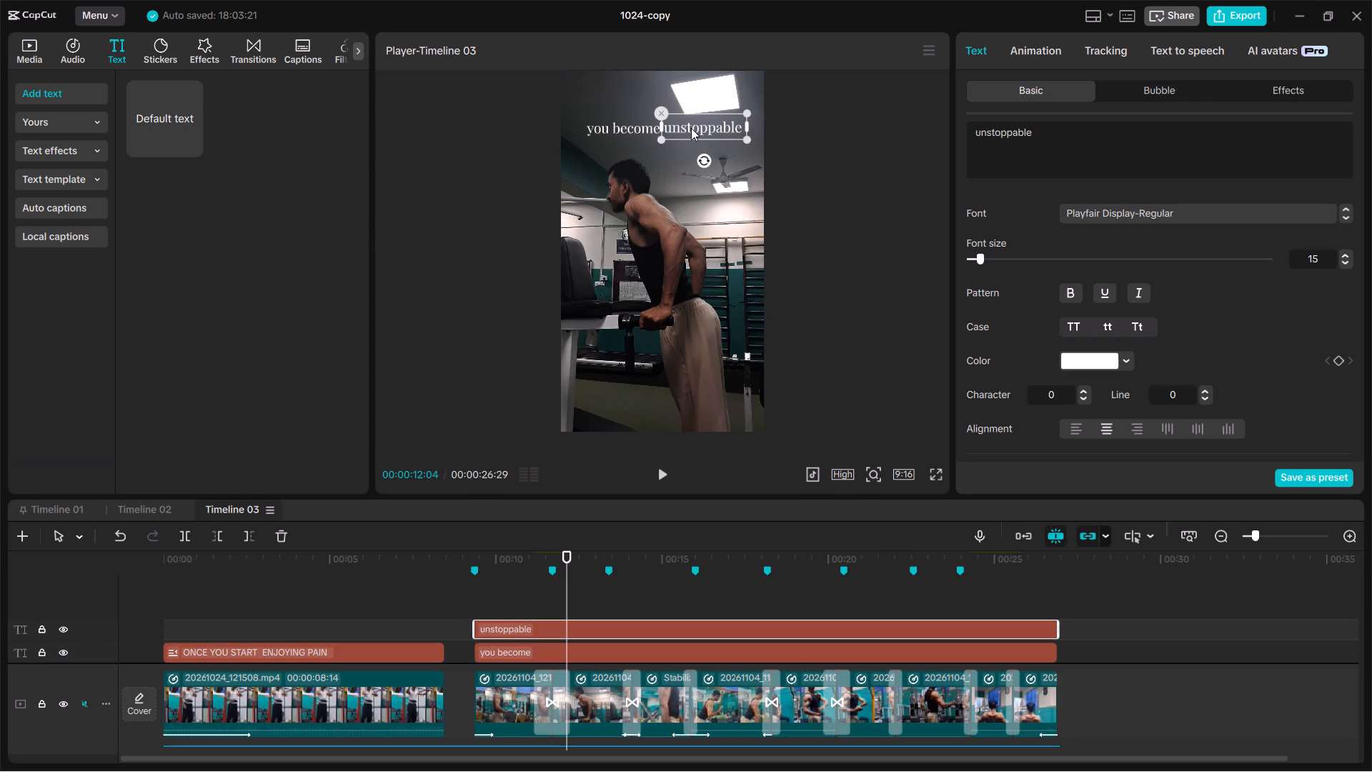
# Reapply the Playfair Display font to the "unstoppable" caption and nudge it into place beside "you become".
pyautogui.click(1258, 211)
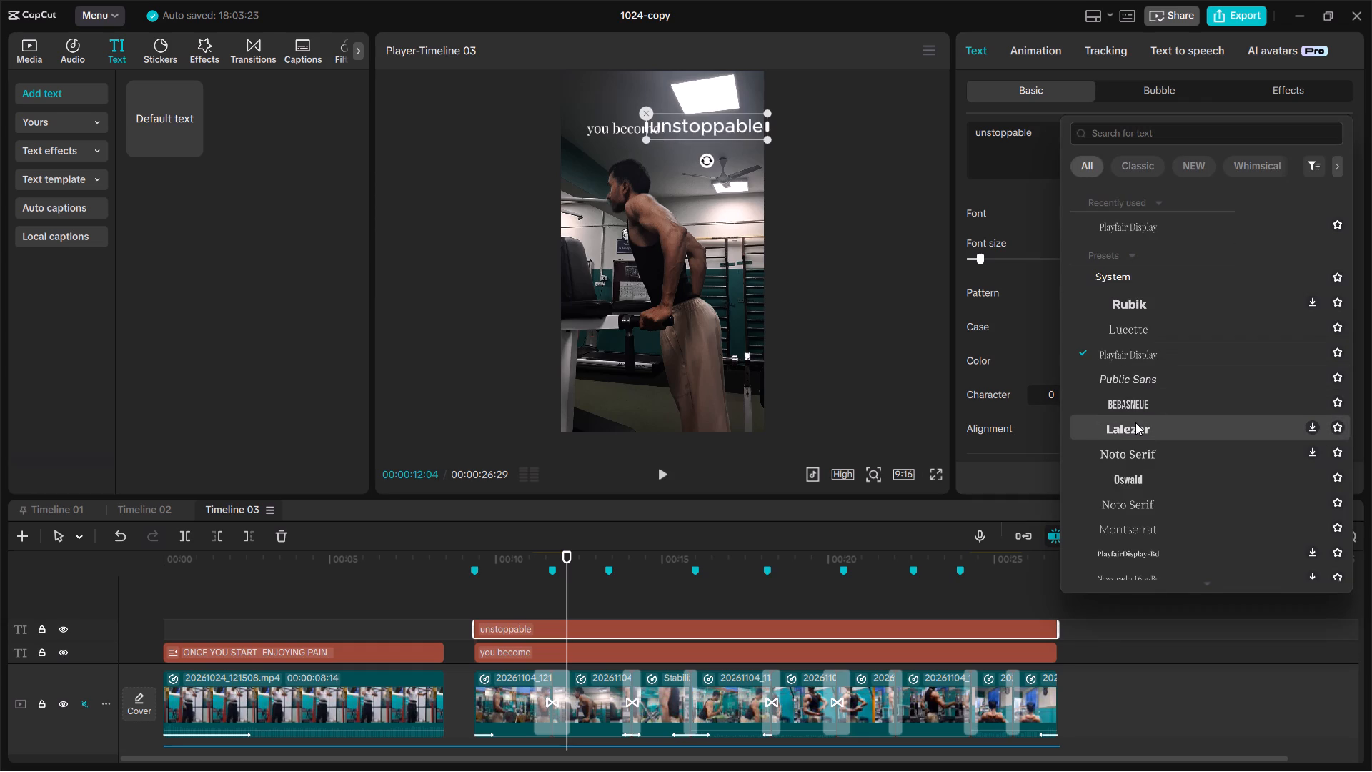
pyautogui.click(1133, 360)
pyautogui.click(712, 126)
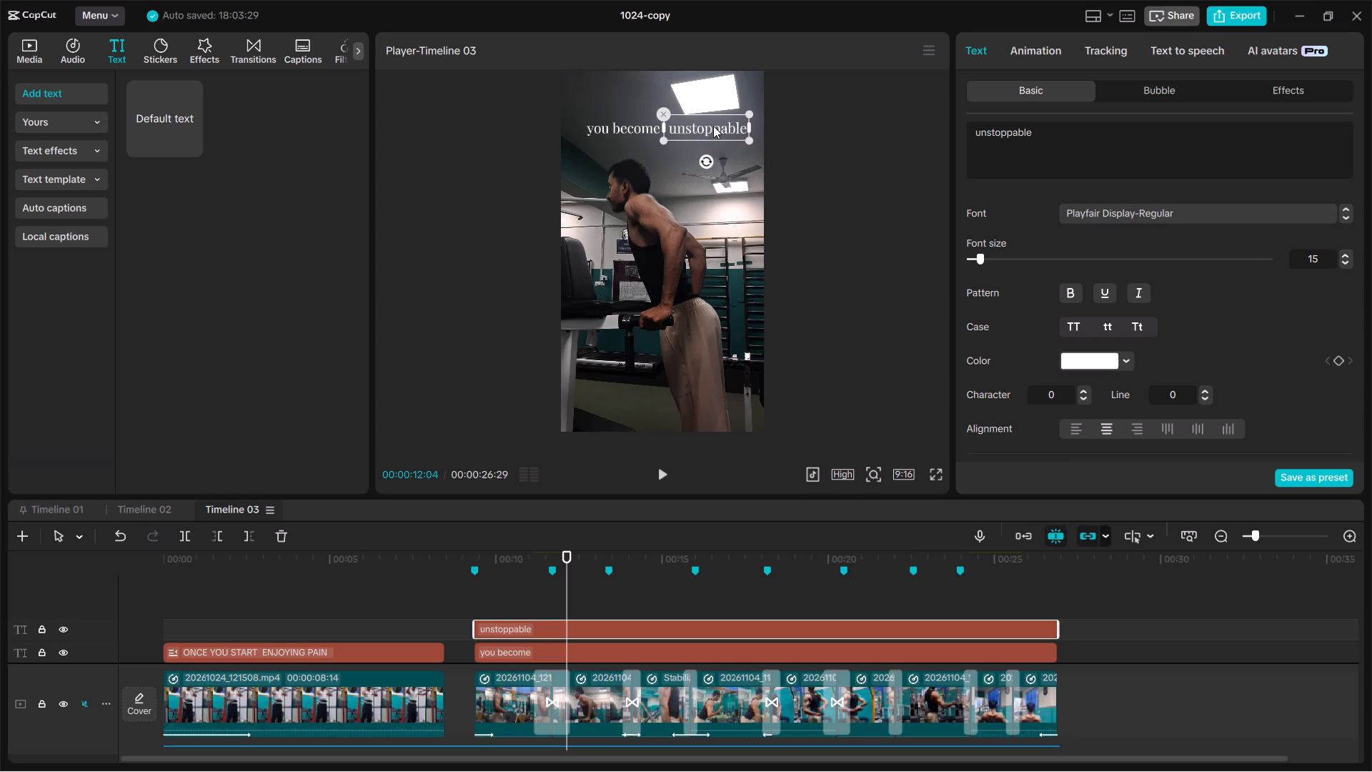
# Browse the trending text effects and the bubble styles for the "unstoppable" caption.
pyautogui.click(1240, 87)
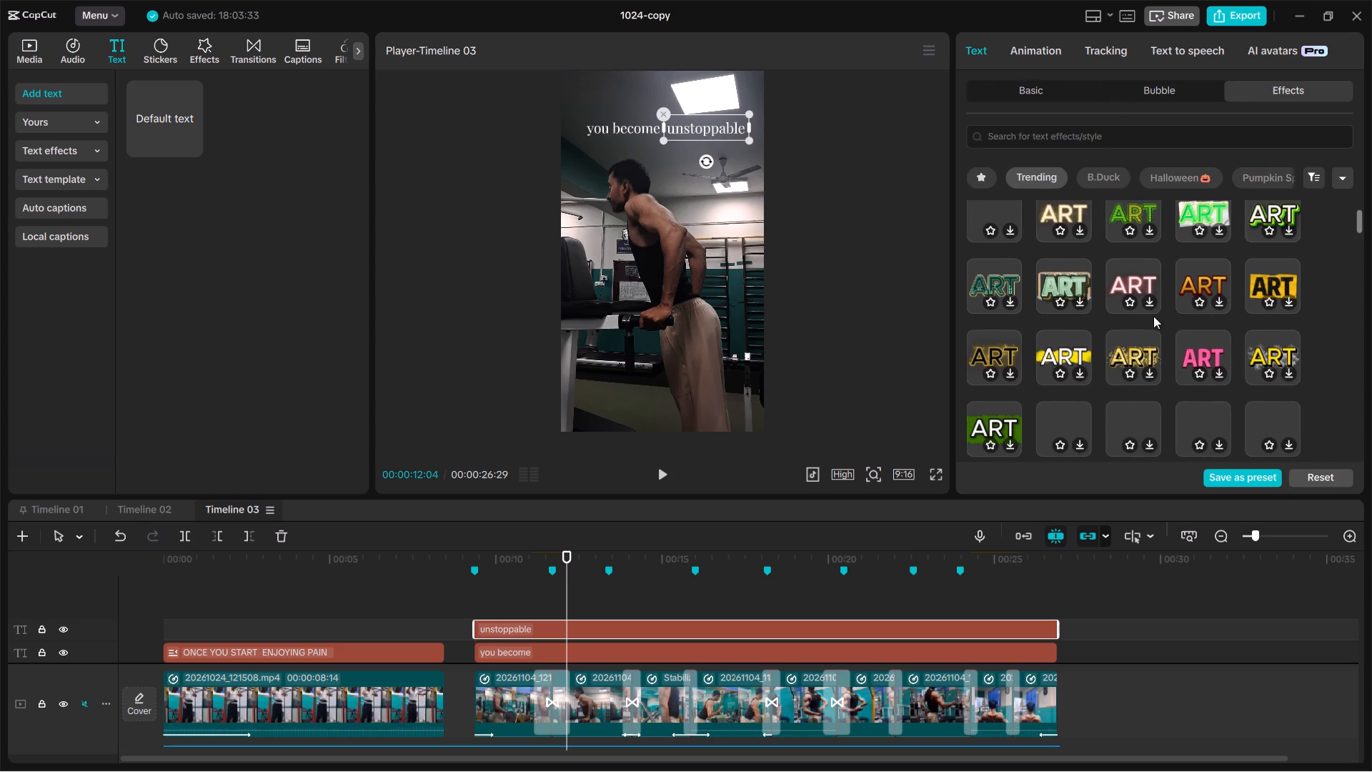
pyautogui.scroll(-1, 1123, 332)
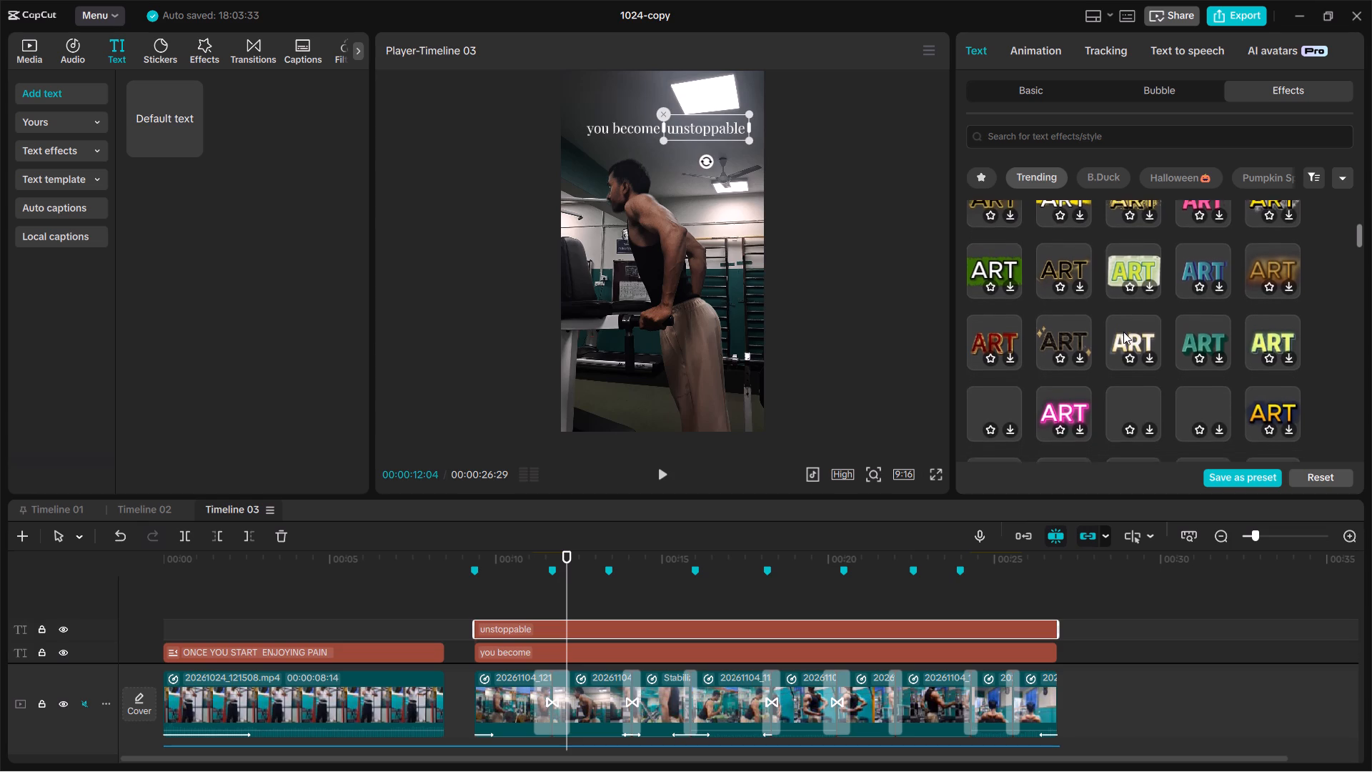
pyautogui.scroll(-2, 1123, 332)
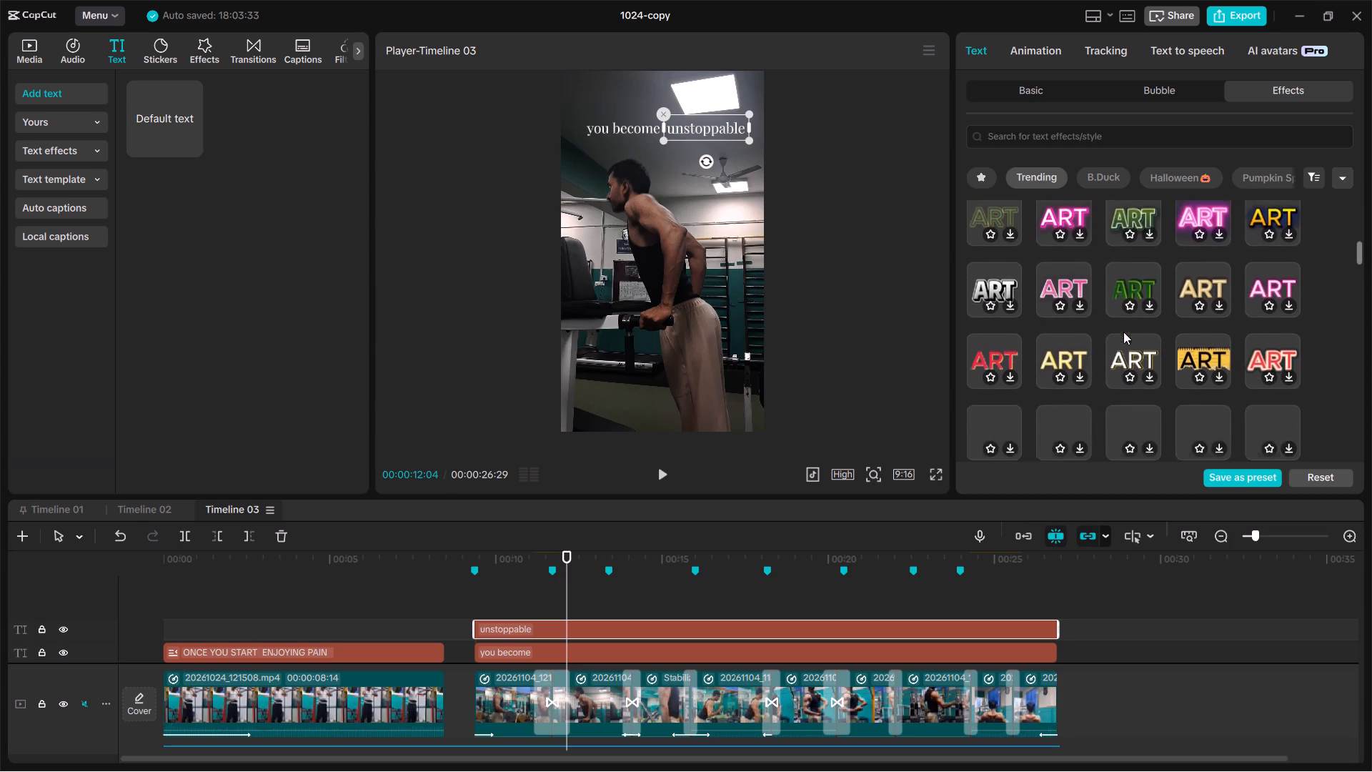
pyautogui.scroll(-1, 1123, 332)
pyautogui.hscroll(1, 1123, 332)
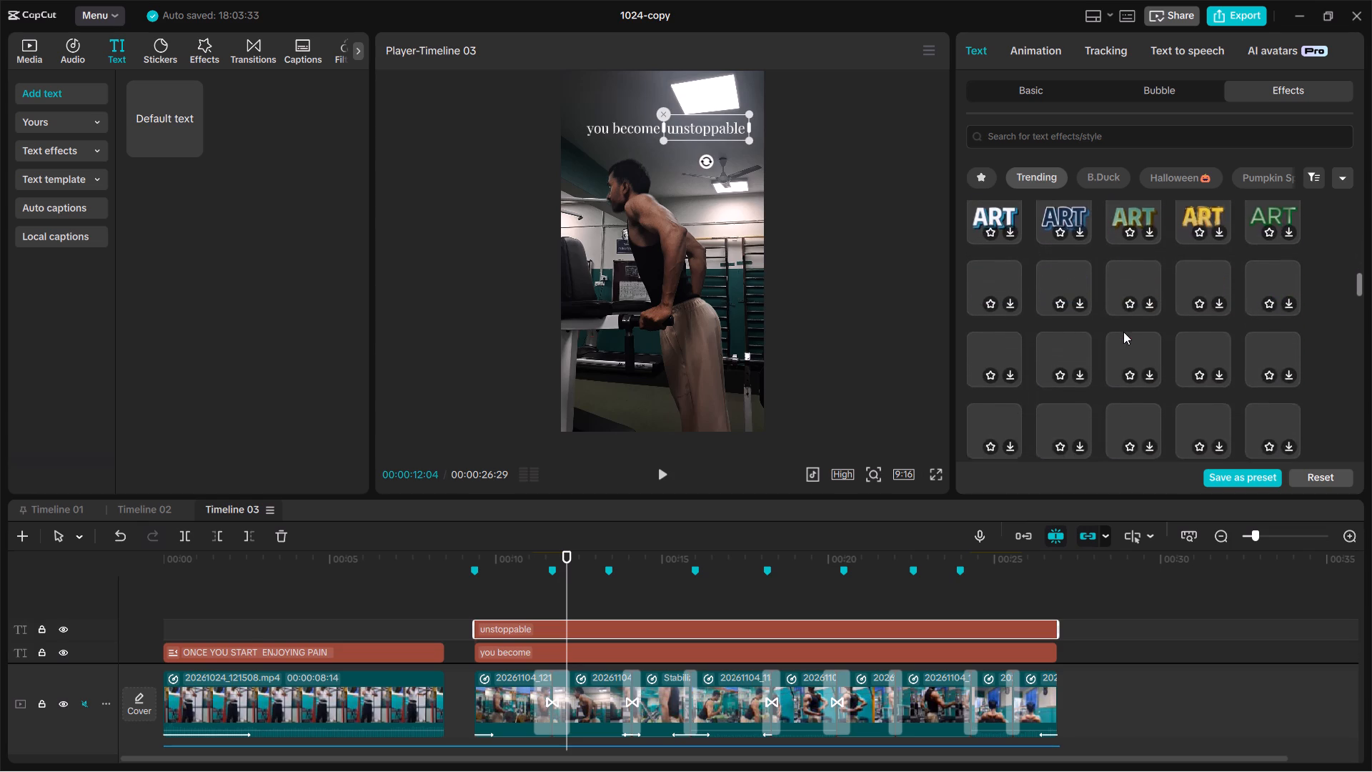
pyautogui.hscroll(1, 1123, 332)
pyautogui.click(1160, 93)
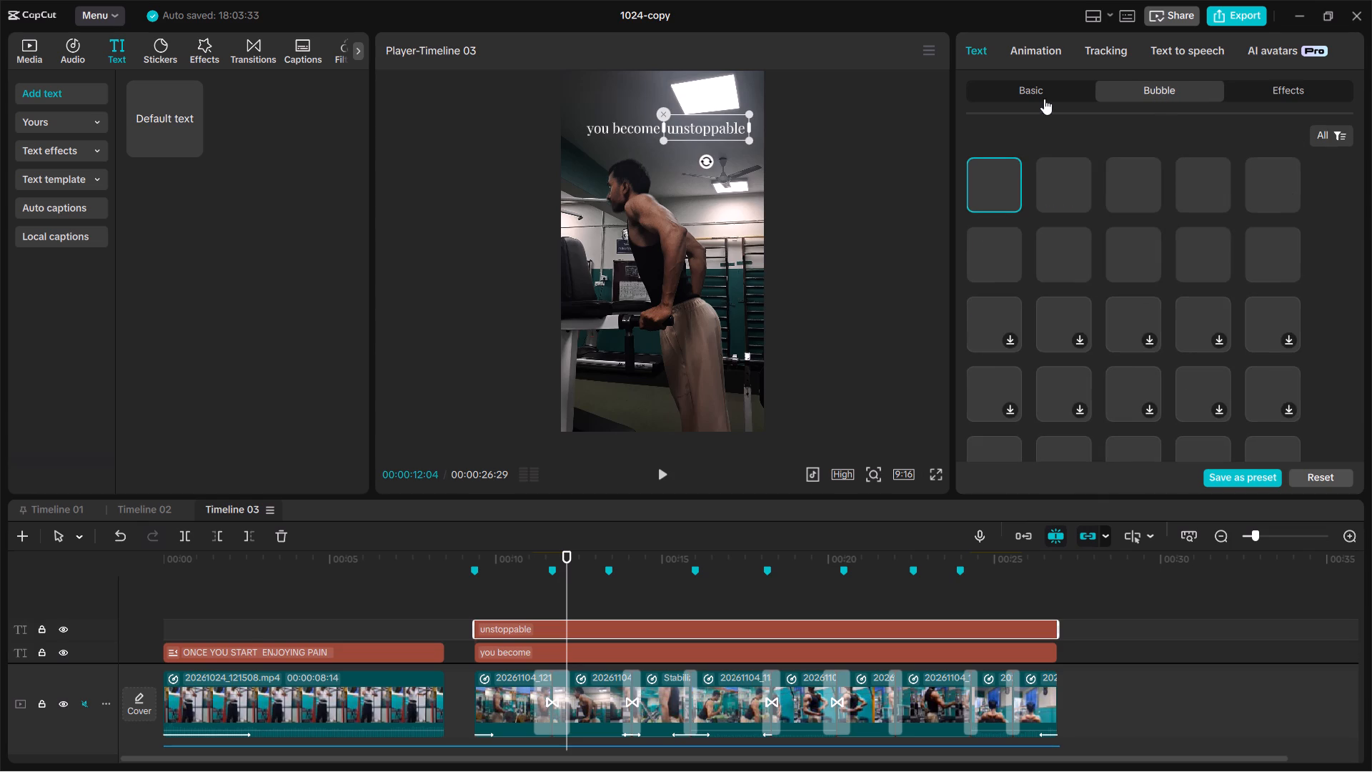
pyautogui.click(1027, 95)
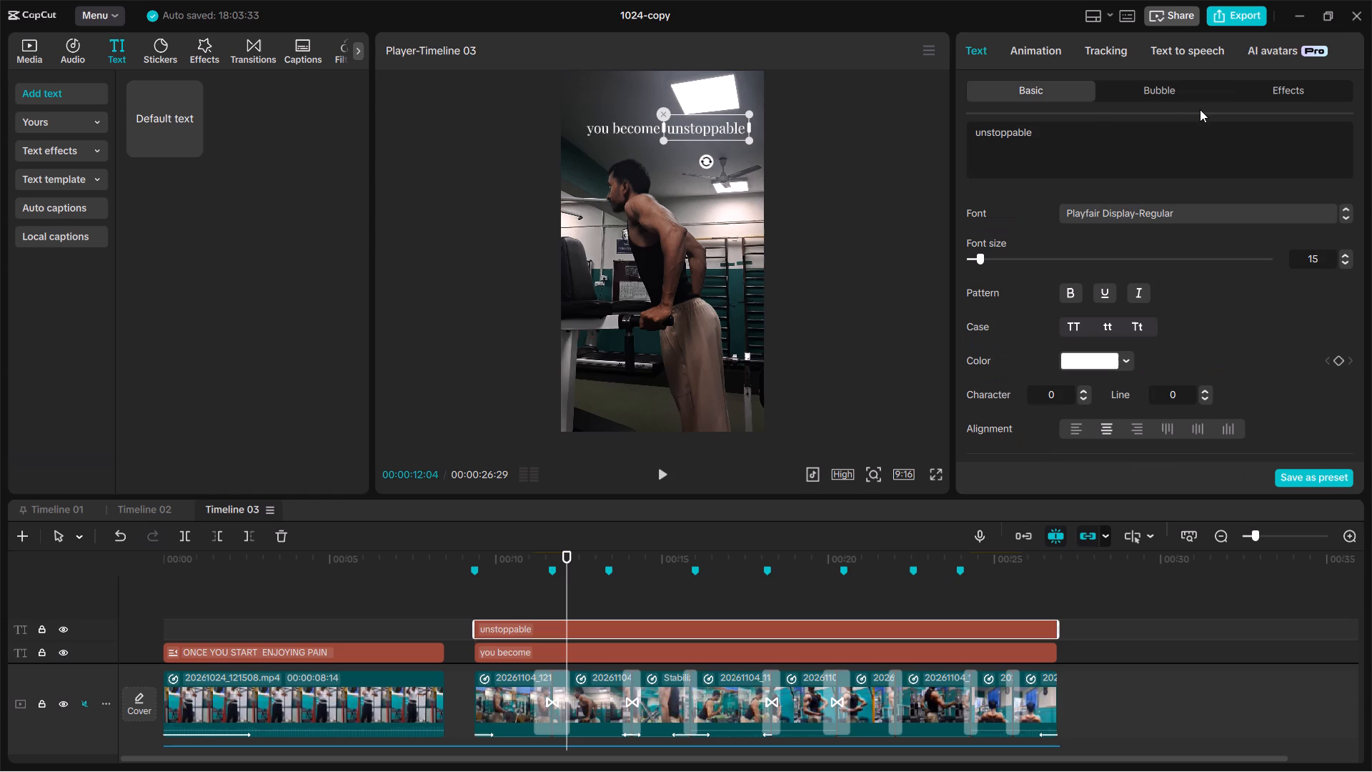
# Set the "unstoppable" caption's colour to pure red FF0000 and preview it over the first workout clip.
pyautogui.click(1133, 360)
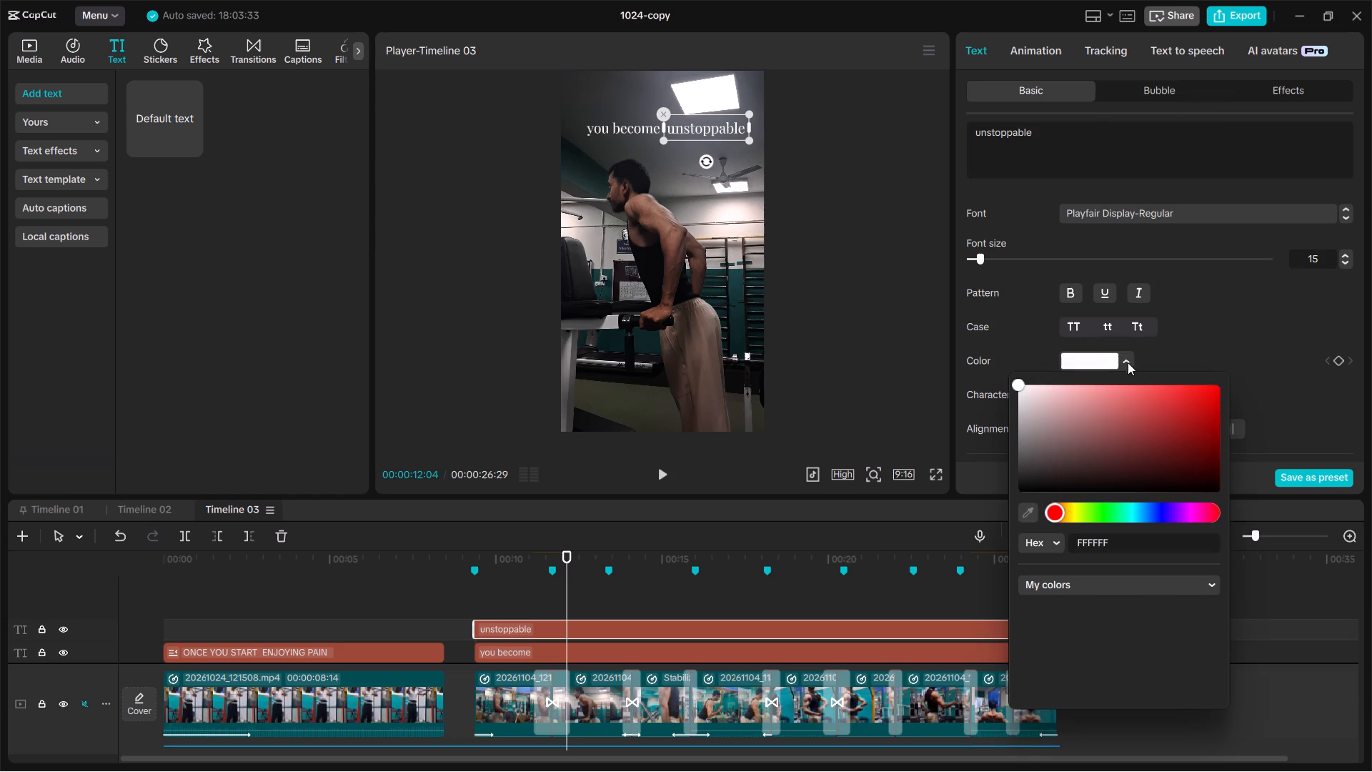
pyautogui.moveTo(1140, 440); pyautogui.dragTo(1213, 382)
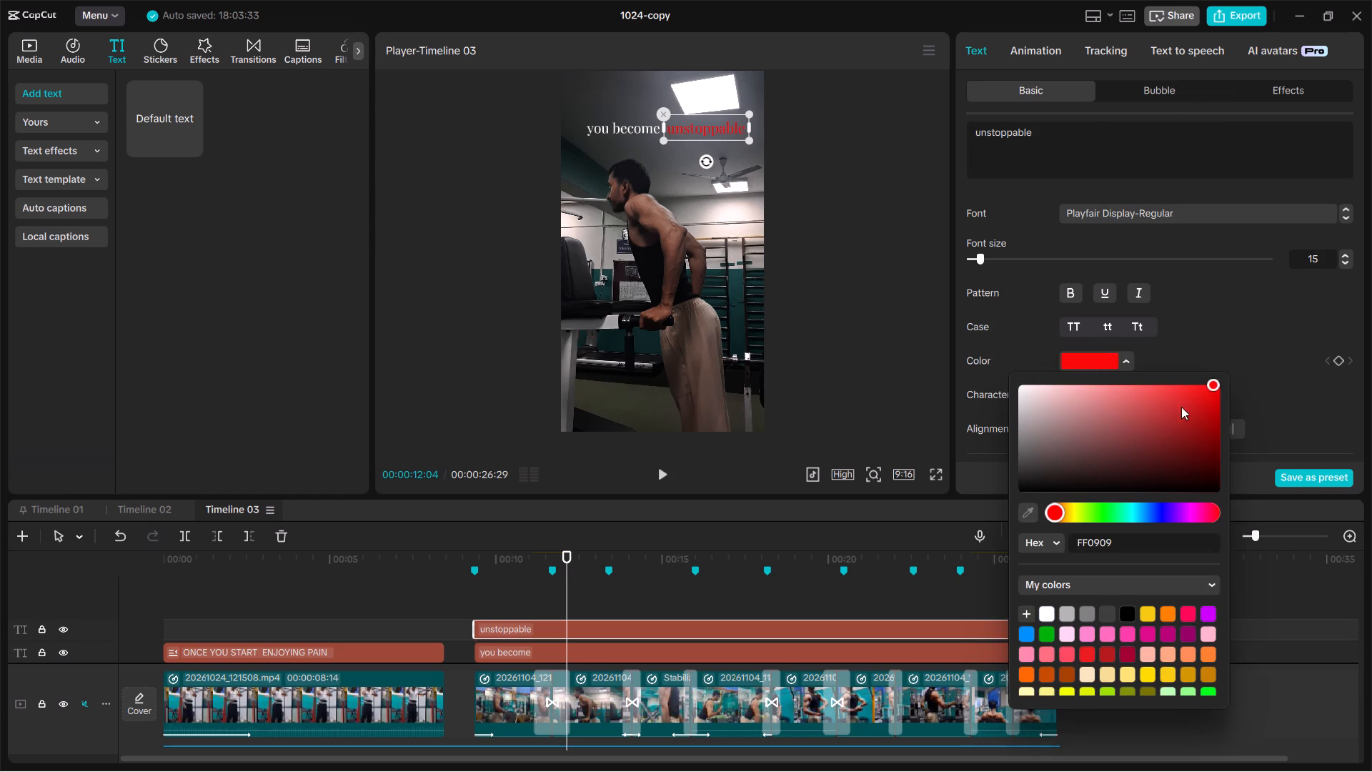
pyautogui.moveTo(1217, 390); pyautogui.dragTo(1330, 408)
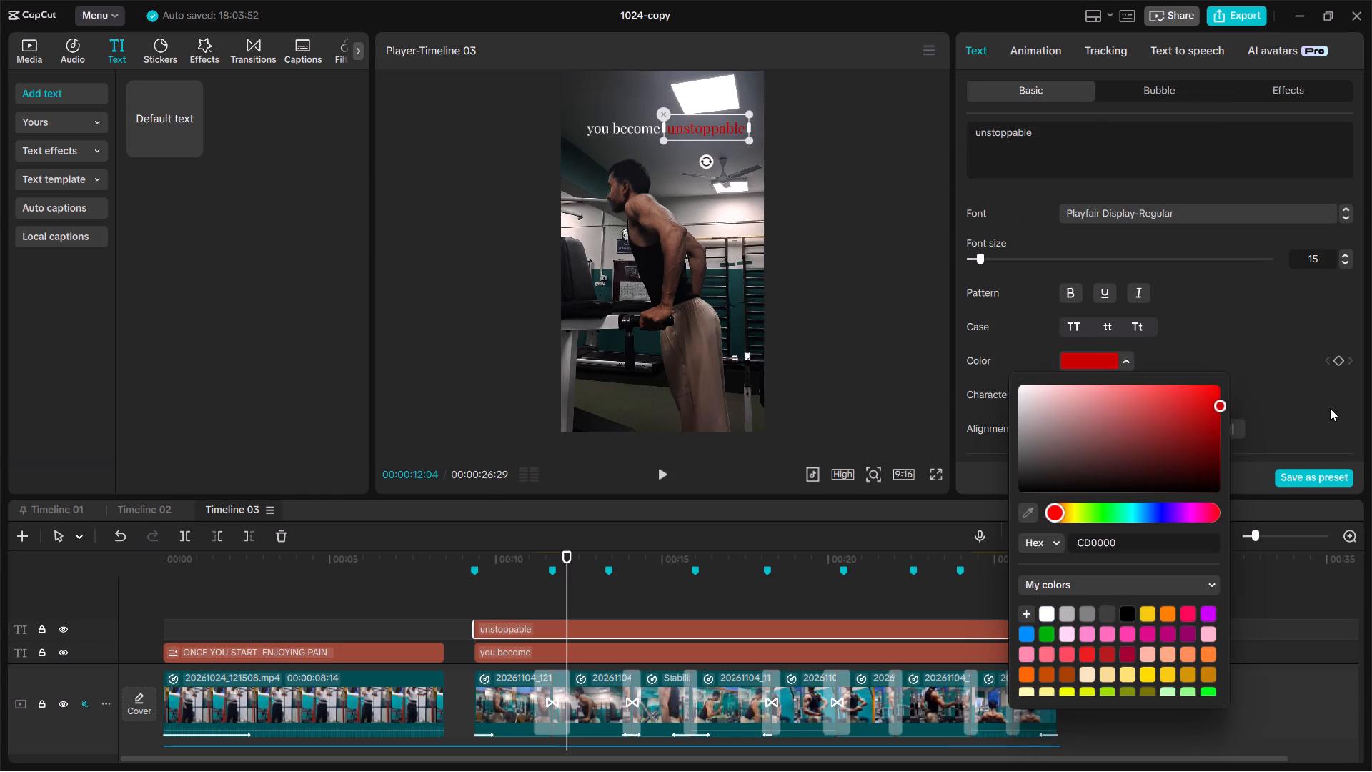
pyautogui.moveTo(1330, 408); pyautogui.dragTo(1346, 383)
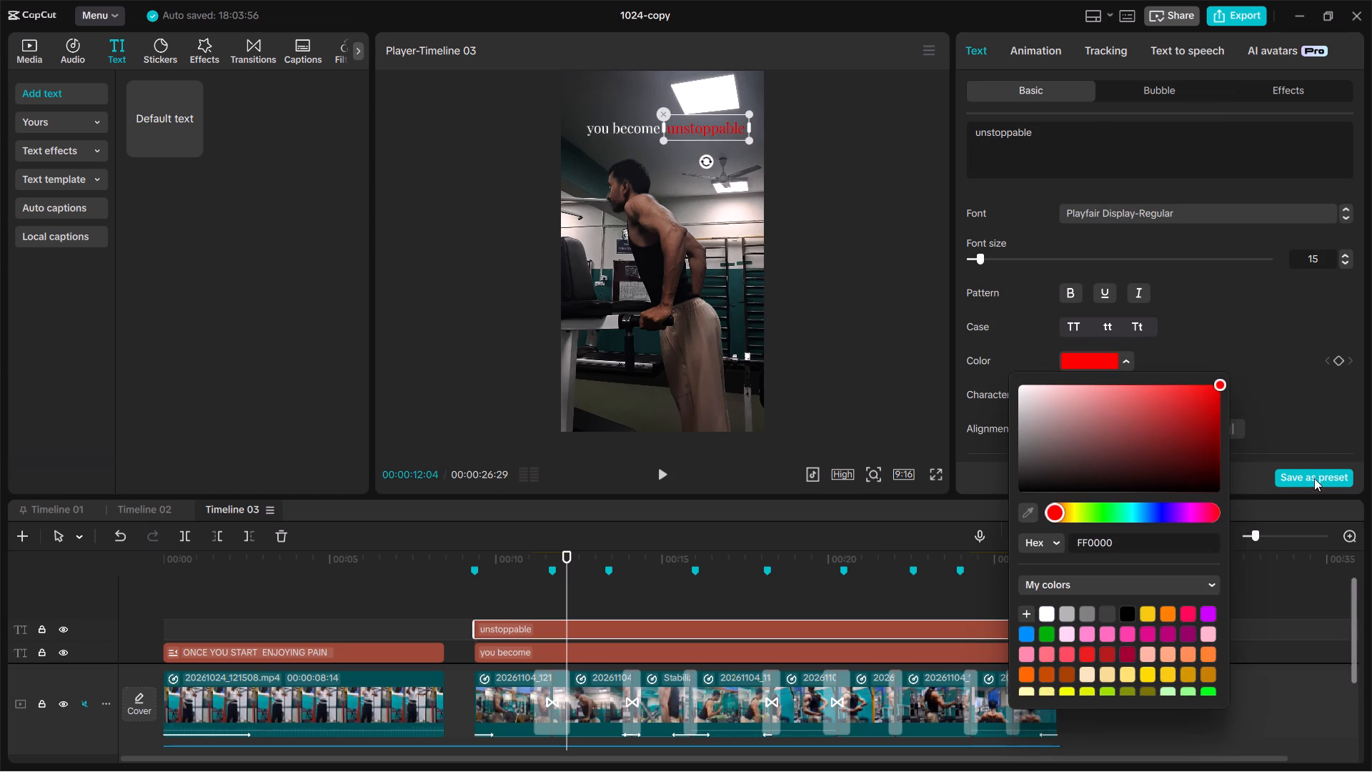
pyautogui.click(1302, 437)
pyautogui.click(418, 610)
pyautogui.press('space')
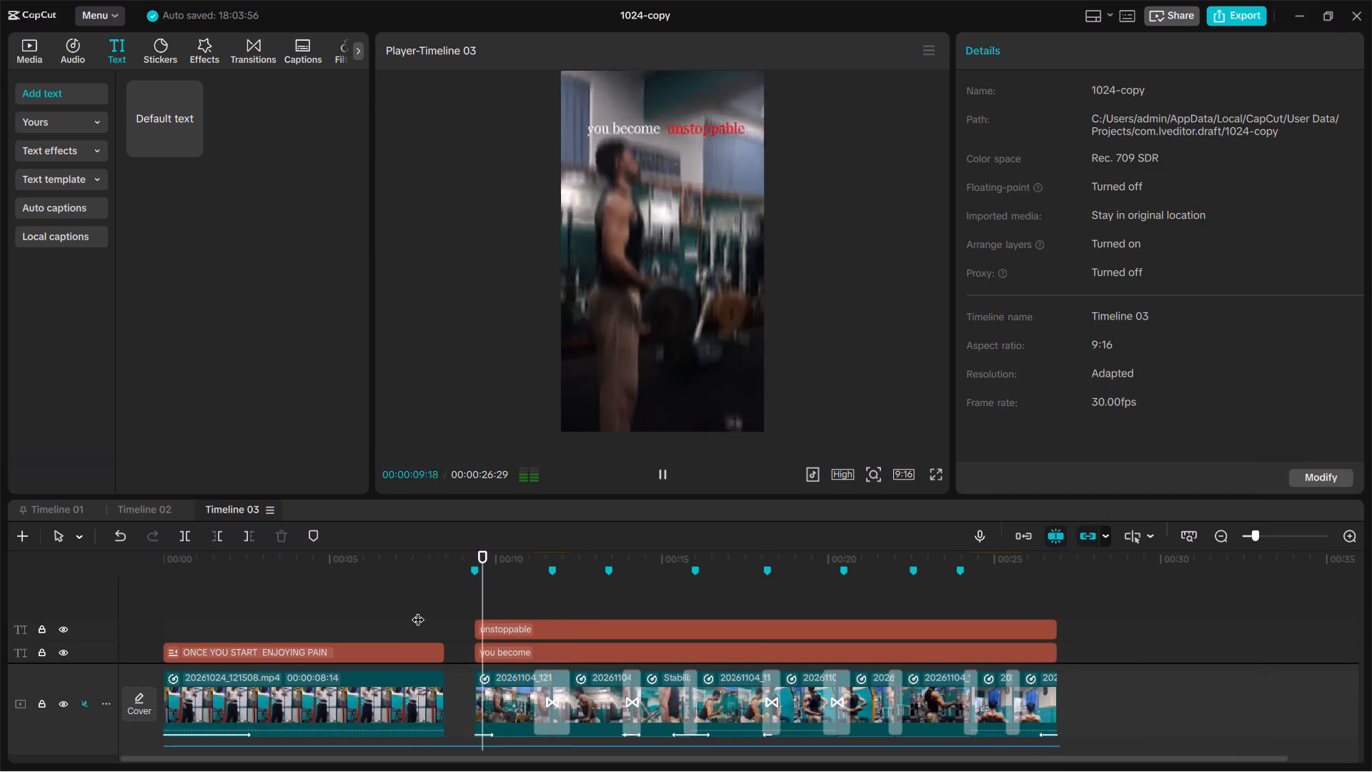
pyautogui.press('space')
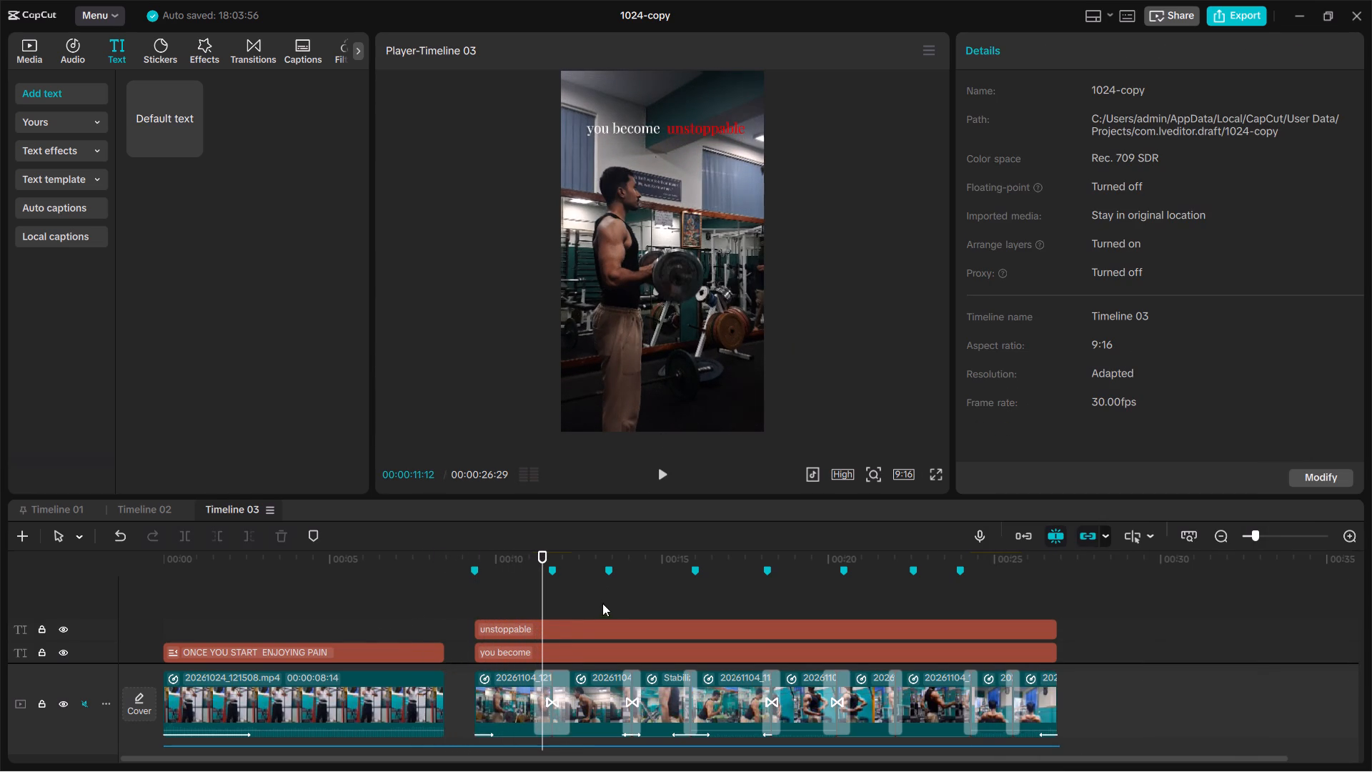
# Change the "unstoppable" caption's colour to a darker red and play back the workout clips to check it.
pyautogui.click(564, 631)
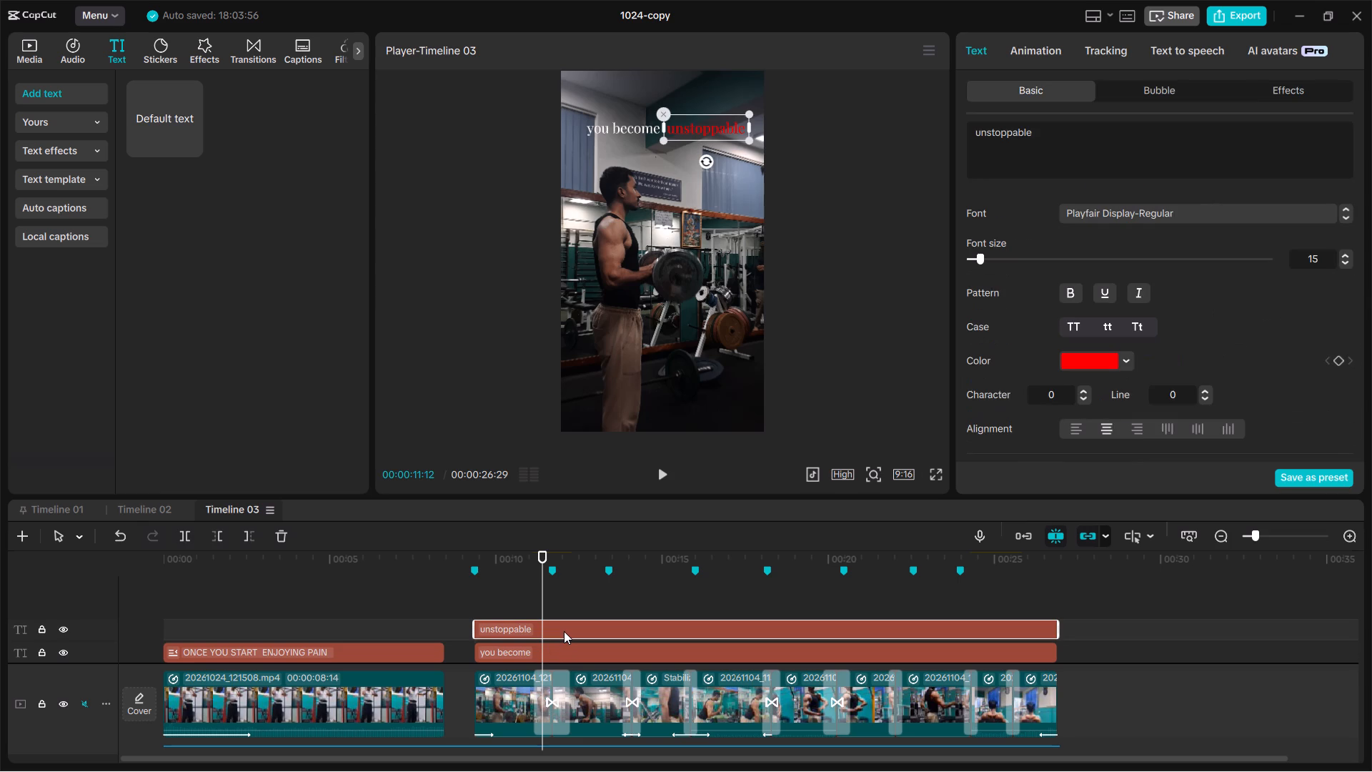
pyautogui.click(1121, 360)
pyautogui.moveTo(1211, 417); pyautogui.dragTo(1233, 430)
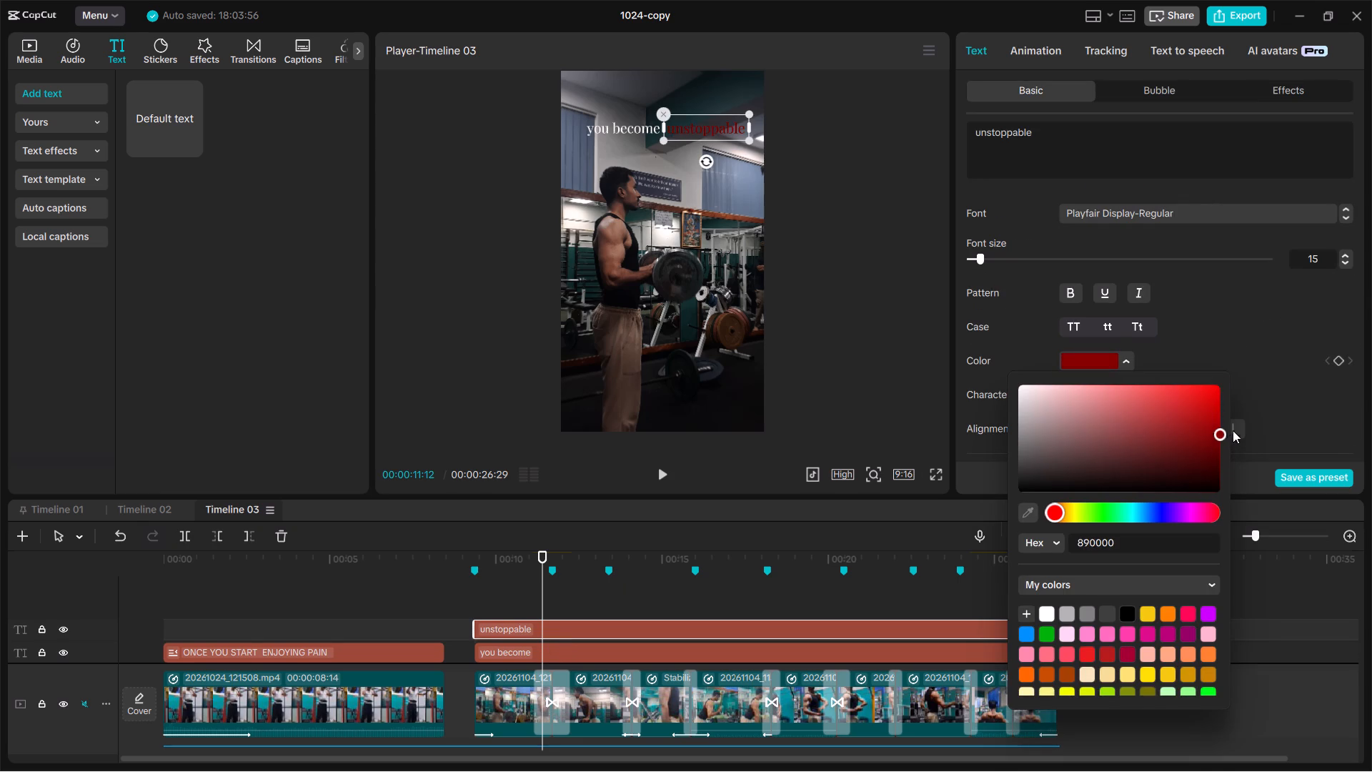
pyautogui.moveTo(1233, 430); pyautogui.dragTo(1241, 419)
pyautogui.click(446, 595)
pyautogui.press('space')
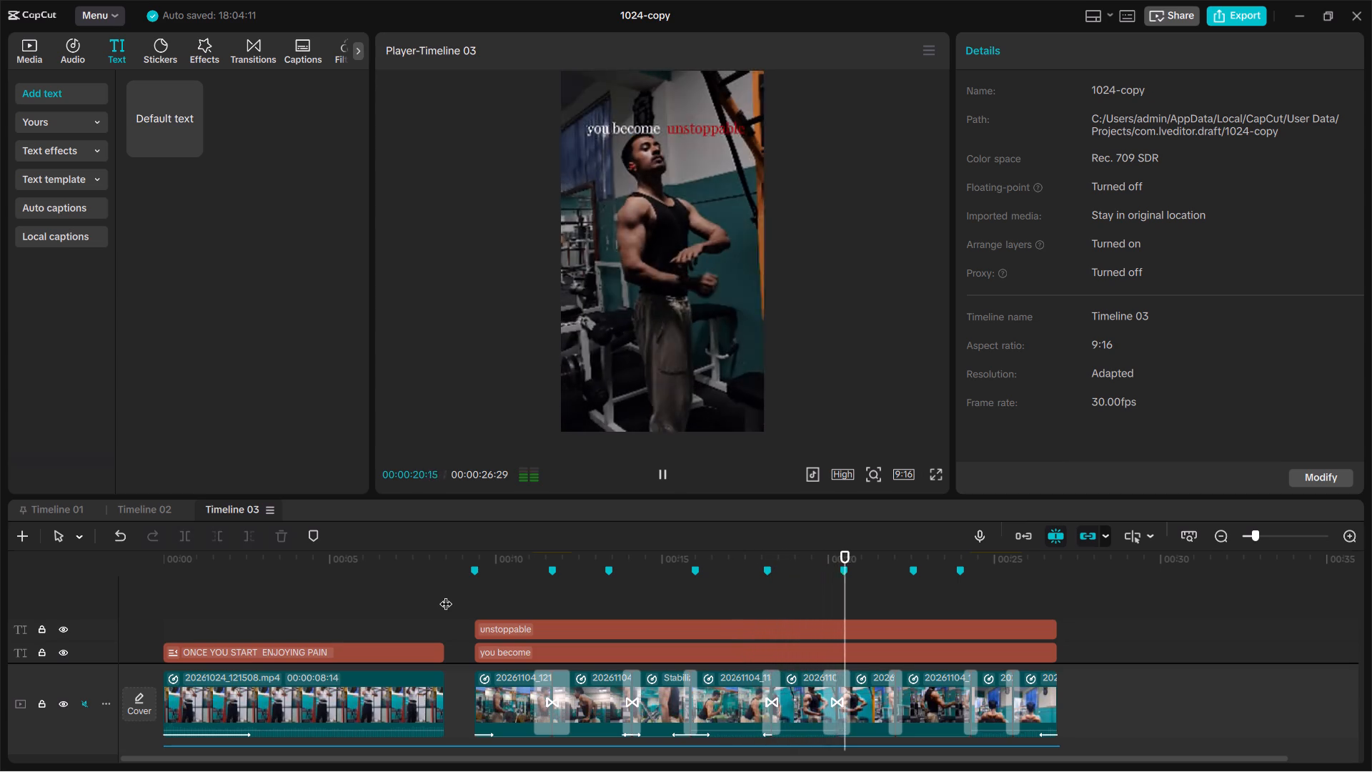
pyautogui.press('space')
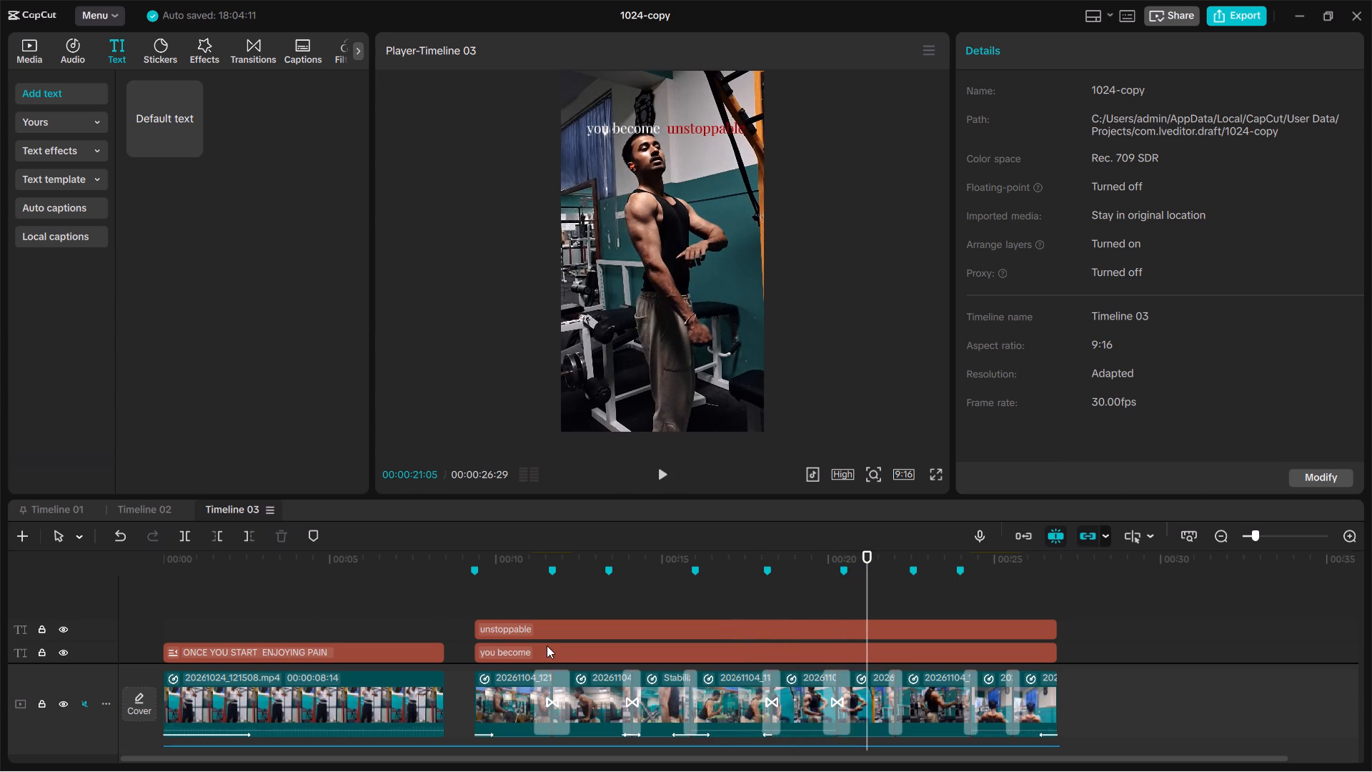
# Move the "you become" caption slightly higher and a little outward, clear of the athlete's head.
pyautogui.click(547, 645)
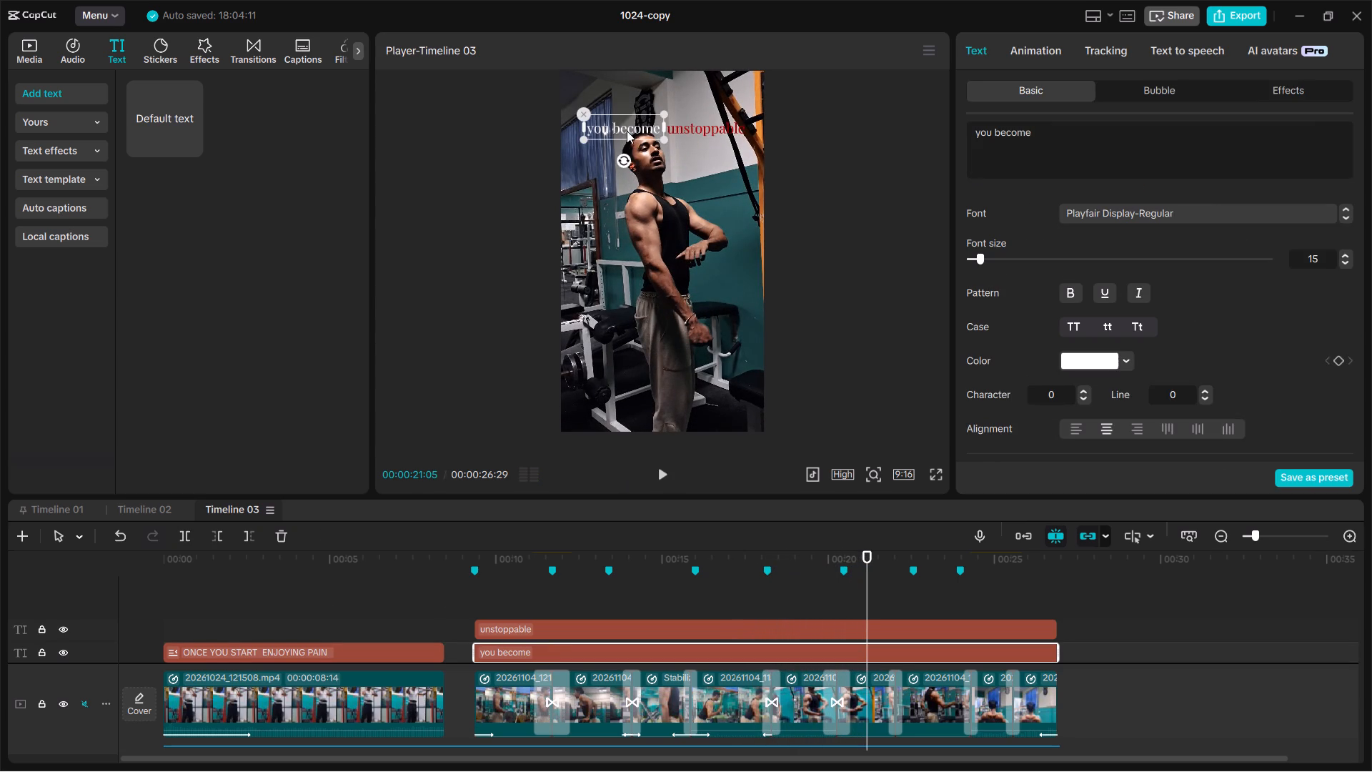
pyautogui.moveTo(626, 134); pyautogui.dragTo(626, 120)
pyautogui.moveTo(622, 131); pyautogui.dragTo(622, 118)
pyautogui.moveTo(615, 129); pyautogui.dragTo(605, 117)
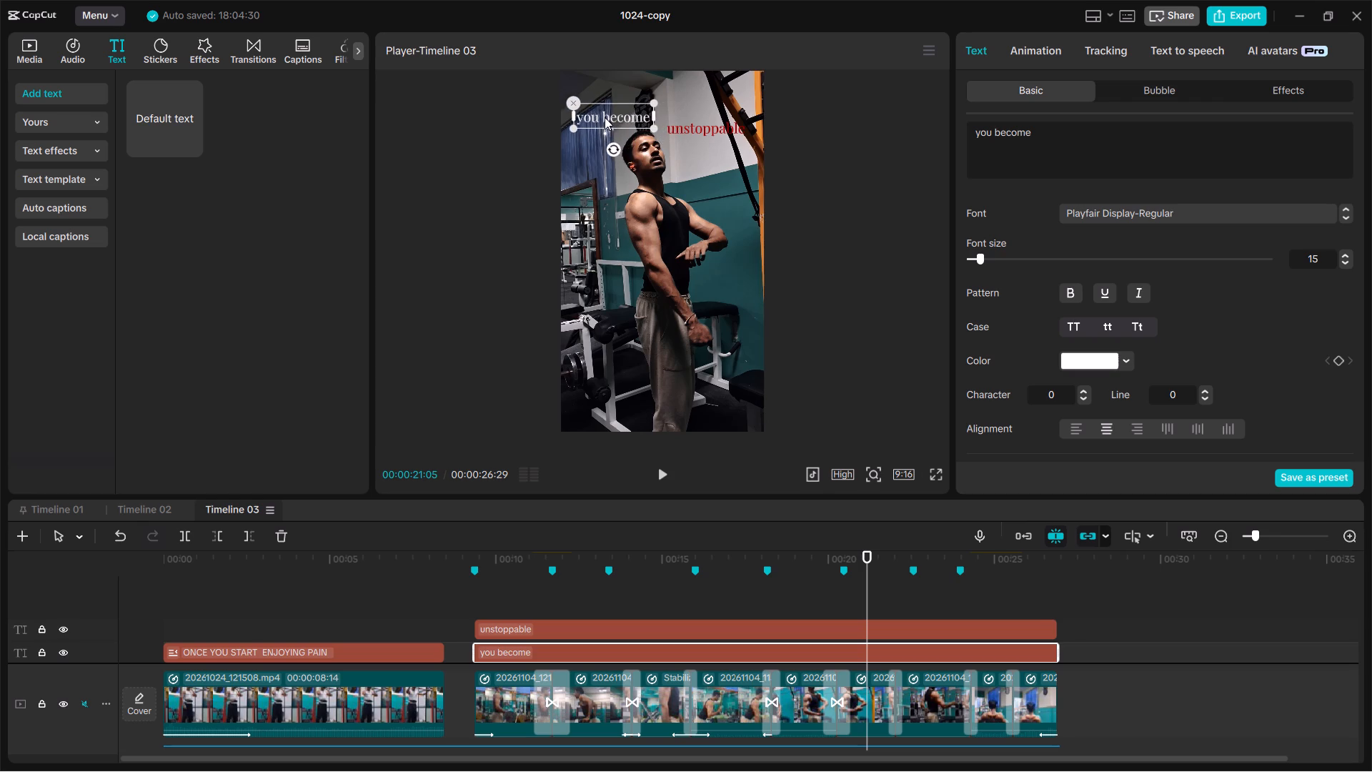
pyautogui.moveTo(605, 117); pyautogui.dragTo(610, 117)
# Raise the "unstoppable" caption level with "you become" and play back the workout clips to check the placement.
pyautogui.click(676, 131)
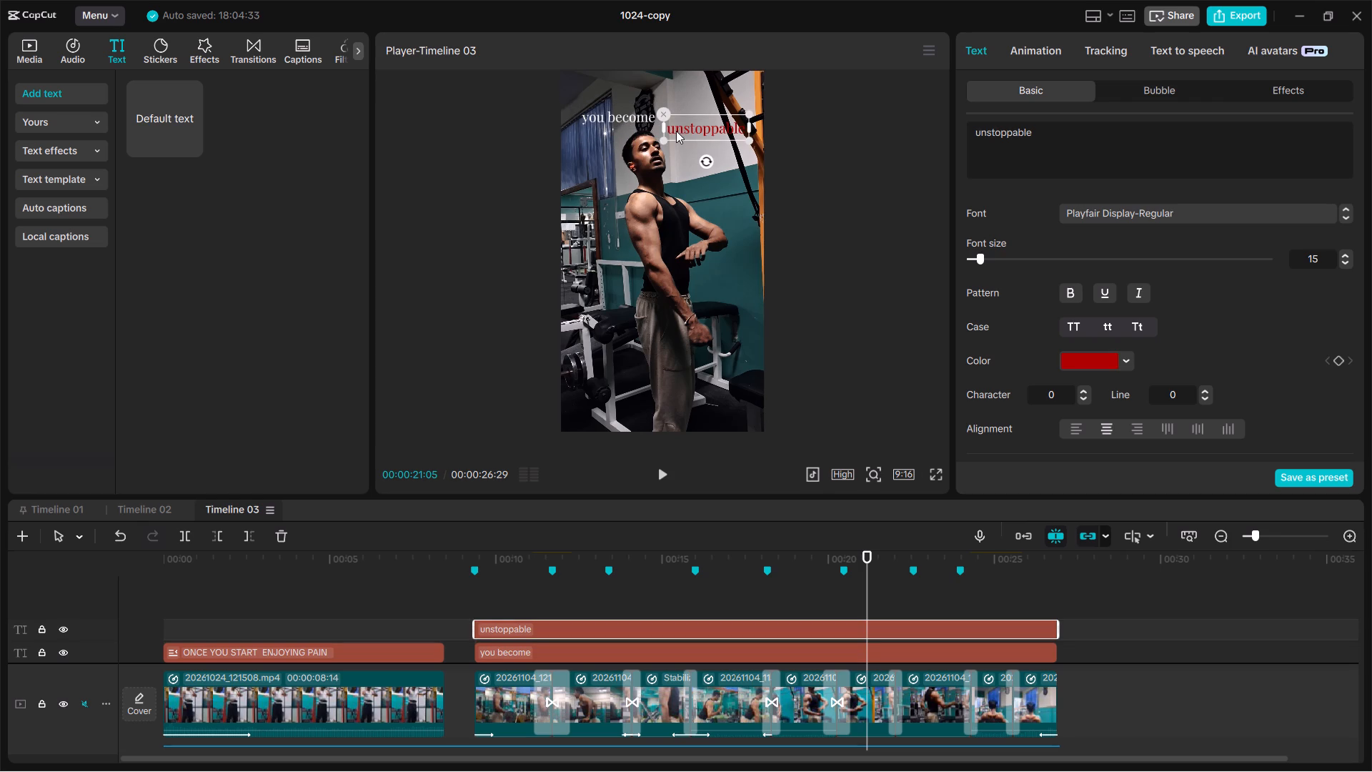
pyautogui.moveTo(682, 131); pyautogui.dragTo(682, 118)
pyautogui.click(683, 116)
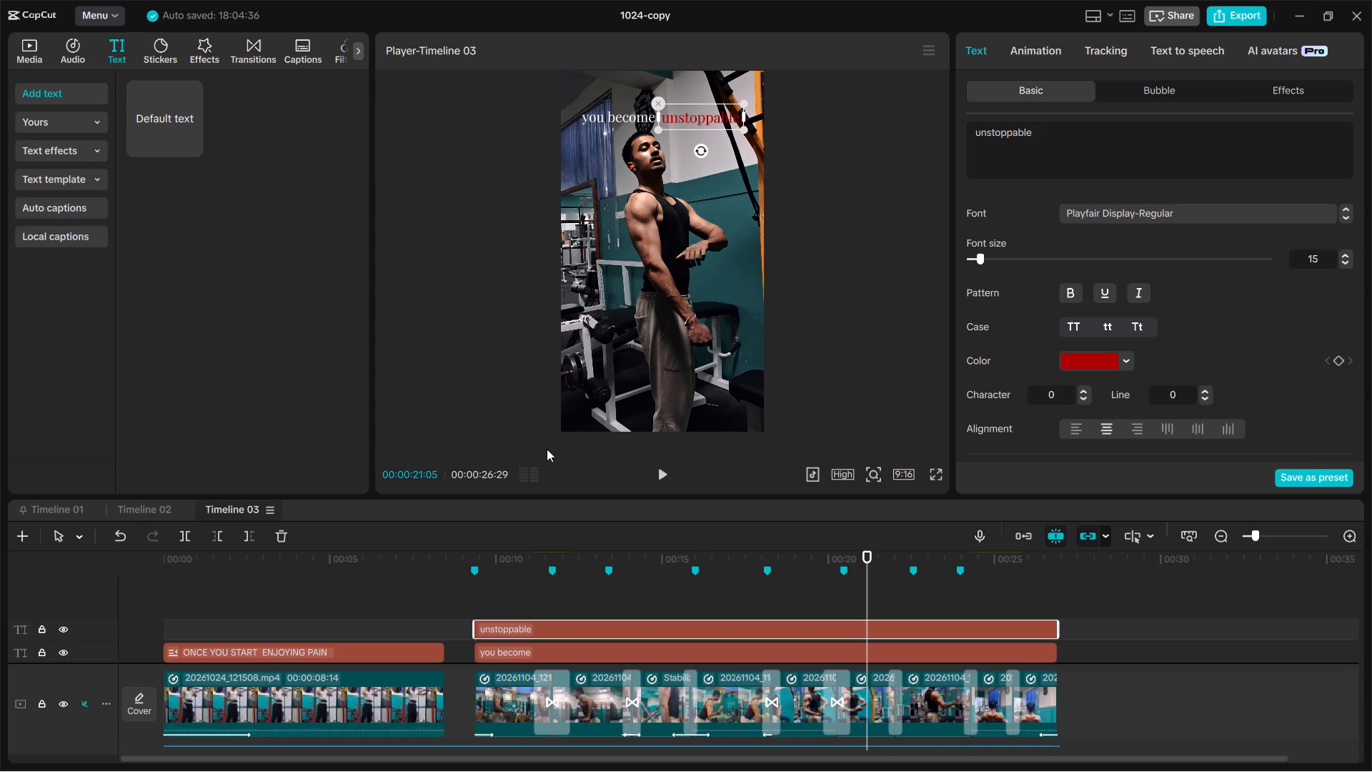
pyautogui.click(424, 586)
pyautogui.press('space')
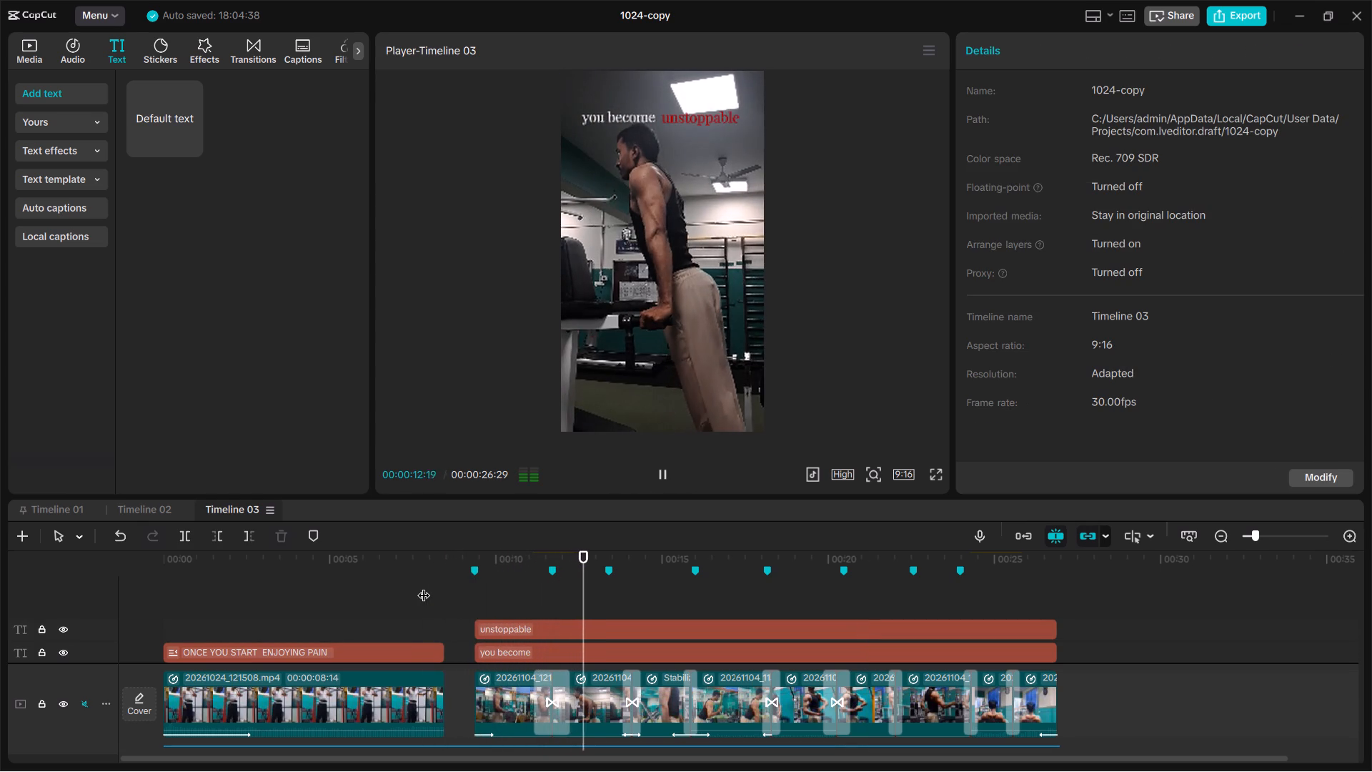
pyautogui.press('space')
# Nudge the "unstoppable" caption closer to "you become" on the same baseline, leaving a normal word gap.
pyautogui.keyDown('ctrl'); pyautogui.scroll(3, 705, 161); pyautogui.keyUp('ctrl')
pyautogui.scroll(1, 705, 161)
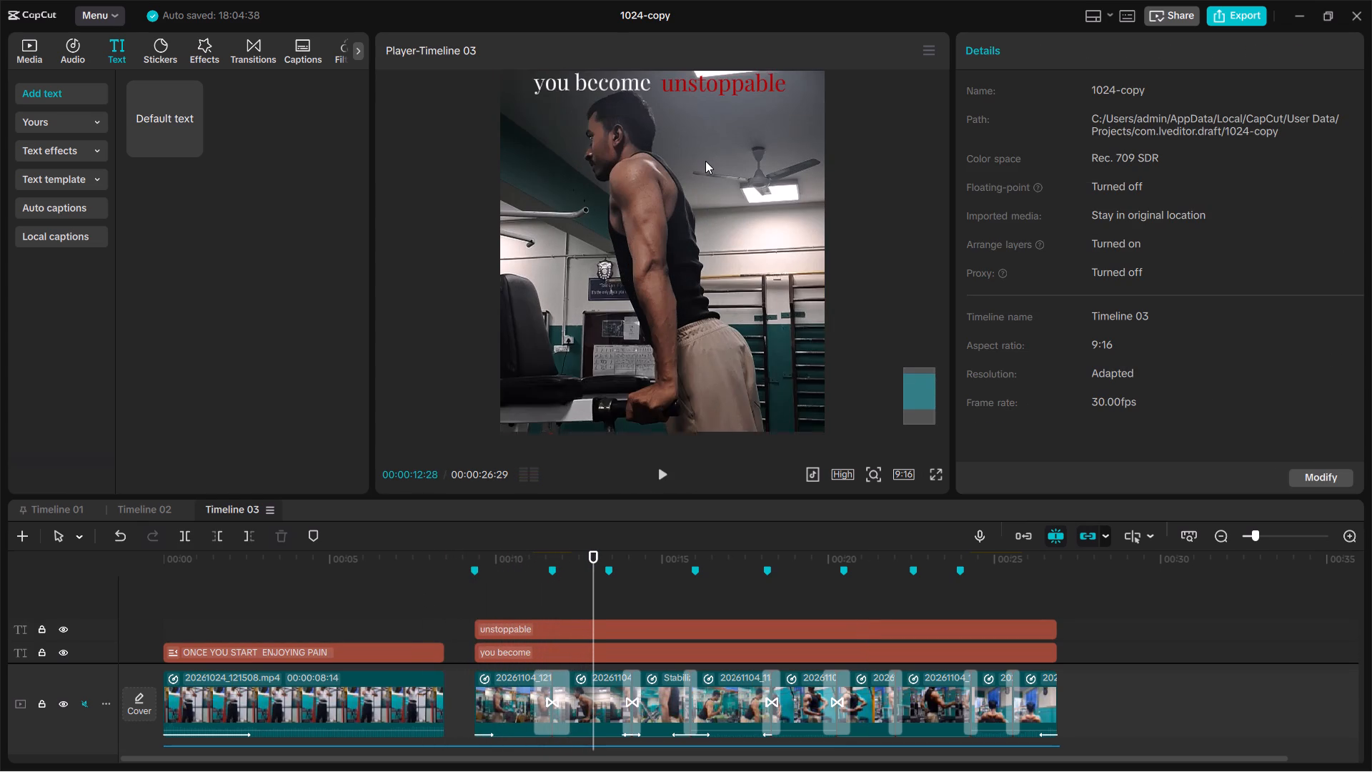
pyautogui.scroll(1, 705, 161)
pyautogui.keyDown('ctrl'); pyautogui.scroll(3, 690, 157); pyautogui.keyUp('ctrl')
pyautogui.scroll(1, 690, 157)
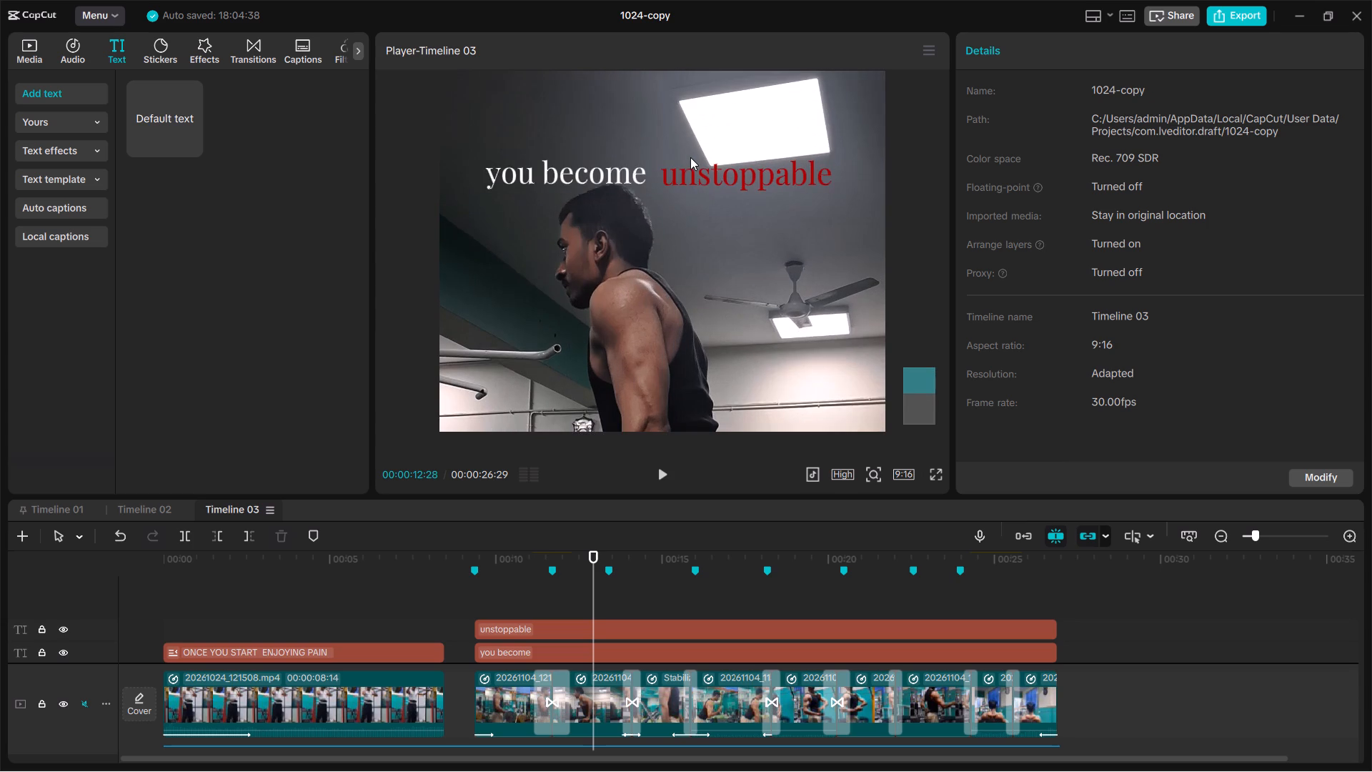
pyautogui.click(725, 170)
pyautogui.moveTo(713, 173); pyautogui.dragTo(713, 163)
pyautogui.moveTo(696, 174); pyautogui.dragTo(690, 174)
pyautogui.click(539, 140)
pyautogui.click(753, 164)
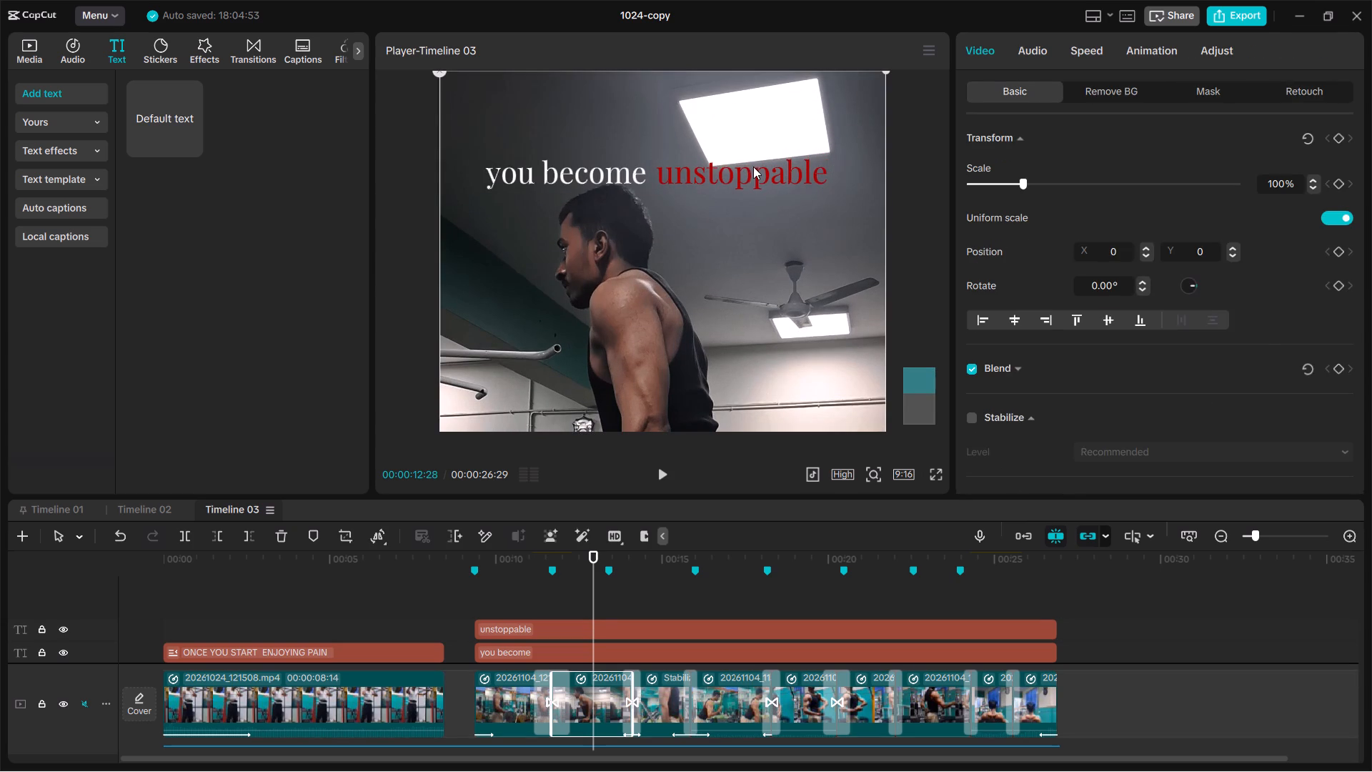
pyautogui.click(712, 179)
pyautogui.click(712, 179)
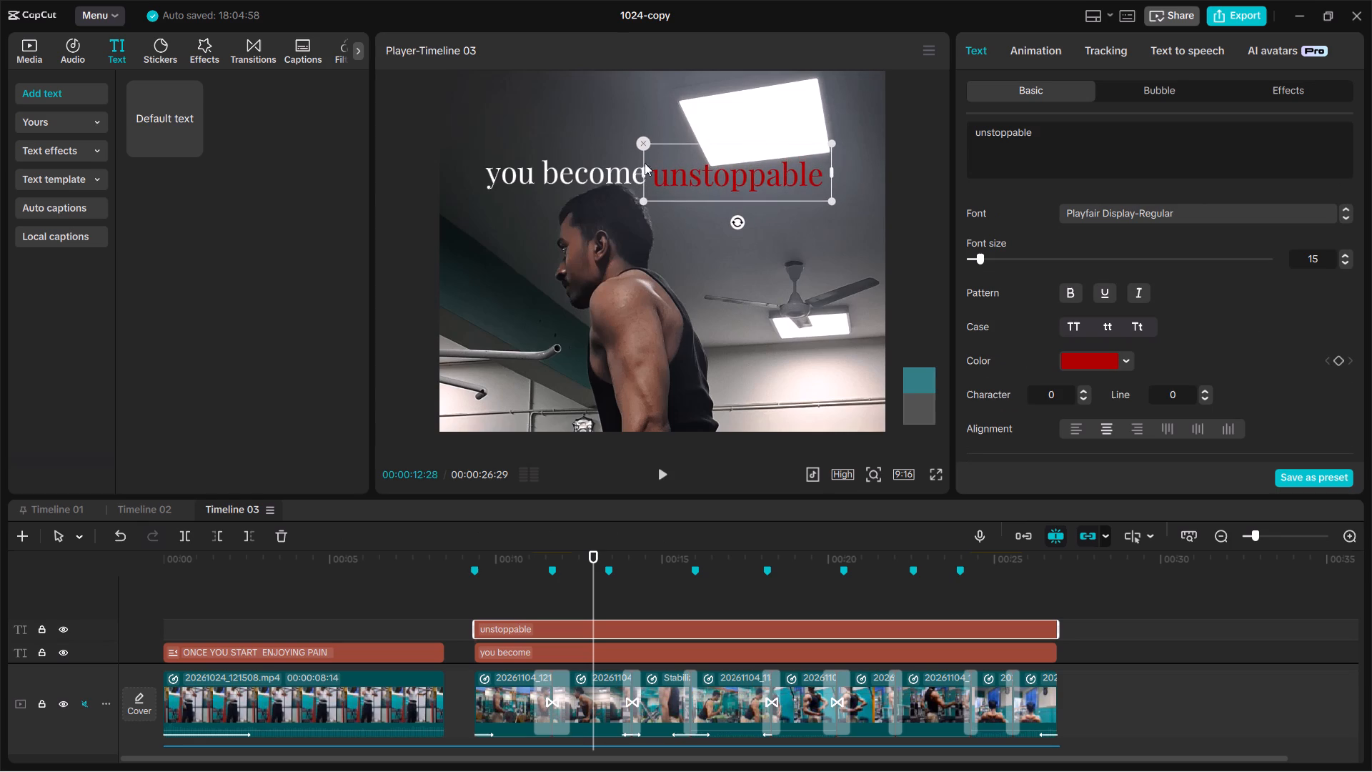
pyautogui.click(584, 148)
pyautogui.click(704, 94)
pyautogui.click(693, 182)
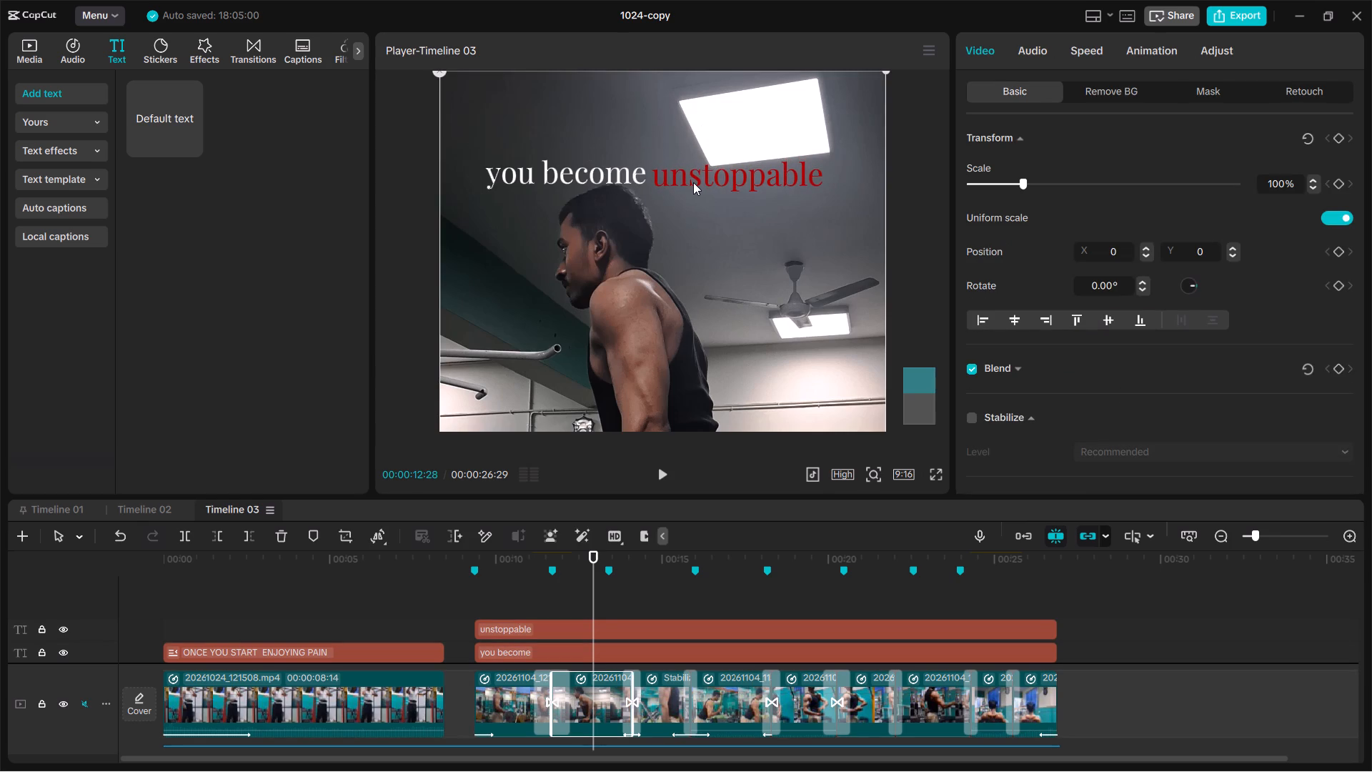
pyautogui.click(704, 175)
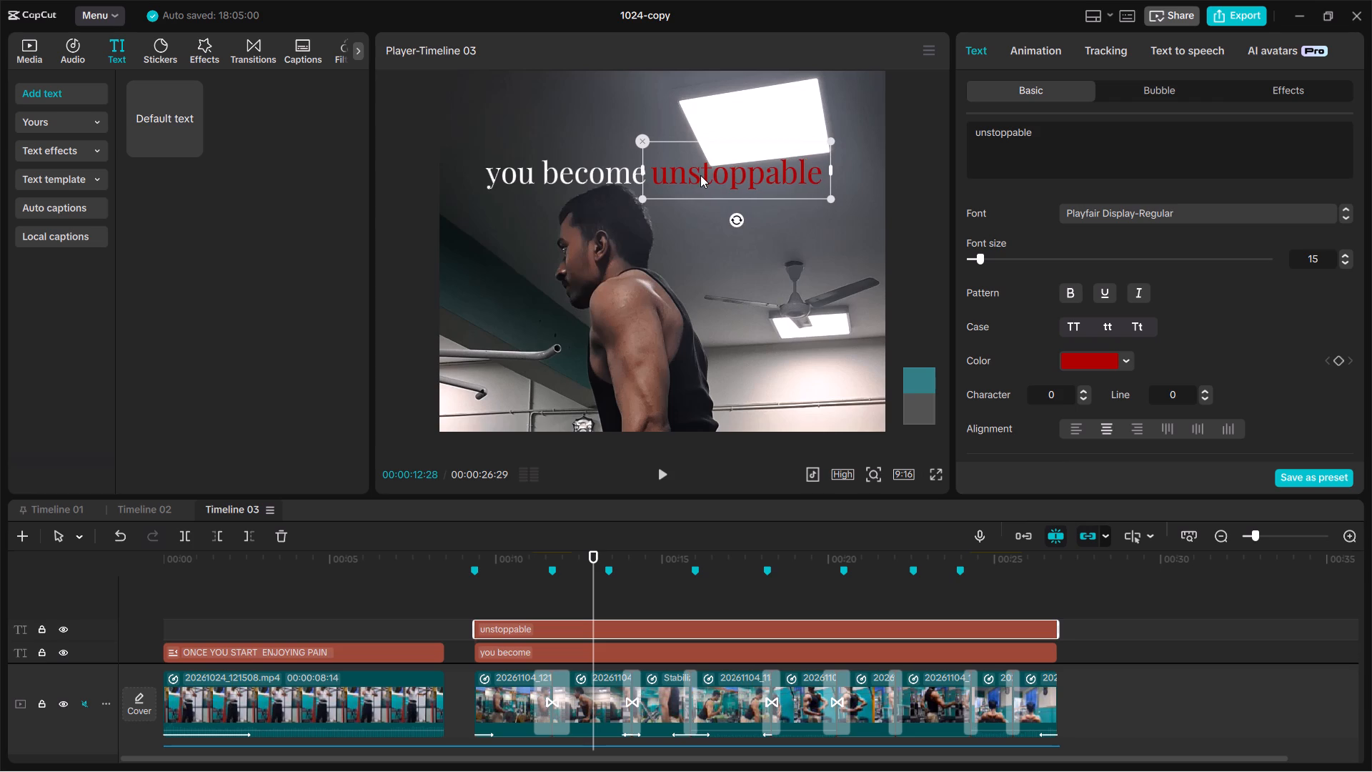
# Play back the following workout clips and check the caption's spacing and alignment at close-up and full-frame view.
pyautogui.click(611, 252)
pyautogui.press('space')
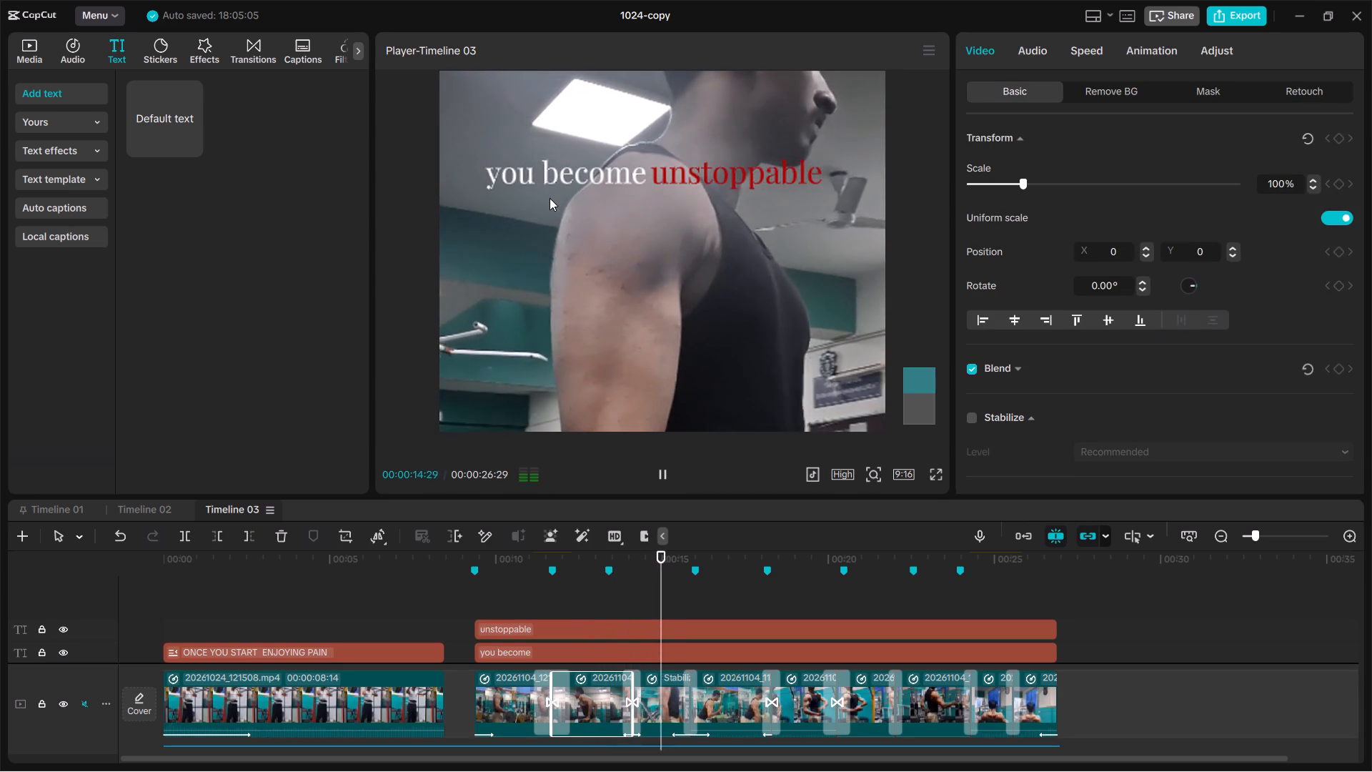
pyautogui.press('space')
pyautogui.keyDown('ctrl'); pyautogui.scroll(-6, 550, 198); pyautogui.keyUp('ctrl')
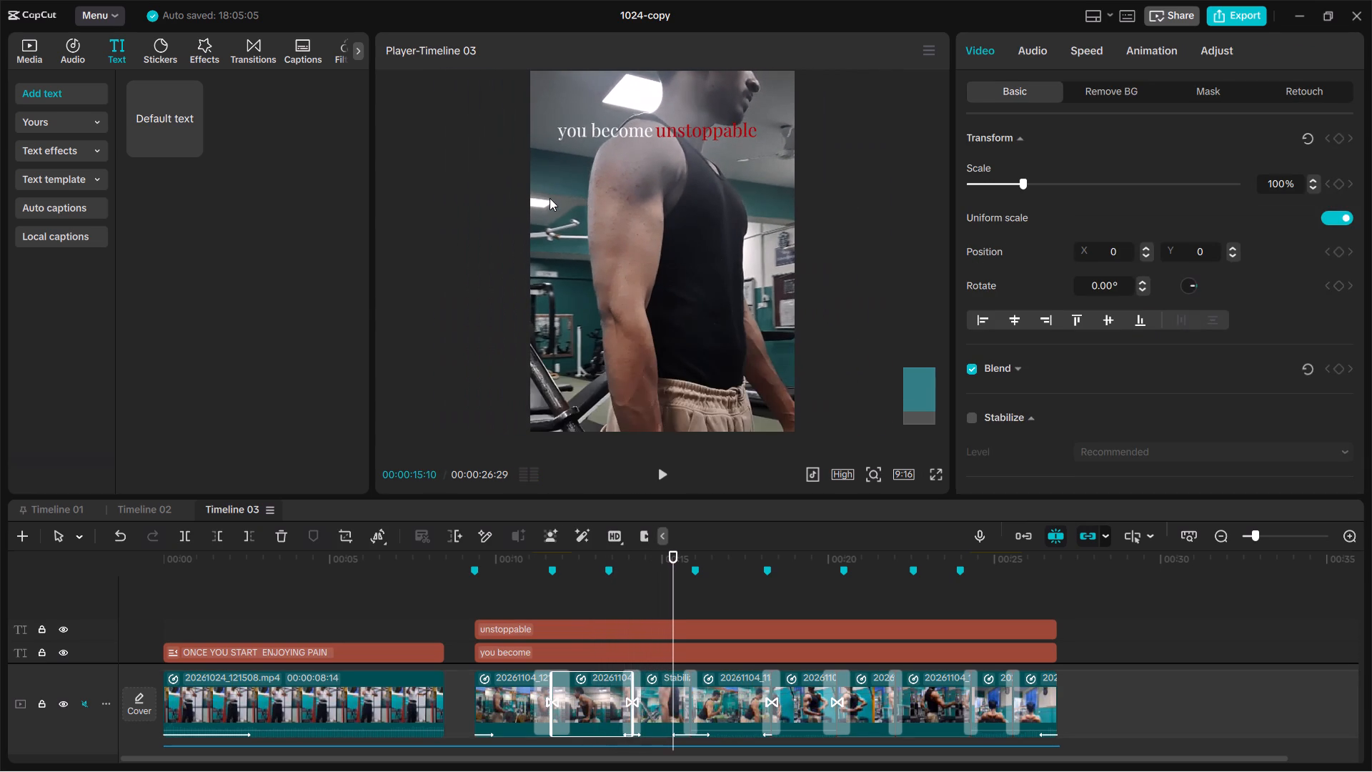
pyautogui.keyDown('ctrl'); pyautogui.scroll(-4, 550, 198); pyautogui.keyUp('ctrl')
pyautogui.keyDown('ctrl'); pyautogui.scroll(4, 550, 198); pyautogui.keyUp('ctrl')
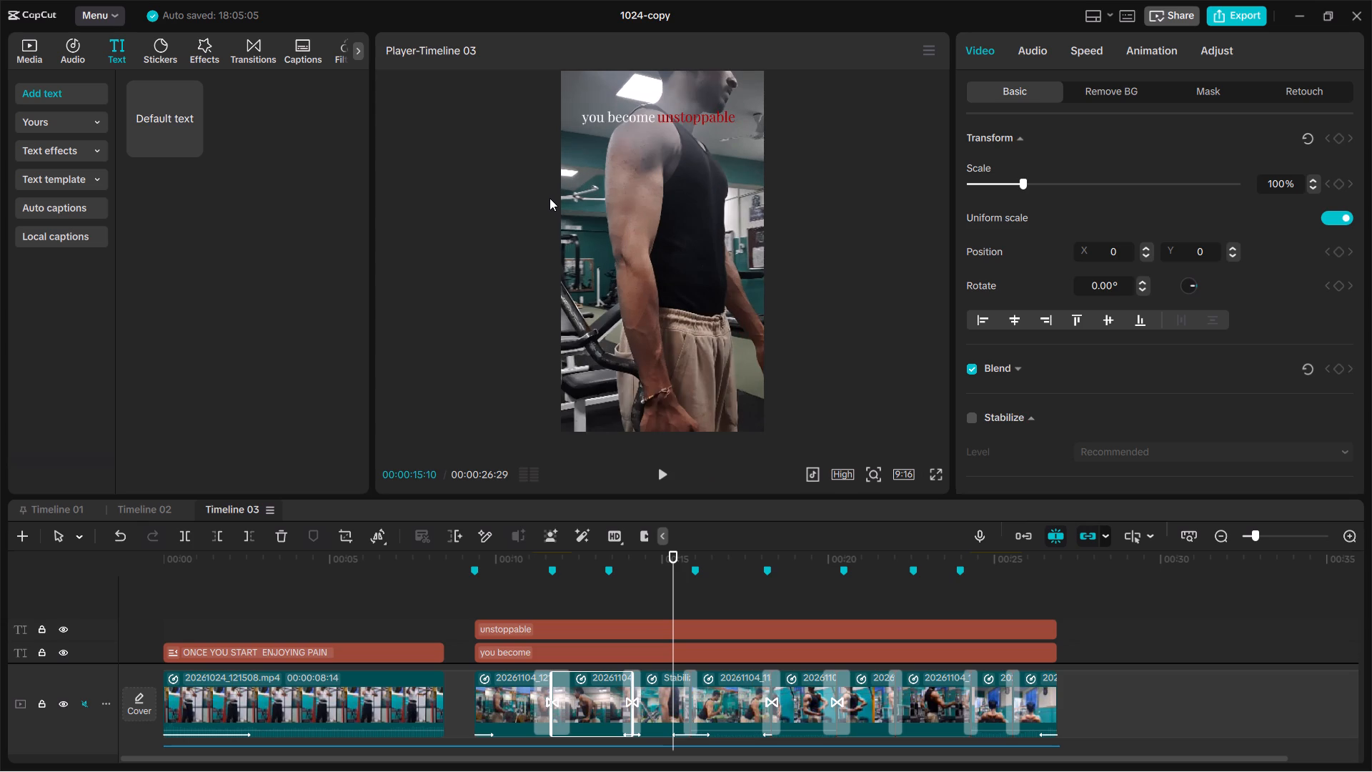
pyautogui.scroll(3, 804, 227)
pyautogui.keyDown('ctrl'); pyautogui.scroll(-3, 804, 227); pyautogui.keyUp('ctrl')
pyautogui.keyDown('ctrl'); pyautogui.scroll(4, 804, 227); pyautogui.keyUp('ctrl')
pyautogui.moveTo(816, 274); pyautogui.dragTo(825, 352)
# Play Timeline 03 from the beginning, replay the intro up to the first workout clip, and return to the start.
pyautogui.click(151, 610)
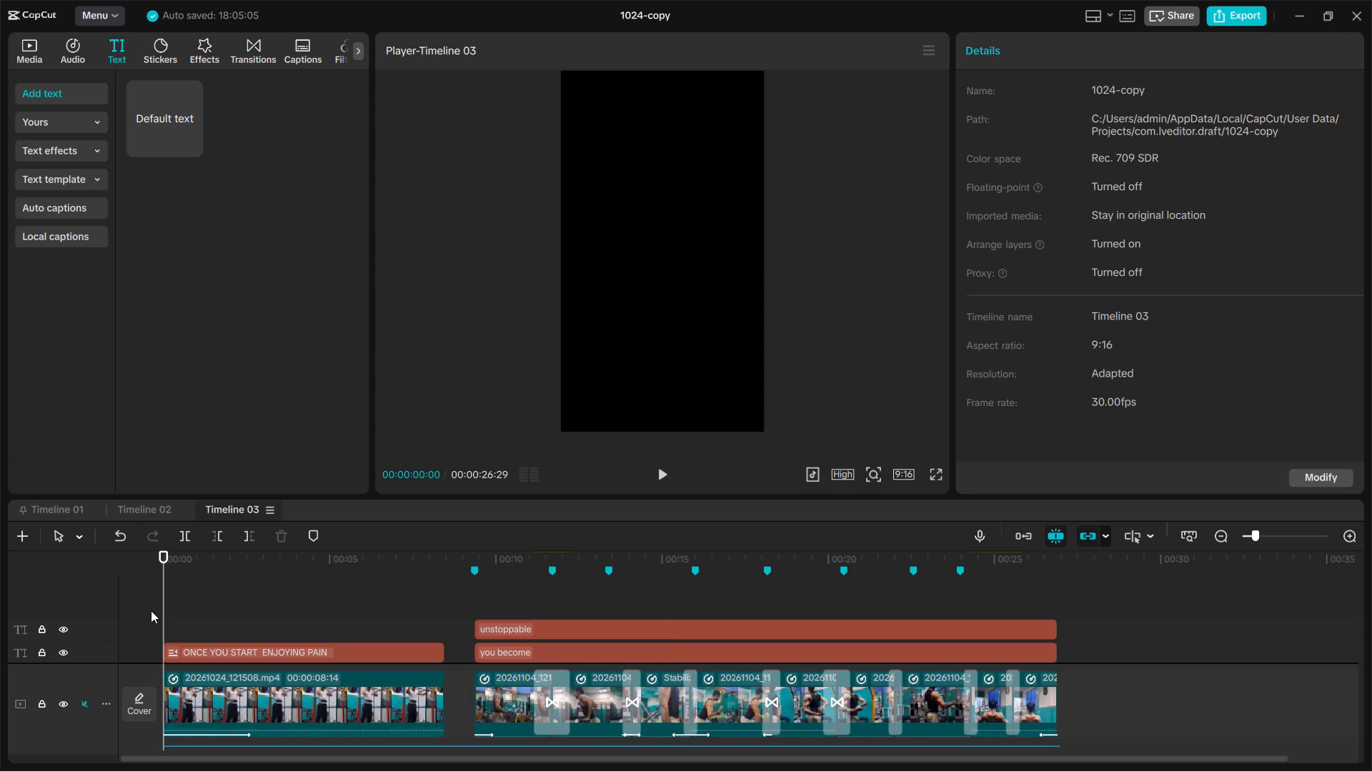
pyautogui.press('space')
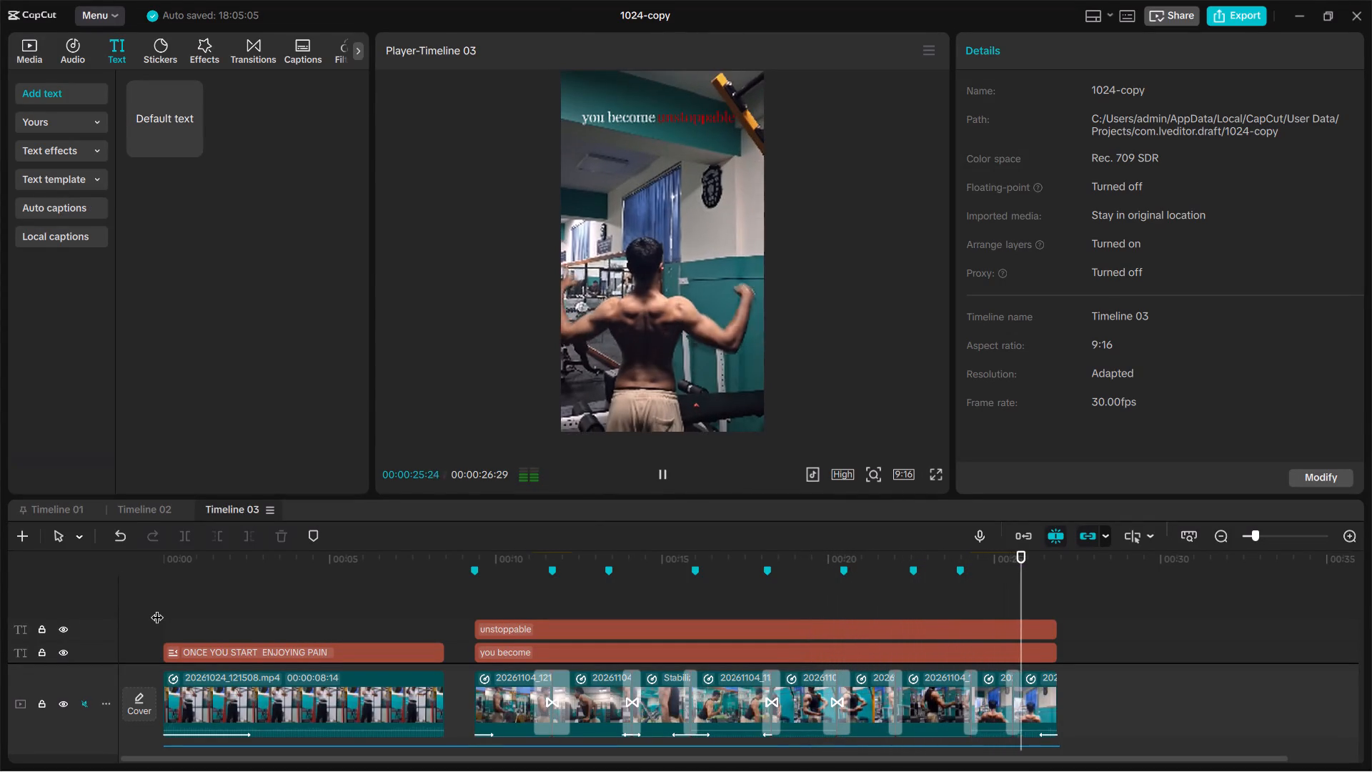
pyautogui.press('space')
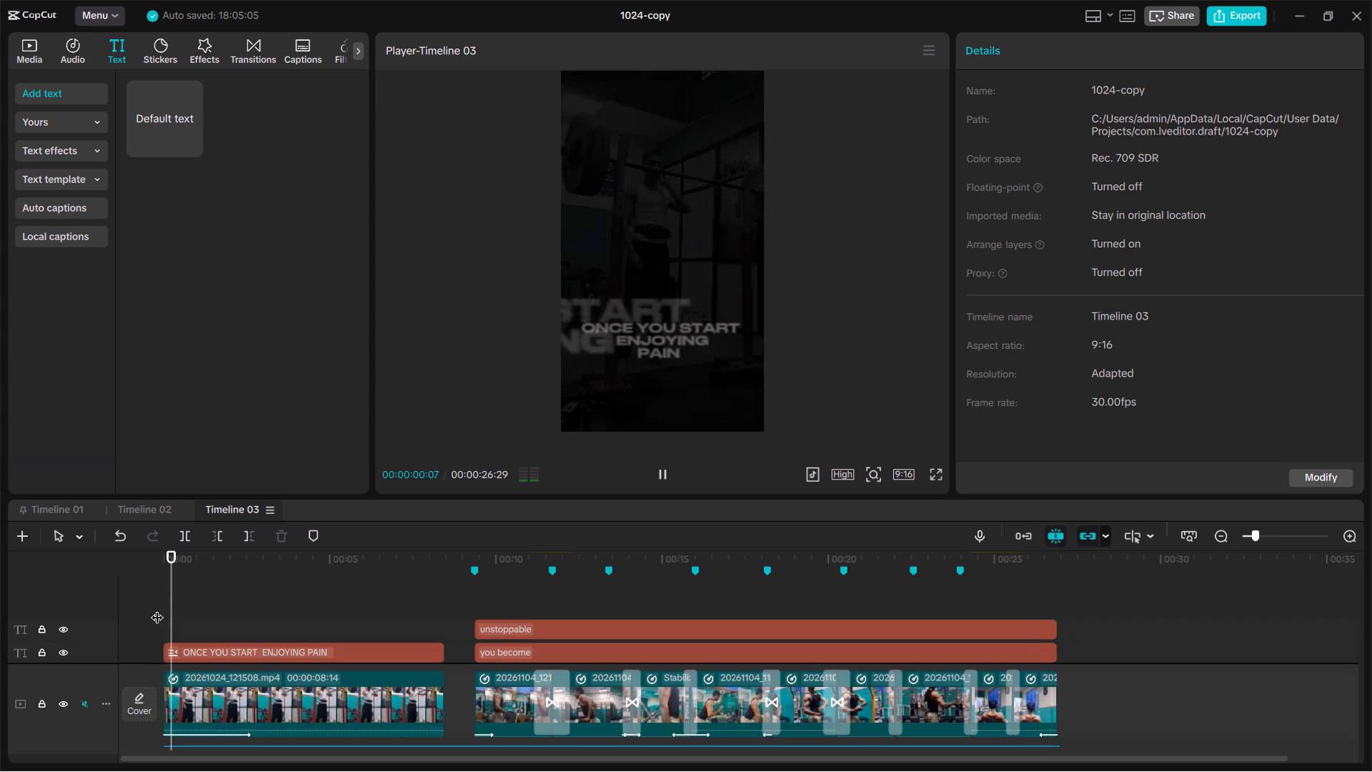
pyautogui.press('space')
pyautogui.press('Up')
pyautogui.press('space')
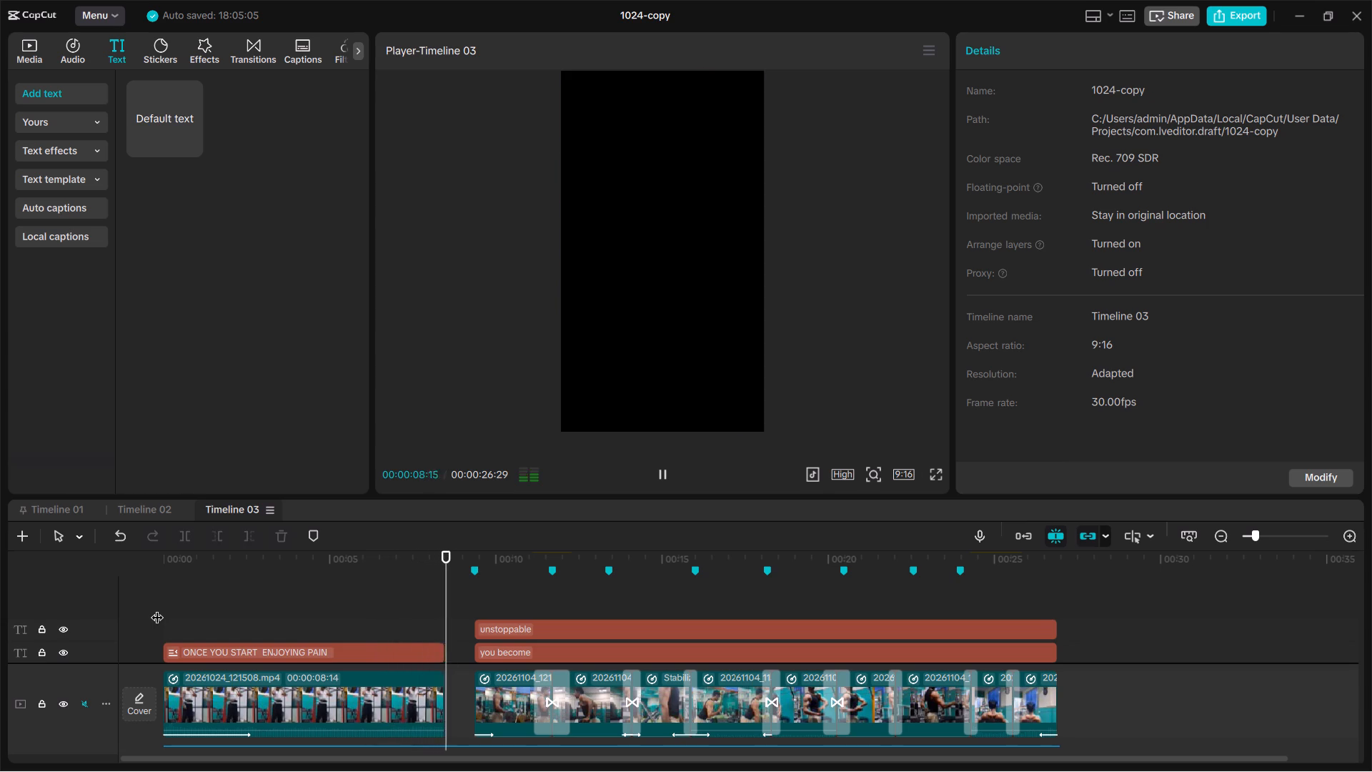
pyautogui.press('space')
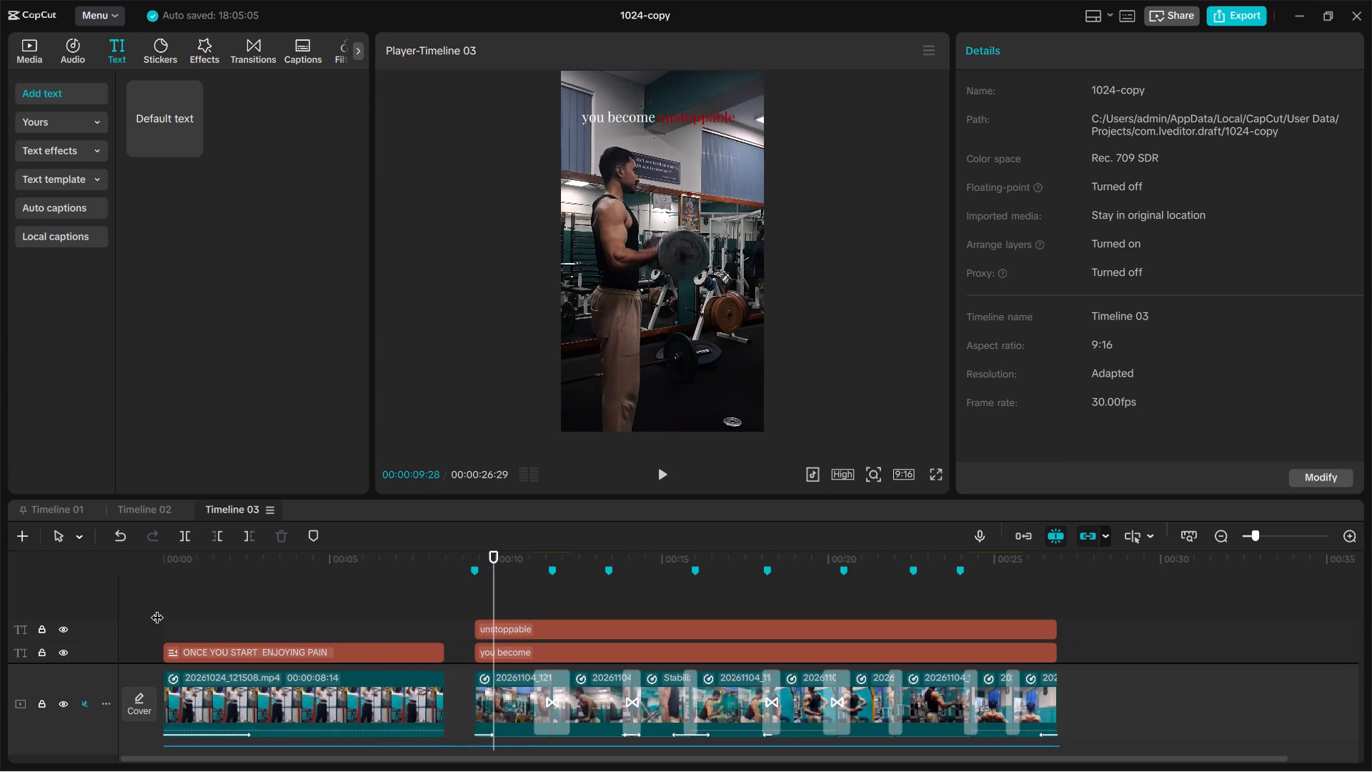
pyautogui.press('Up')
pyautogui.press('Up')
pyautogui.press('Up')
pyautogui.press('Up')
pyautogui.press('Up')
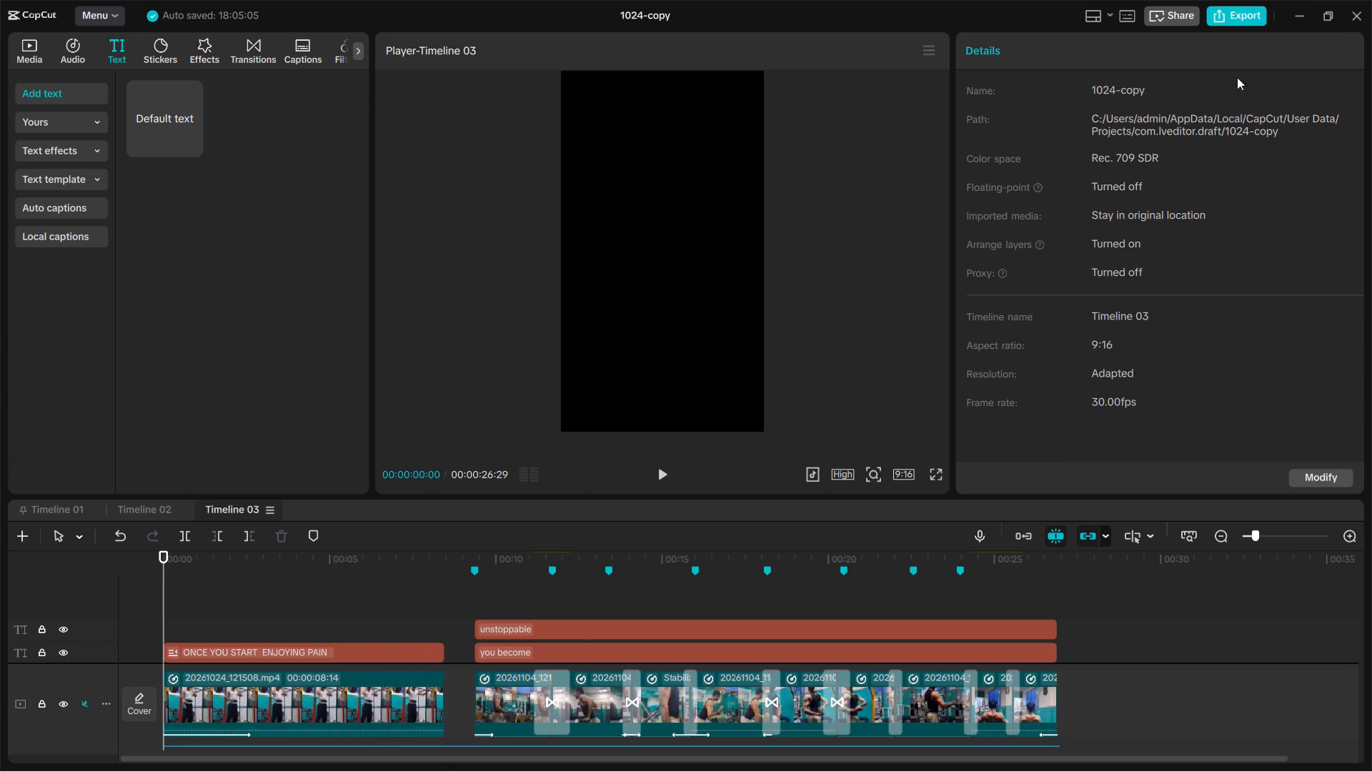
# Rename the project as REEL3.
pyautogui.click(676, 16)
pyautogui.click(665, 16)
pyautogui.write('REEL')
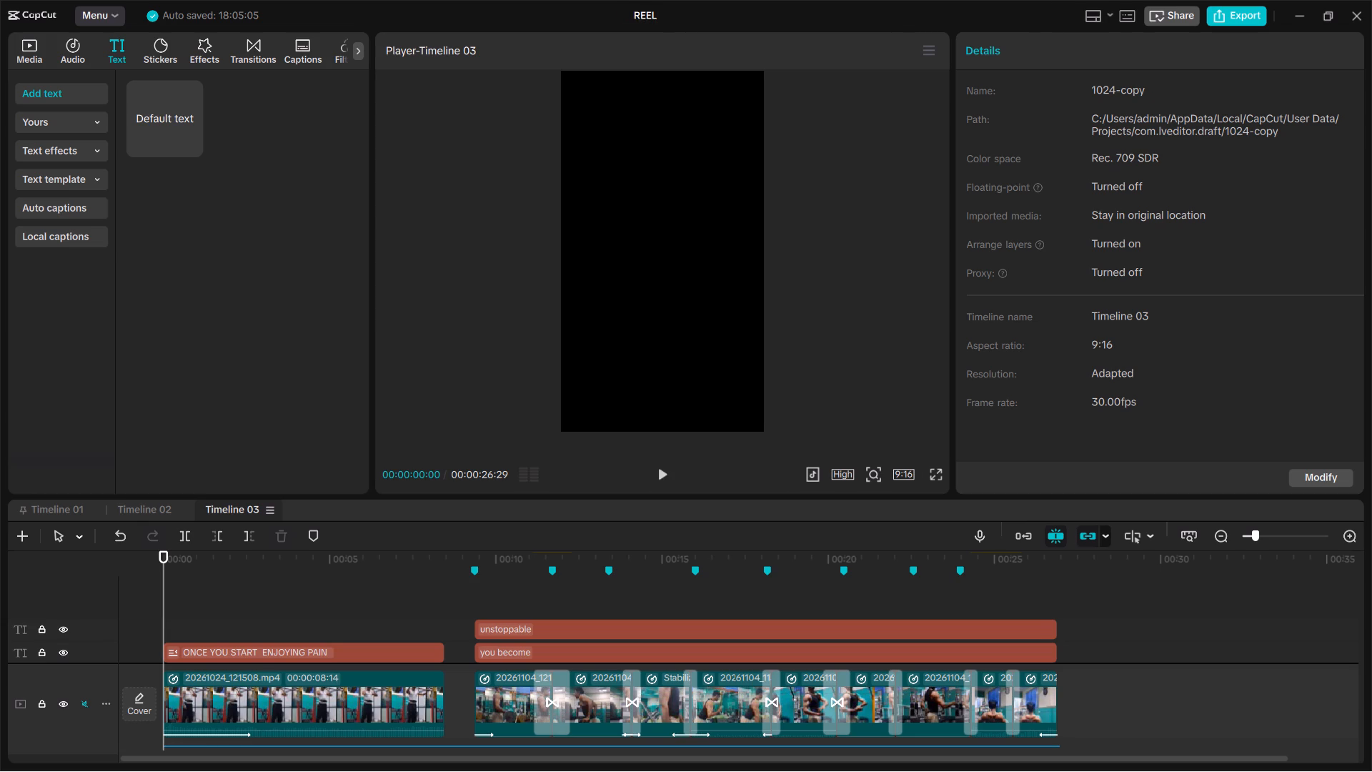
pyautogui.press('3')
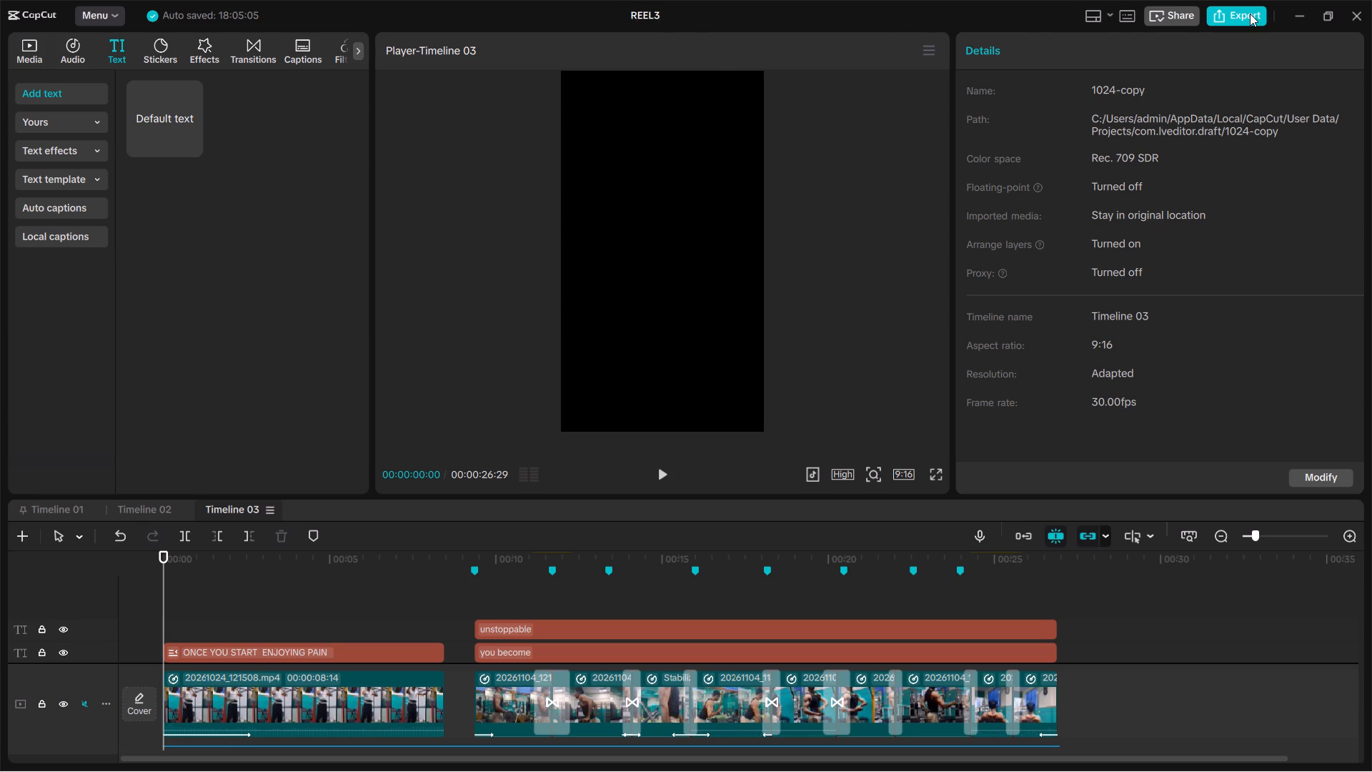
# Open the export settings for Timeline 03 and review the bit rate, codec and format options.
pyautogui.click(1250, 14)
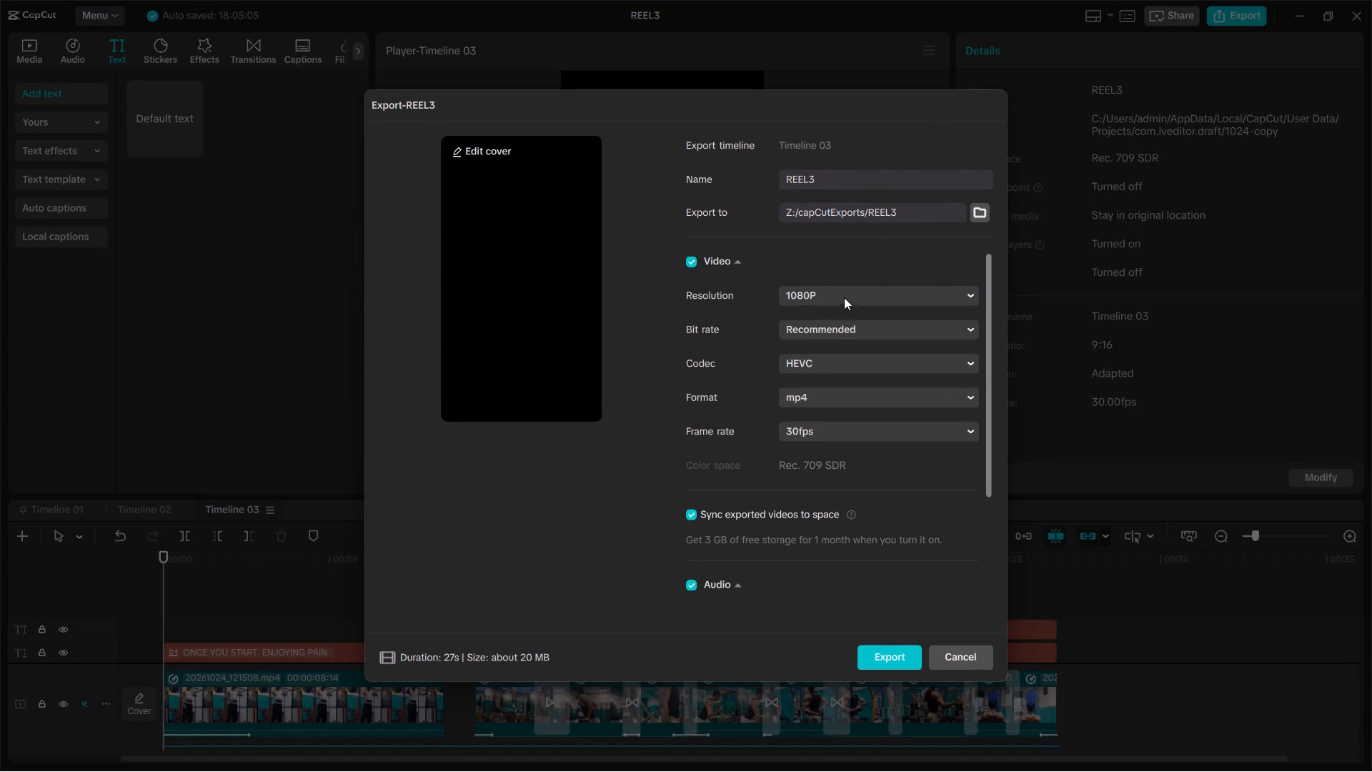
pyautogui.click(875, 330)
pyautogui.click(875, 330)
pyautogui.click(842, 367)
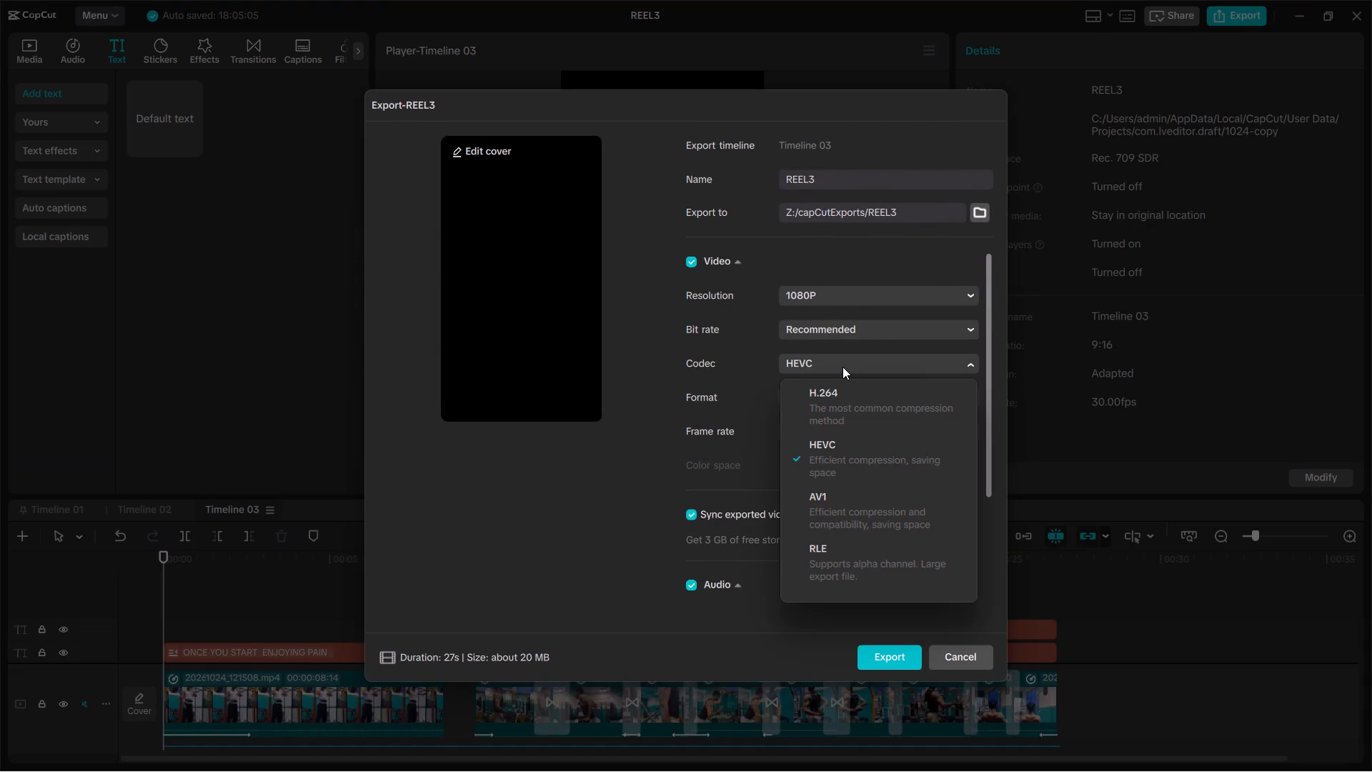
pyautogui.click(842, 367)
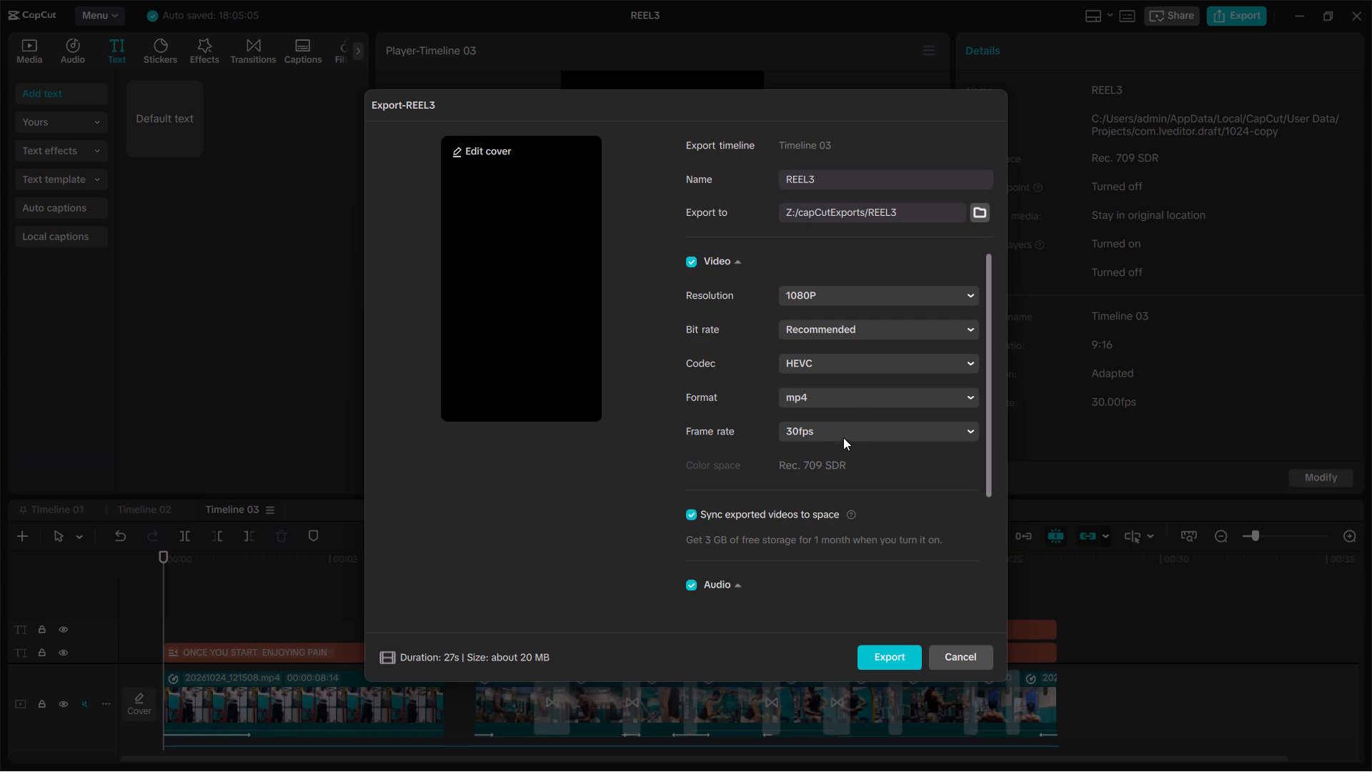
pyautogui.click(915, 400)
pyautogui.click(915, 400)
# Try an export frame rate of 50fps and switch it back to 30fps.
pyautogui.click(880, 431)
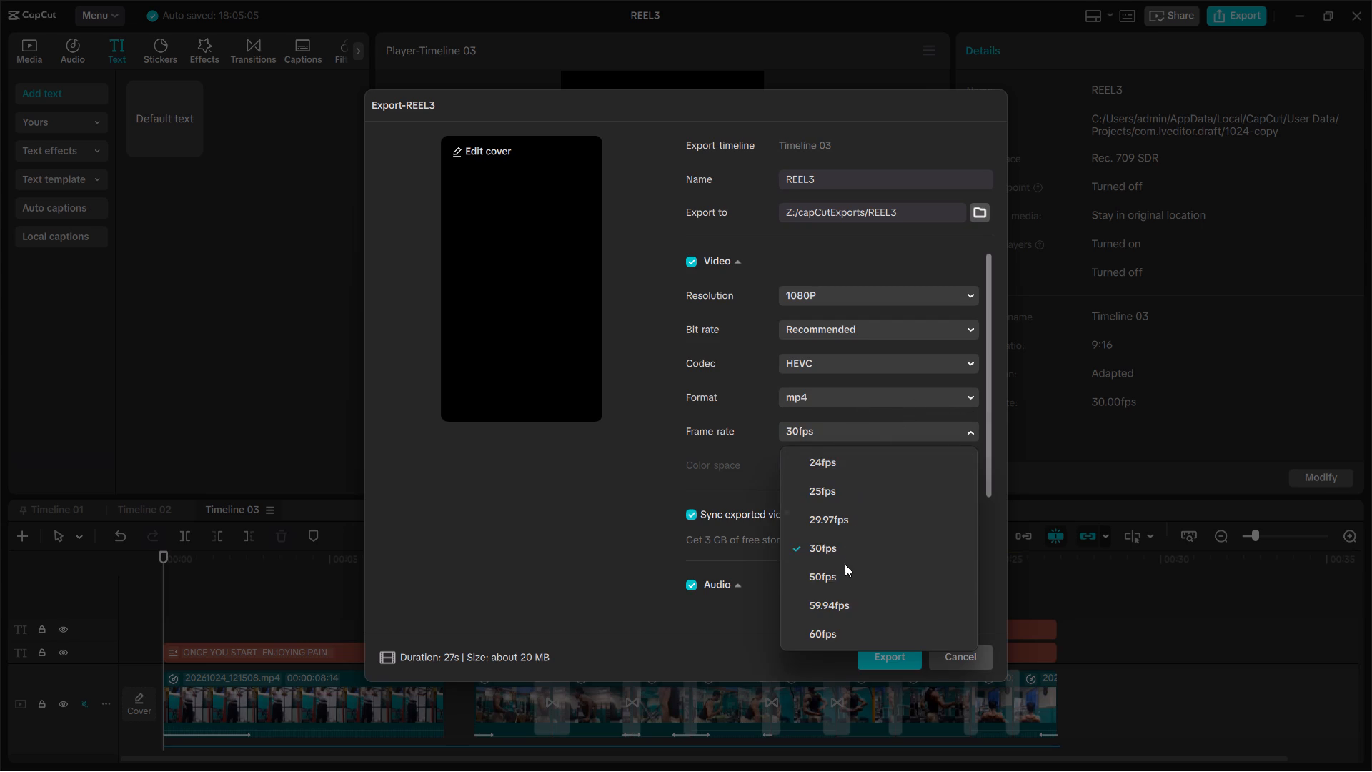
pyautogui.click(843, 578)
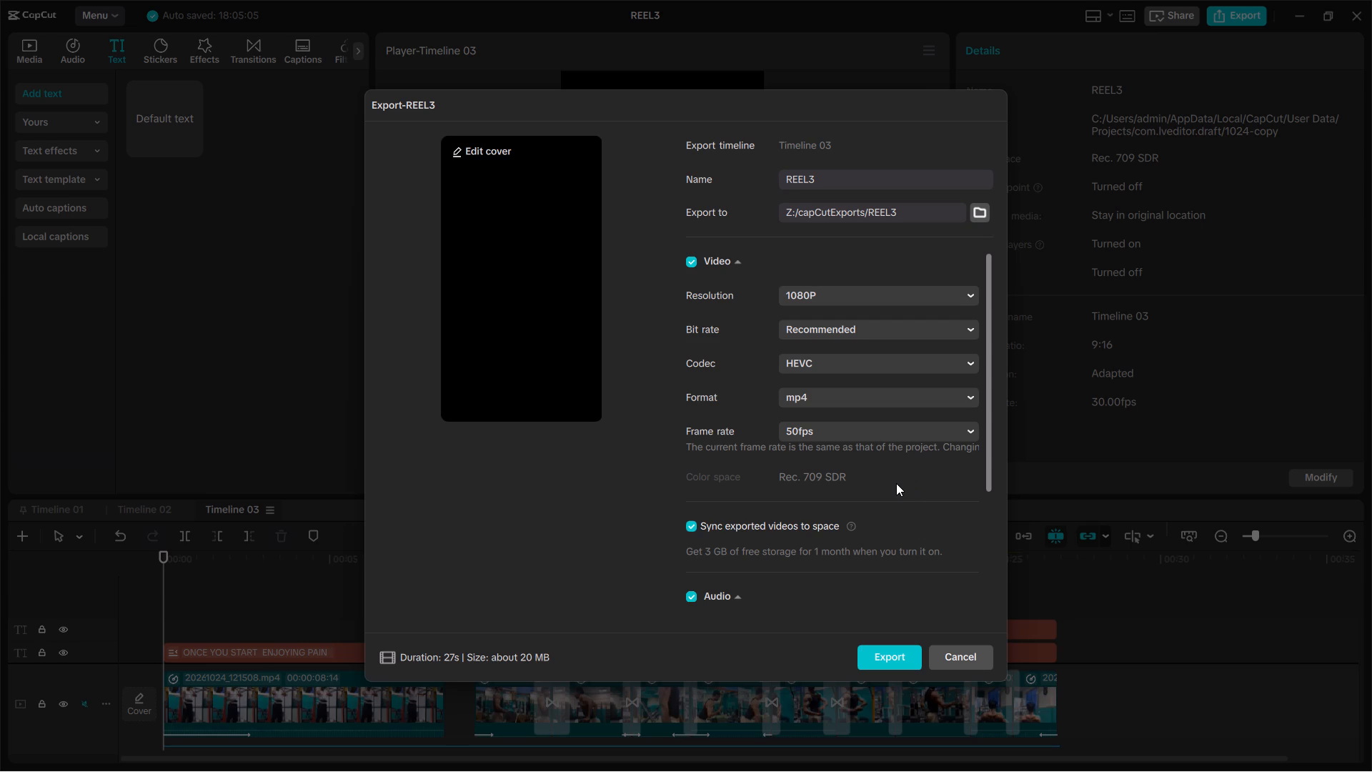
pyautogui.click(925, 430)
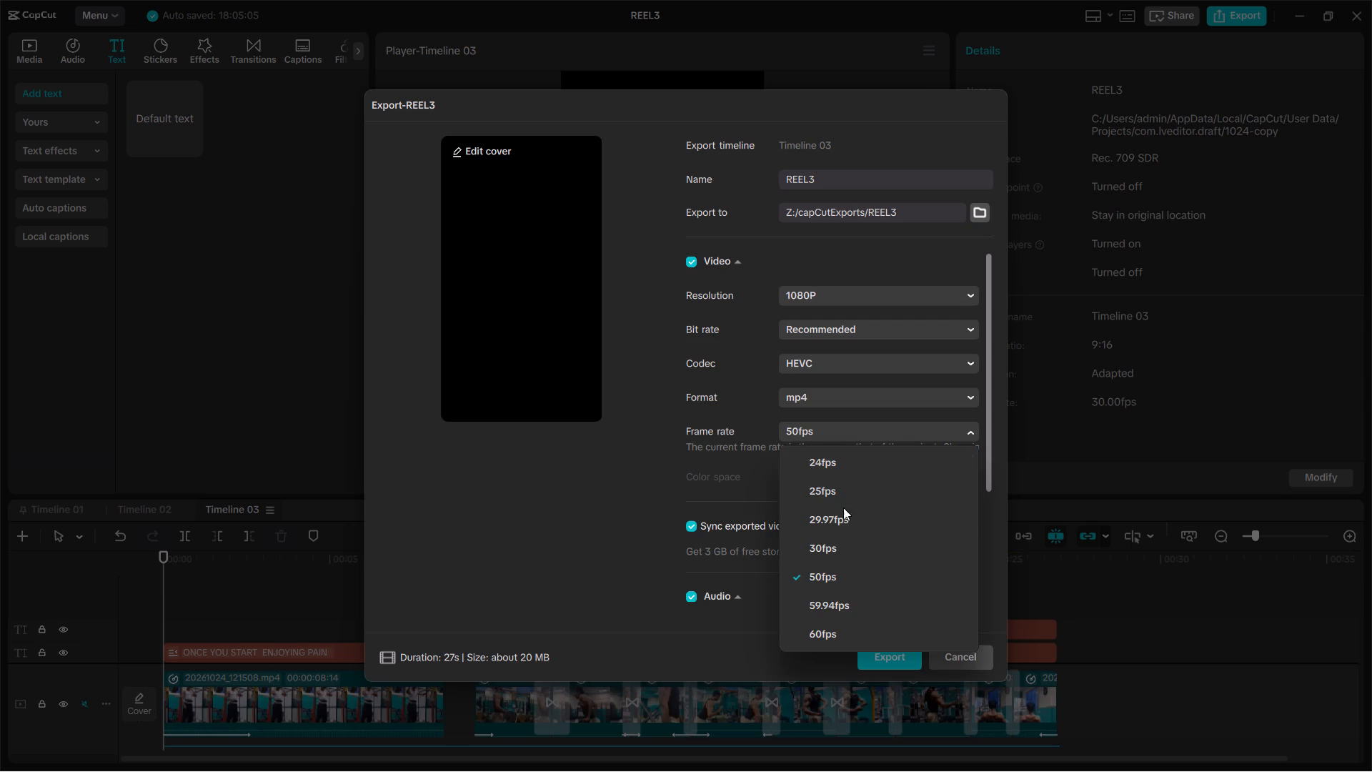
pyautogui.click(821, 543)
# Set the export frame rate to 59.94fps.
pyautogui.click(902, 432)
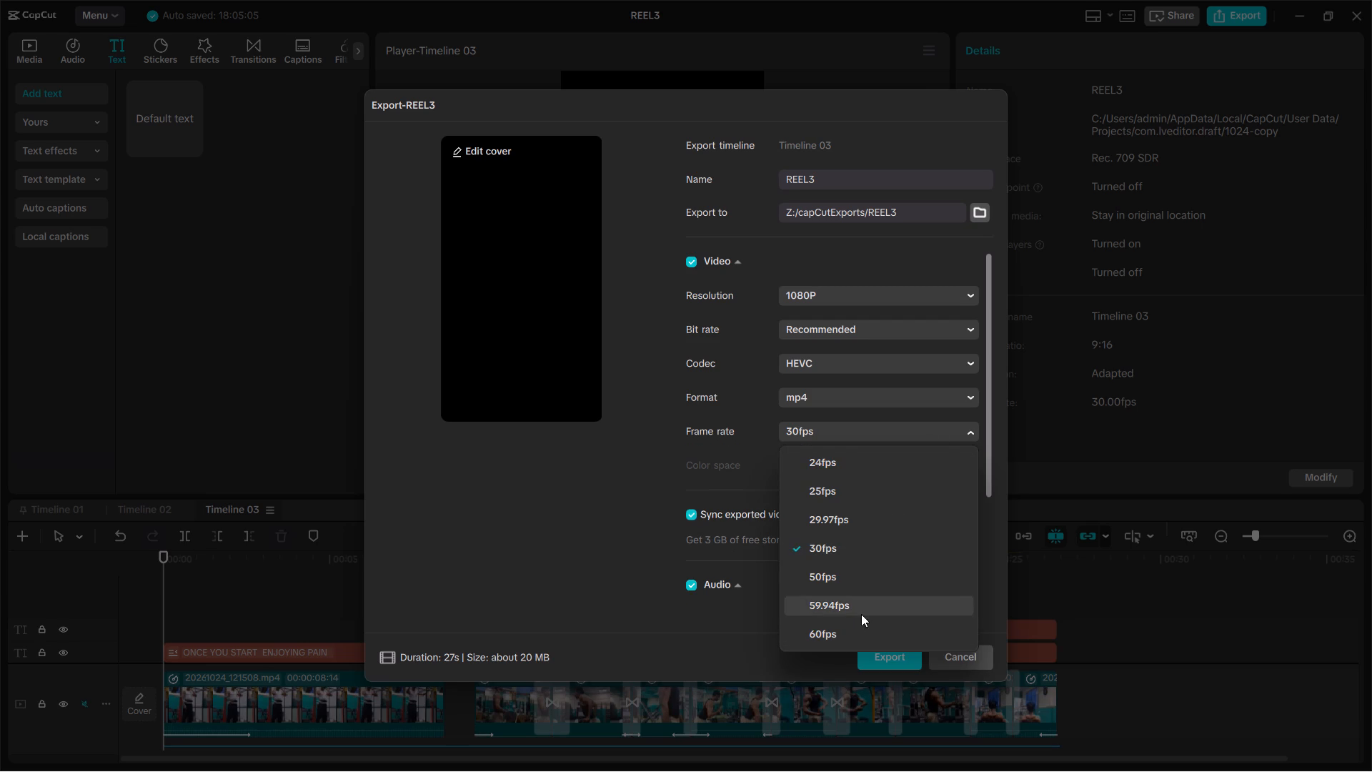
pyautogui.click(873, 609)
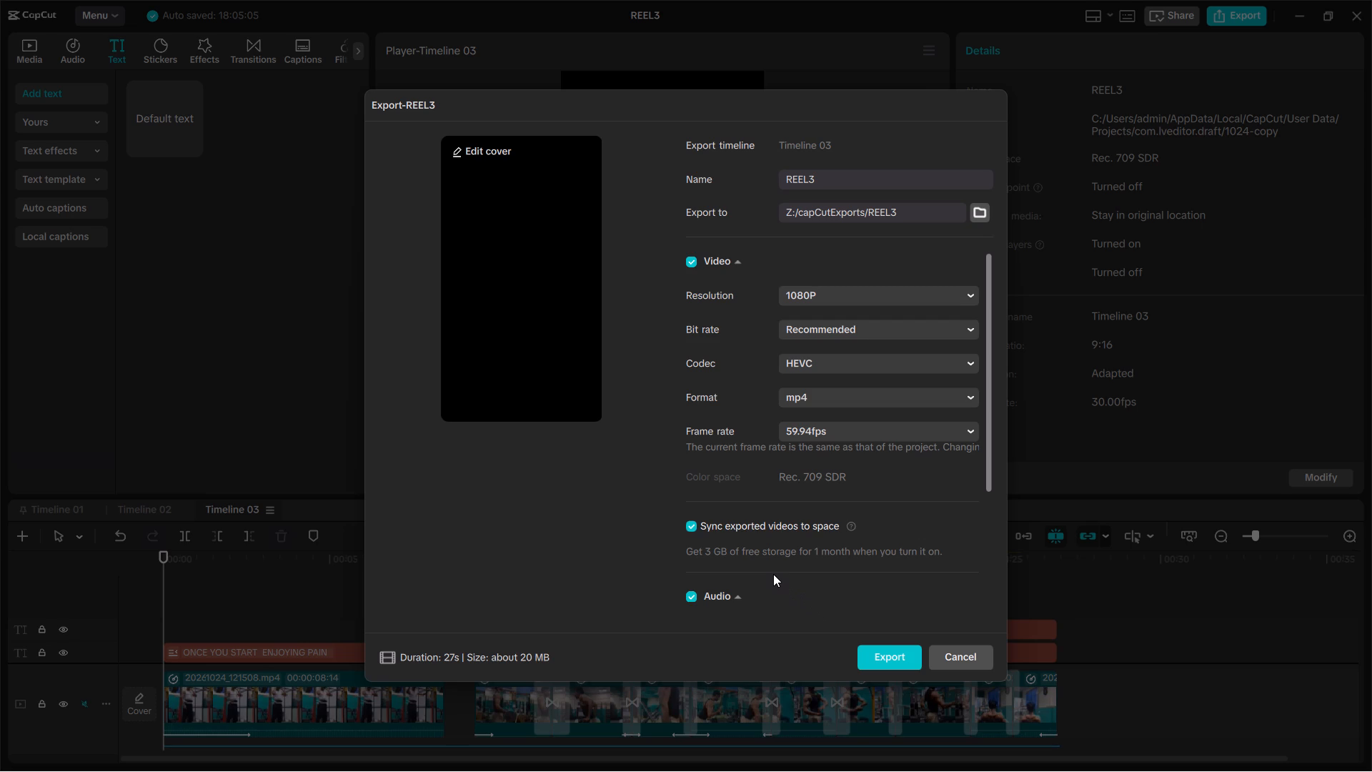
# Turn off syncing the exported videos to space.
pyautogui.click(686, 523)
pyautogui.click(695, 528)
pyautogui.click(695, 528)
# Review the remaining export options for audio, GIF and the copyright check.
pyautogui.click(735, 576)
pyautogui.click(735, 575)
pyautogui.click(735, 575)
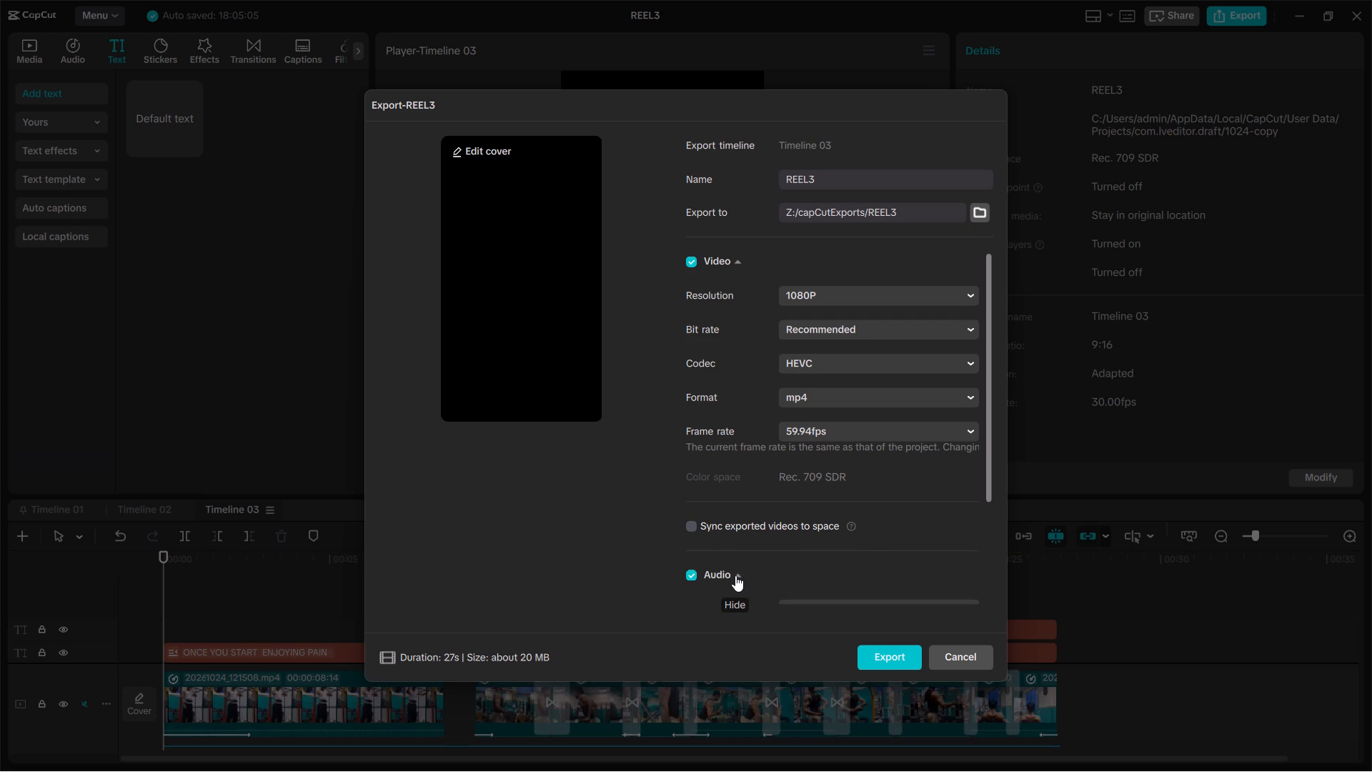
pyautogui.scroll(-1, 735, 575)
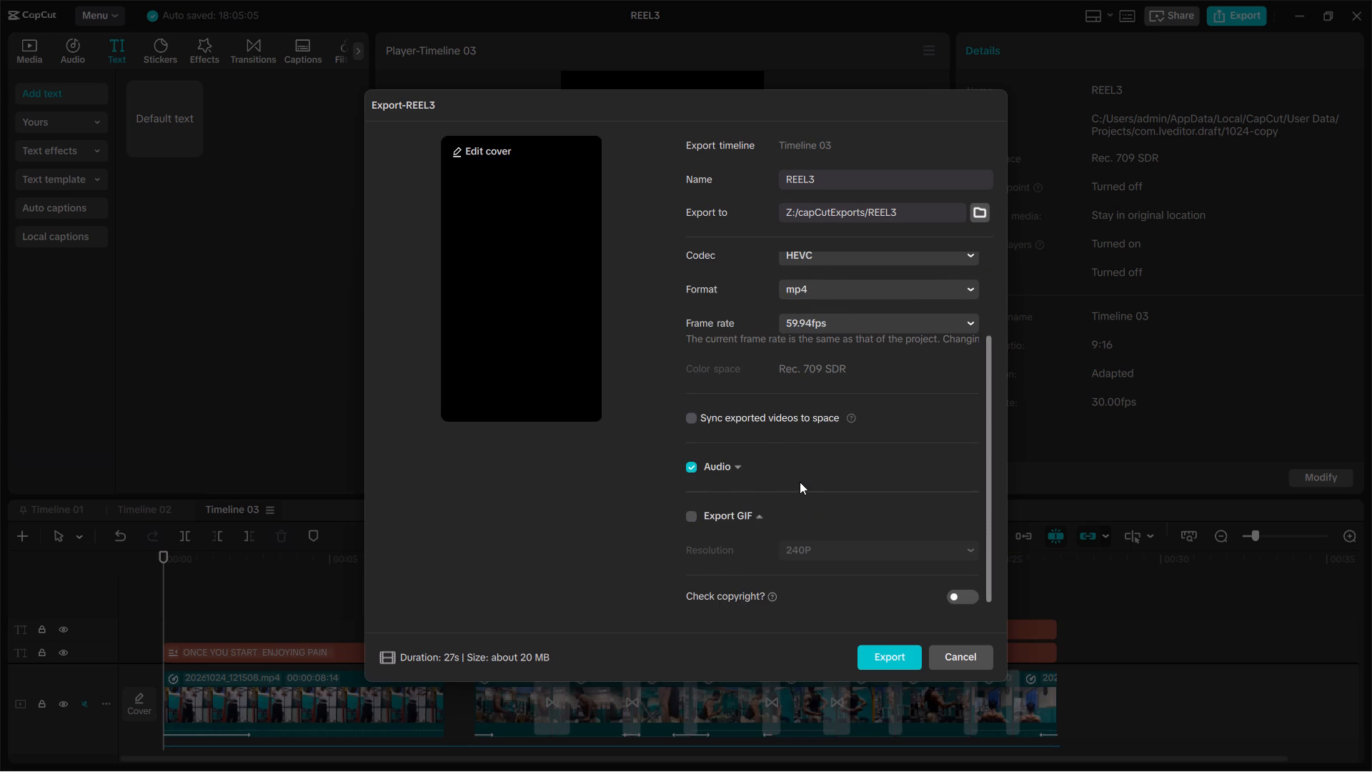
pyautogui.click(733, 467)
pyautogui.scroll(1, 733, 467)
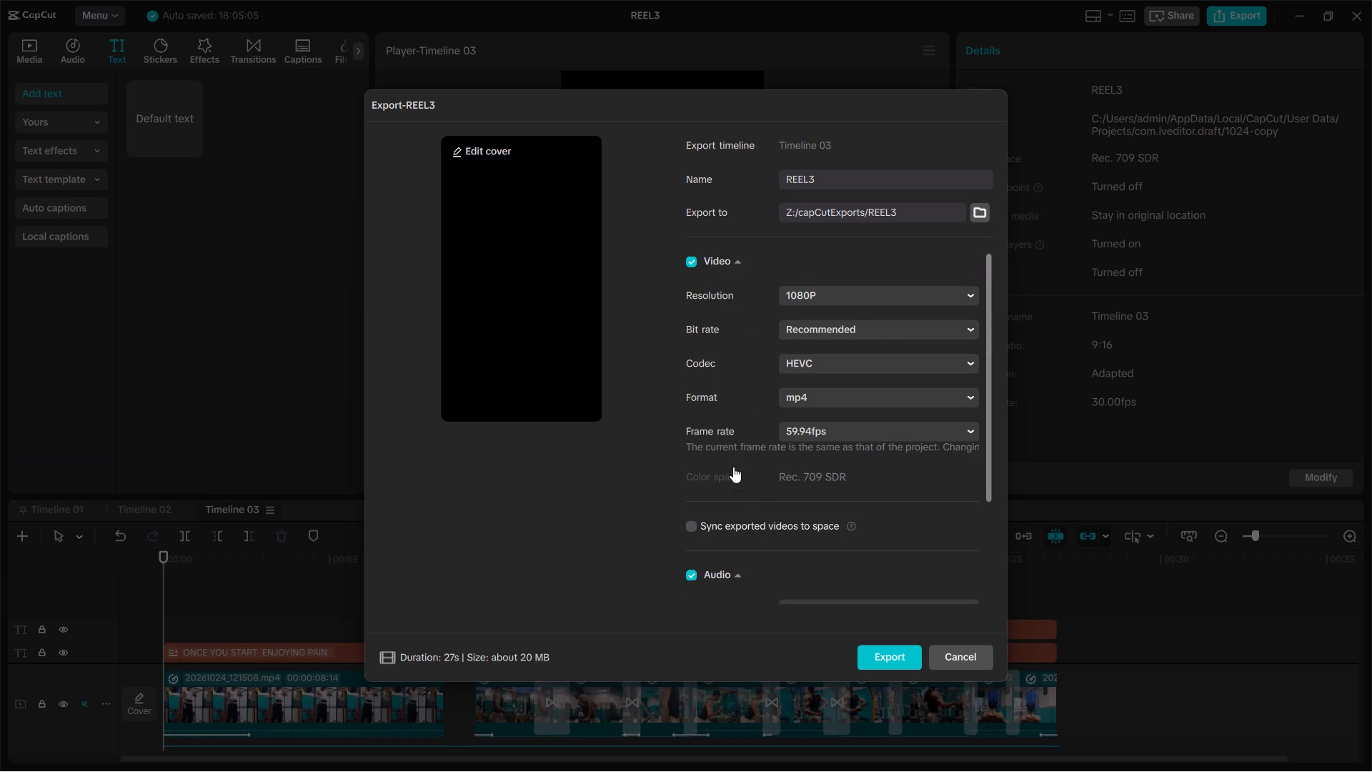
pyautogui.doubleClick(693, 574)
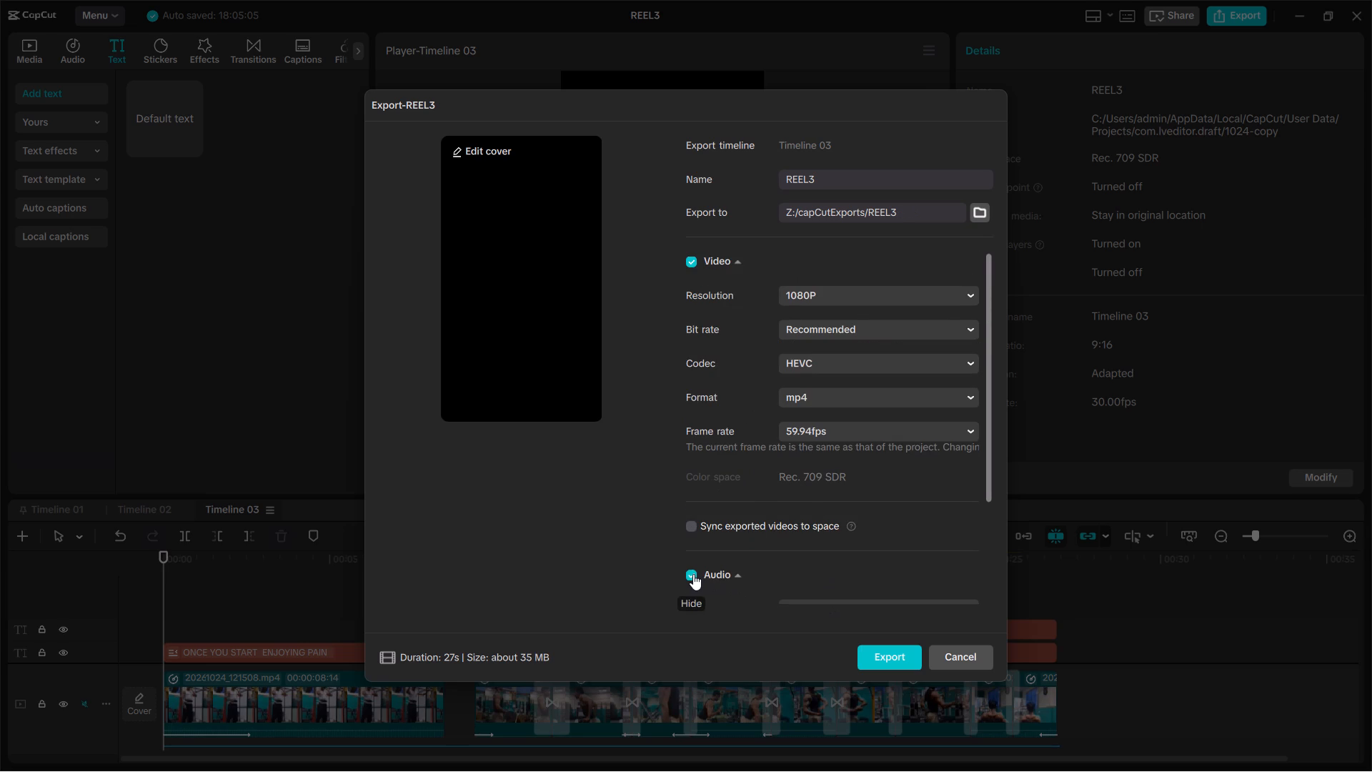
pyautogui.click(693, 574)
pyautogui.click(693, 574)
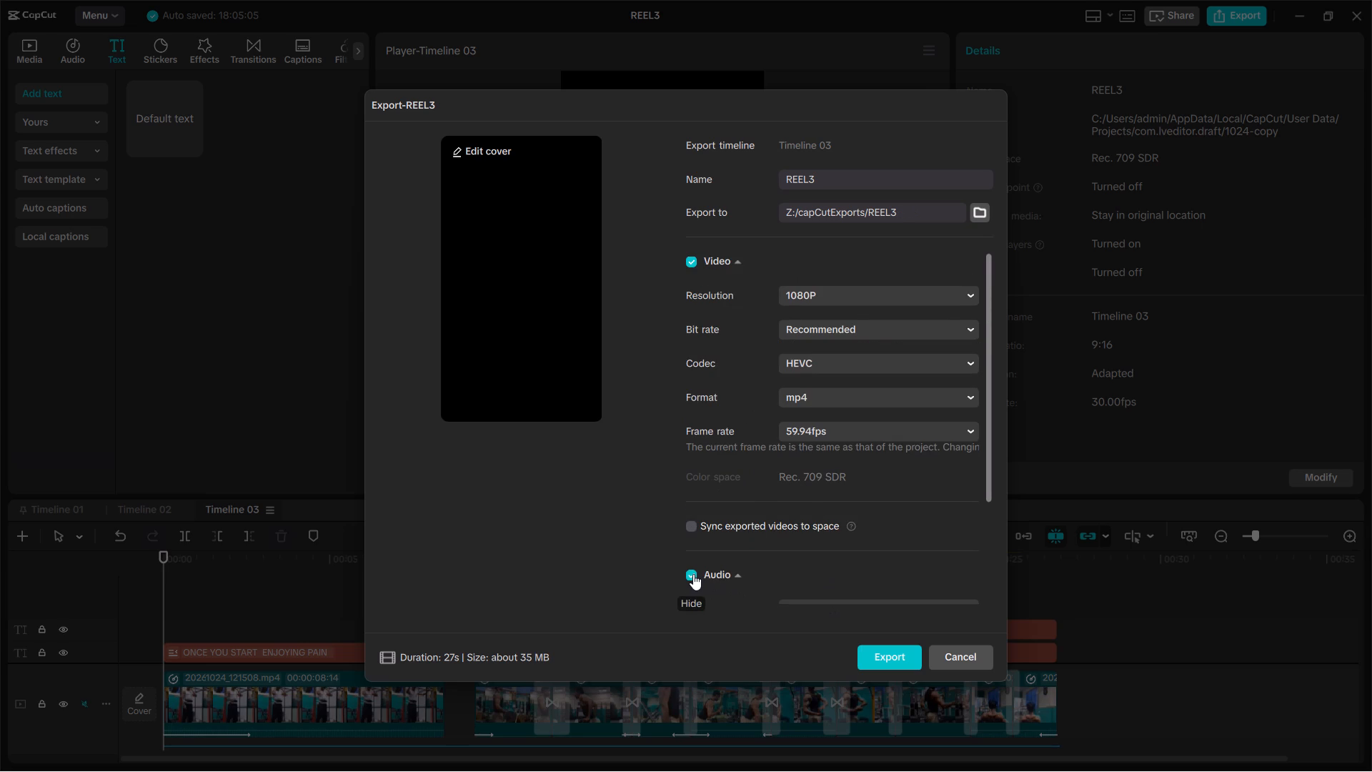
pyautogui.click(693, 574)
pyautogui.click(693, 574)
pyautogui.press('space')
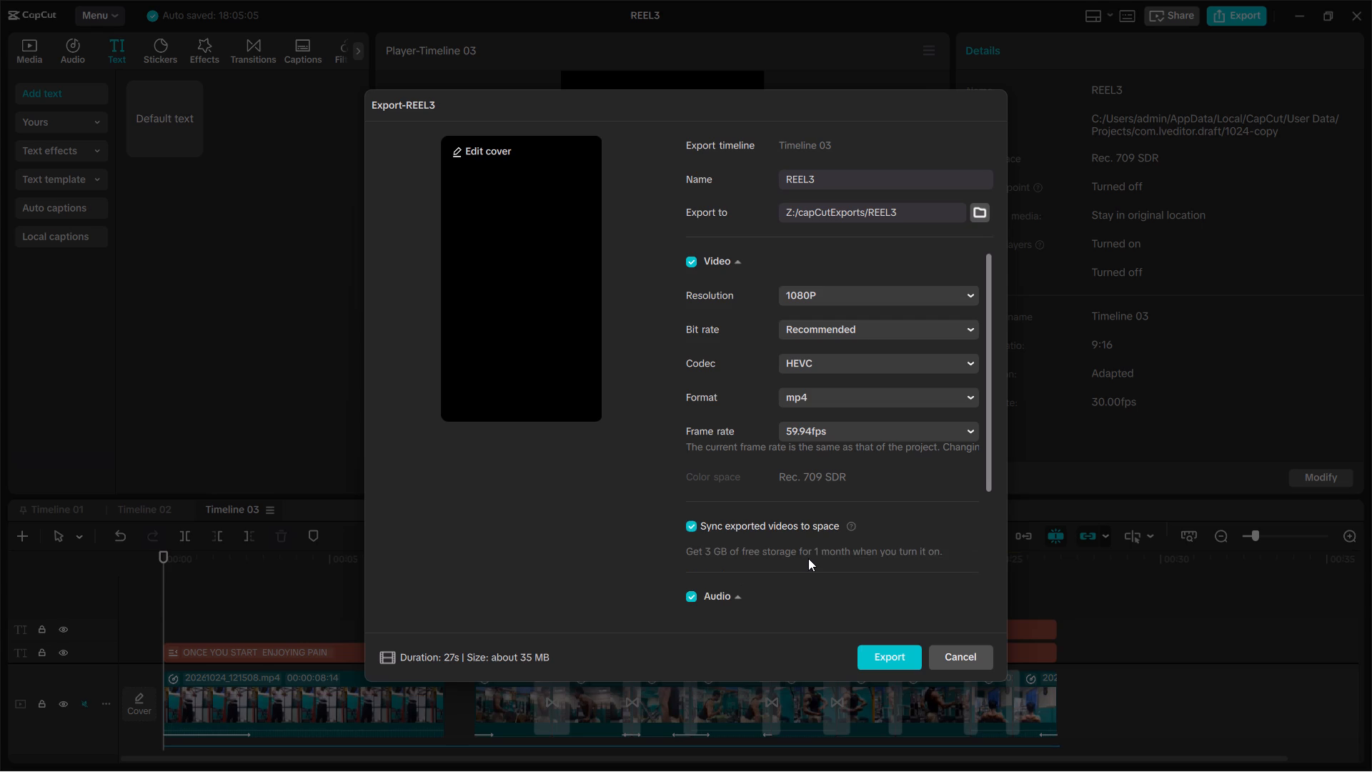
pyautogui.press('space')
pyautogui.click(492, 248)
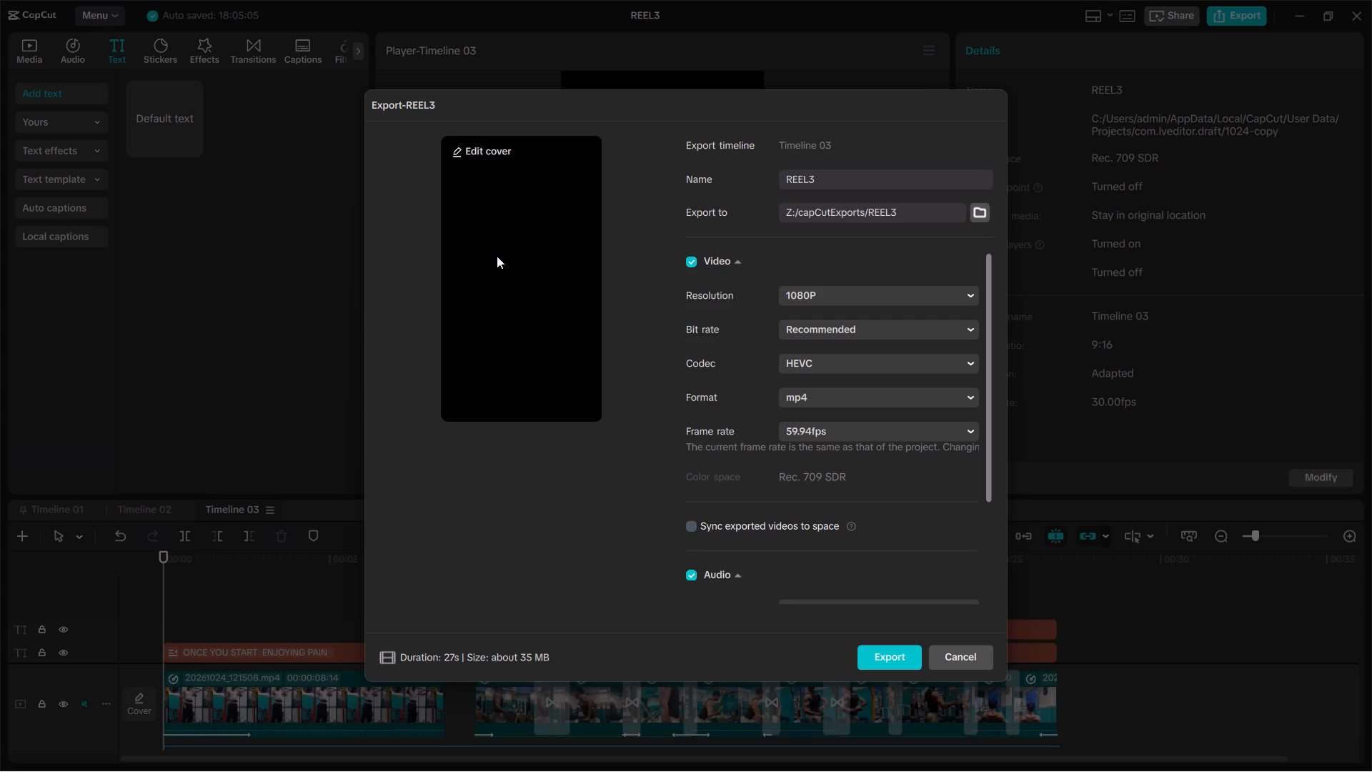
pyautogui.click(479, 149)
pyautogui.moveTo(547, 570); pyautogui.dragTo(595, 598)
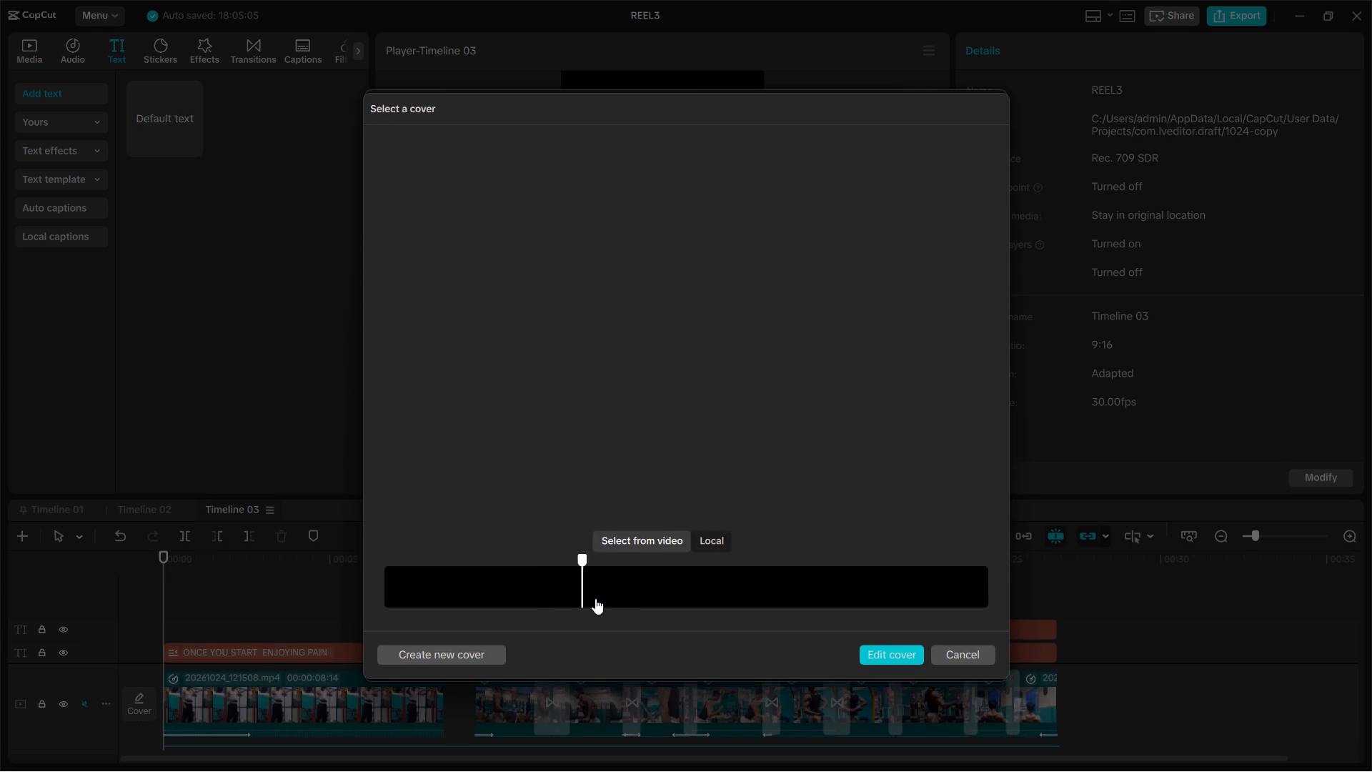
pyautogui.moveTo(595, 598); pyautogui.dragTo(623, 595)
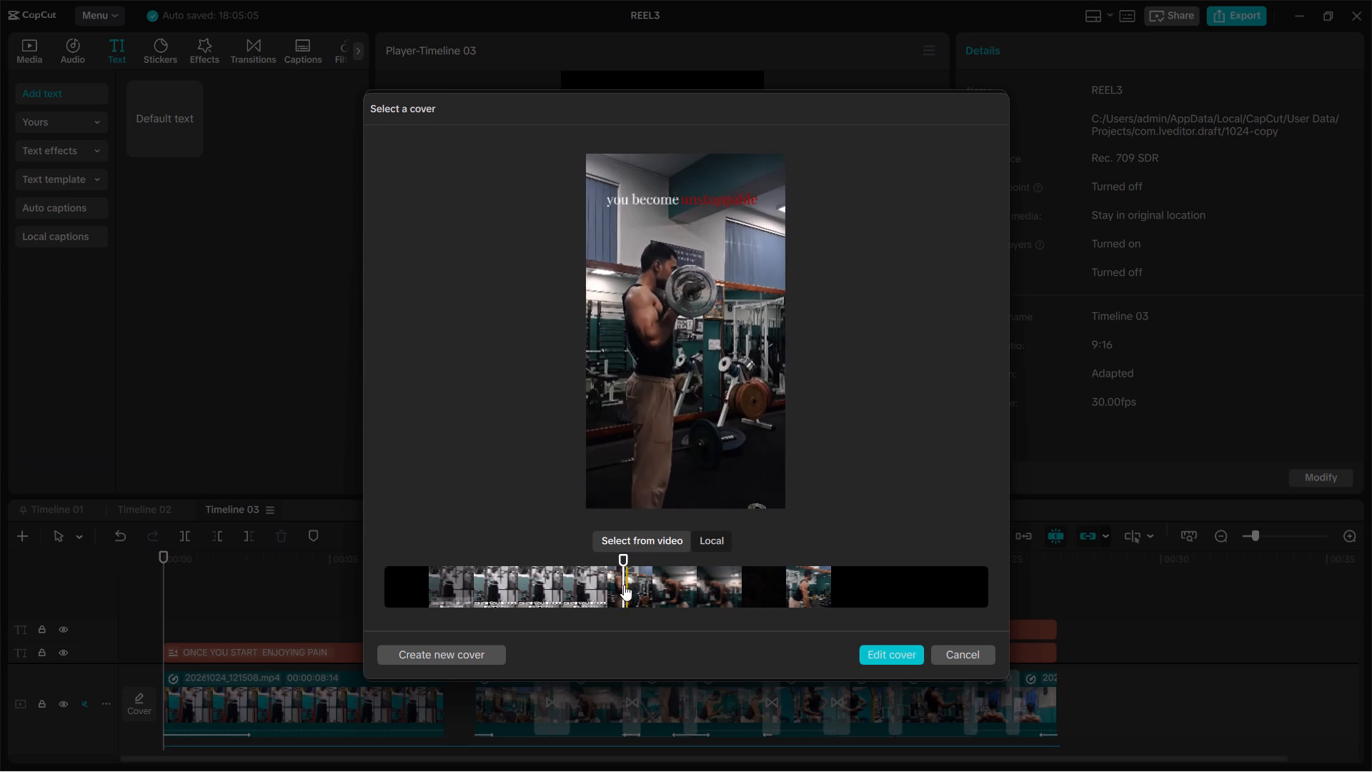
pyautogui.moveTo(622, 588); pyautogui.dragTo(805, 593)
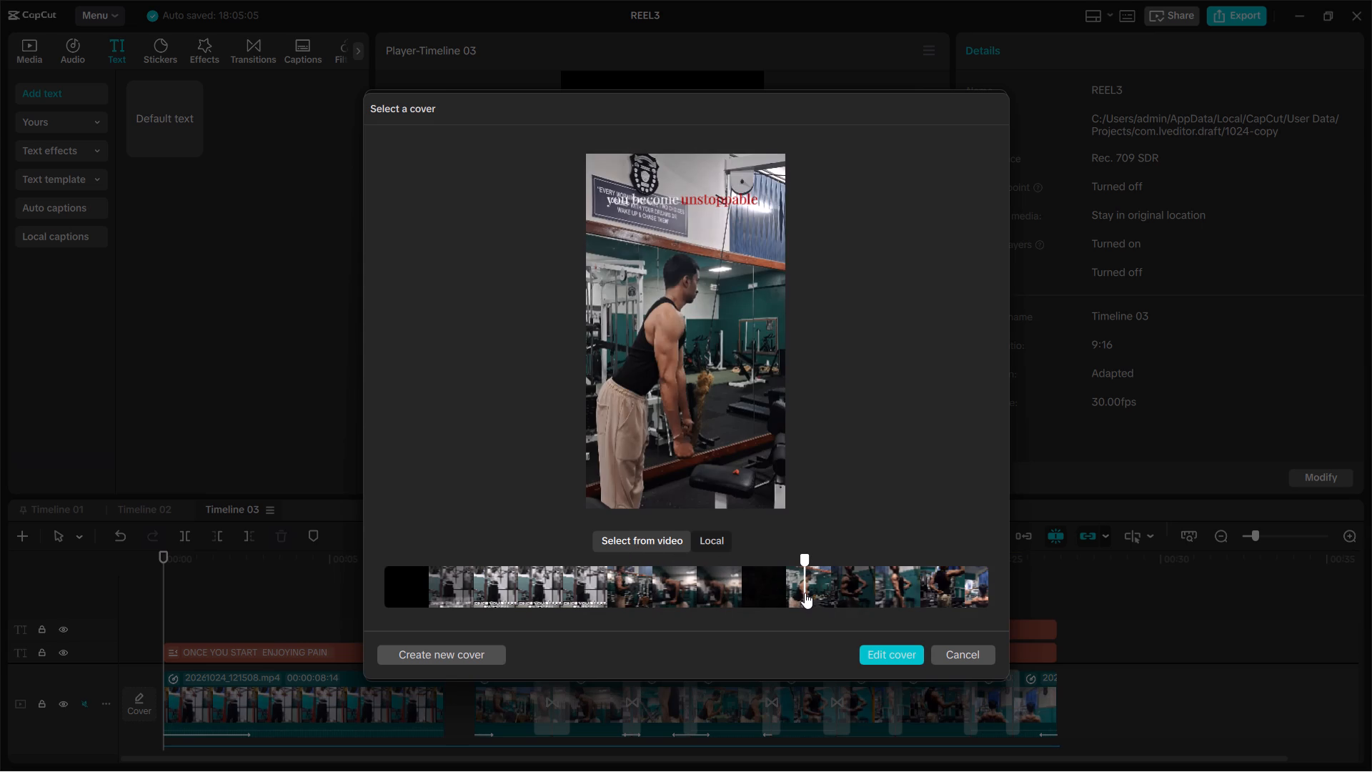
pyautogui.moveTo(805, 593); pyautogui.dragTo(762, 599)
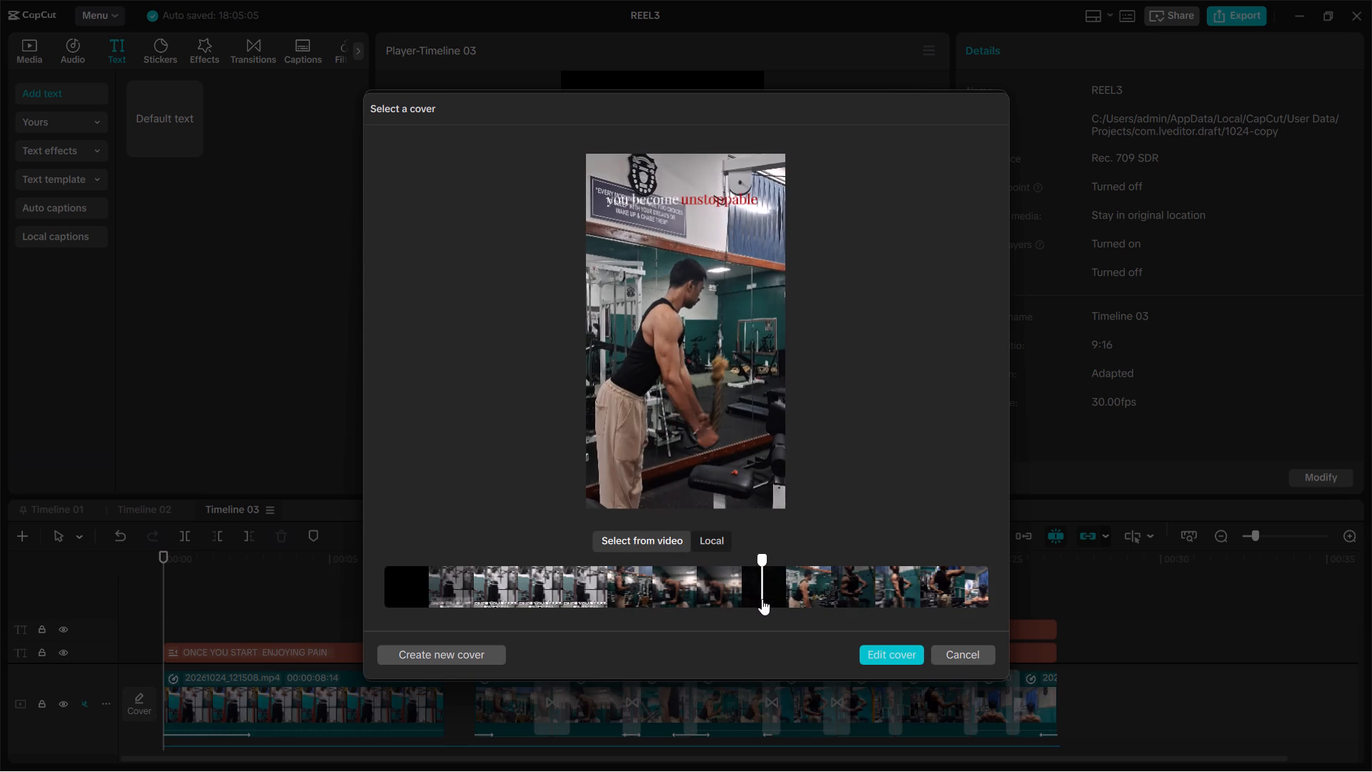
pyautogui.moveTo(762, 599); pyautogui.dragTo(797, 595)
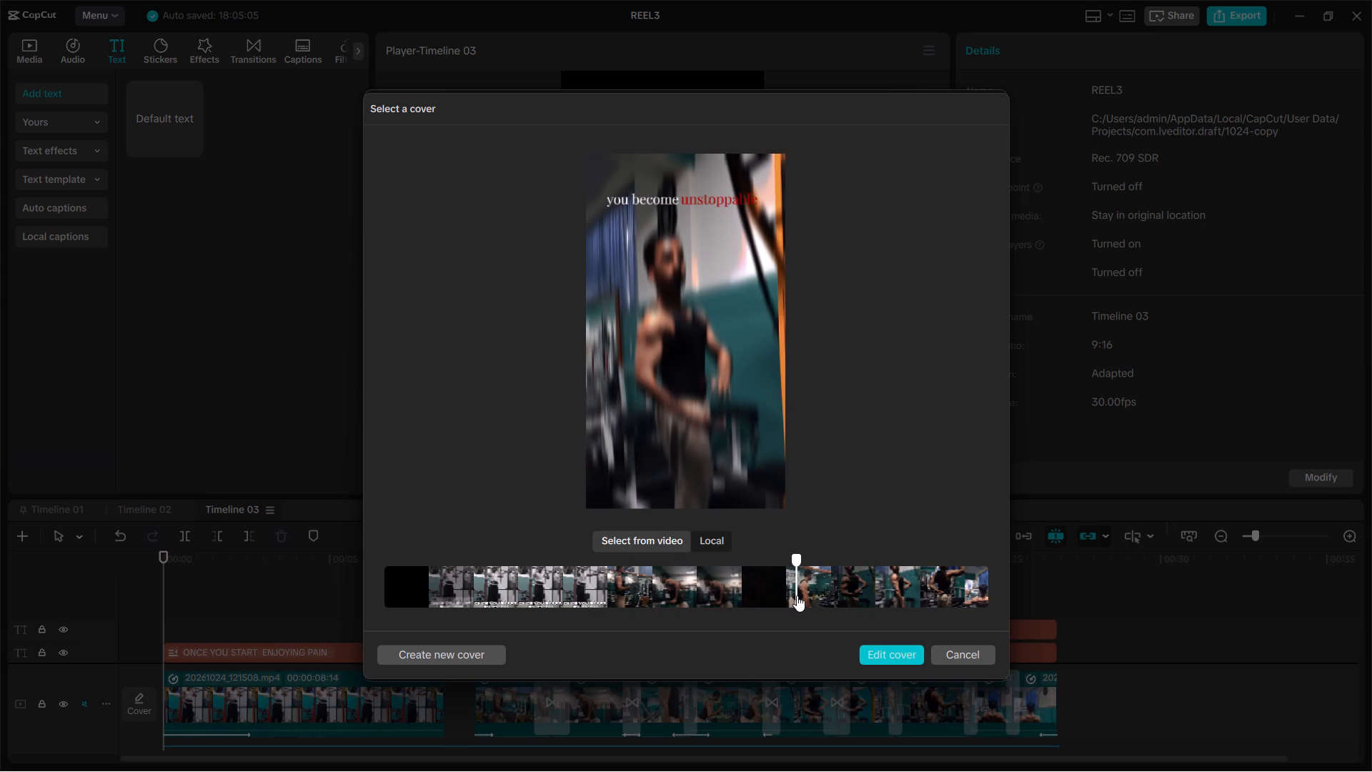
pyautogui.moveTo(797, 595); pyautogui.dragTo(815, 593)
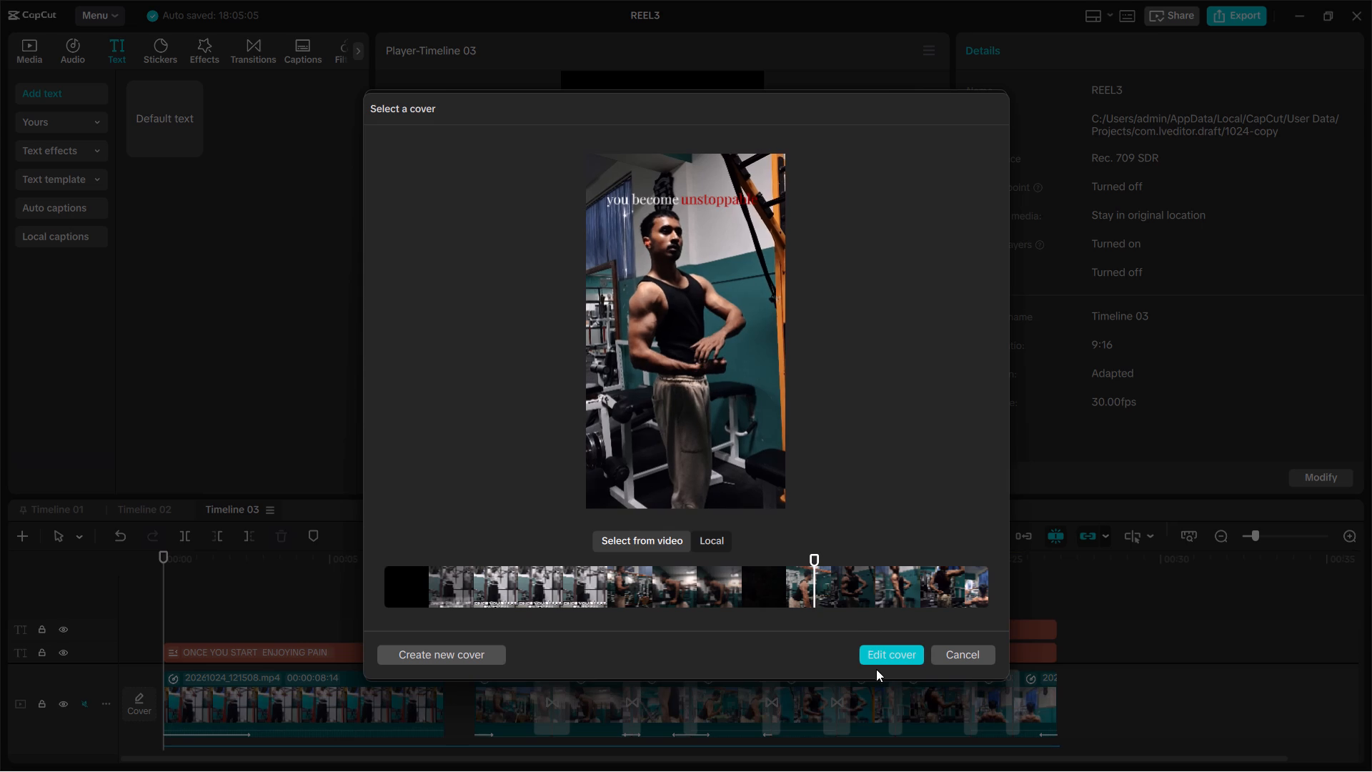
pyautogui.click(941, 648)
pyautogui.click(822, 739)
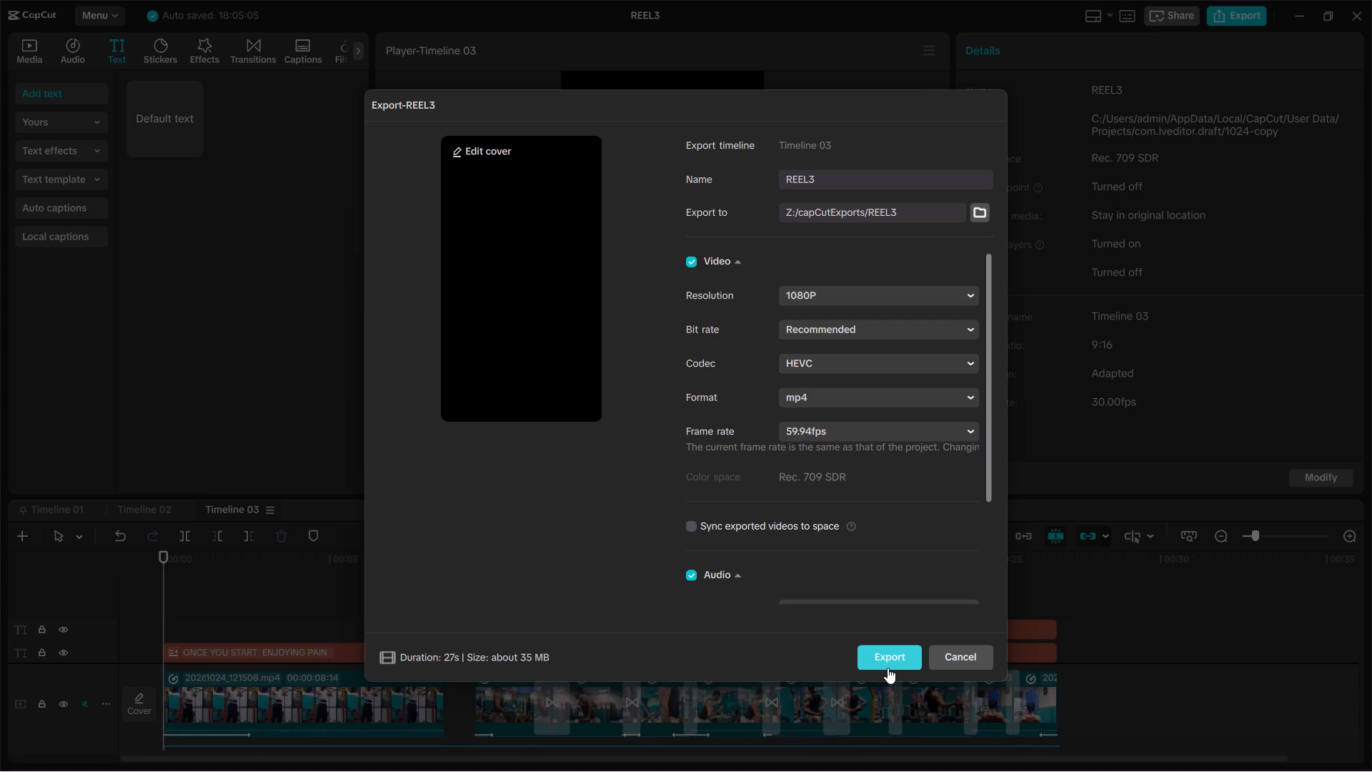
# Choose the front-facing flexing pose in the black tank top from the video as the cover frame and open it for cover editing.
pyautogui.click(468, 149)
pyautogui.click(733, 588)
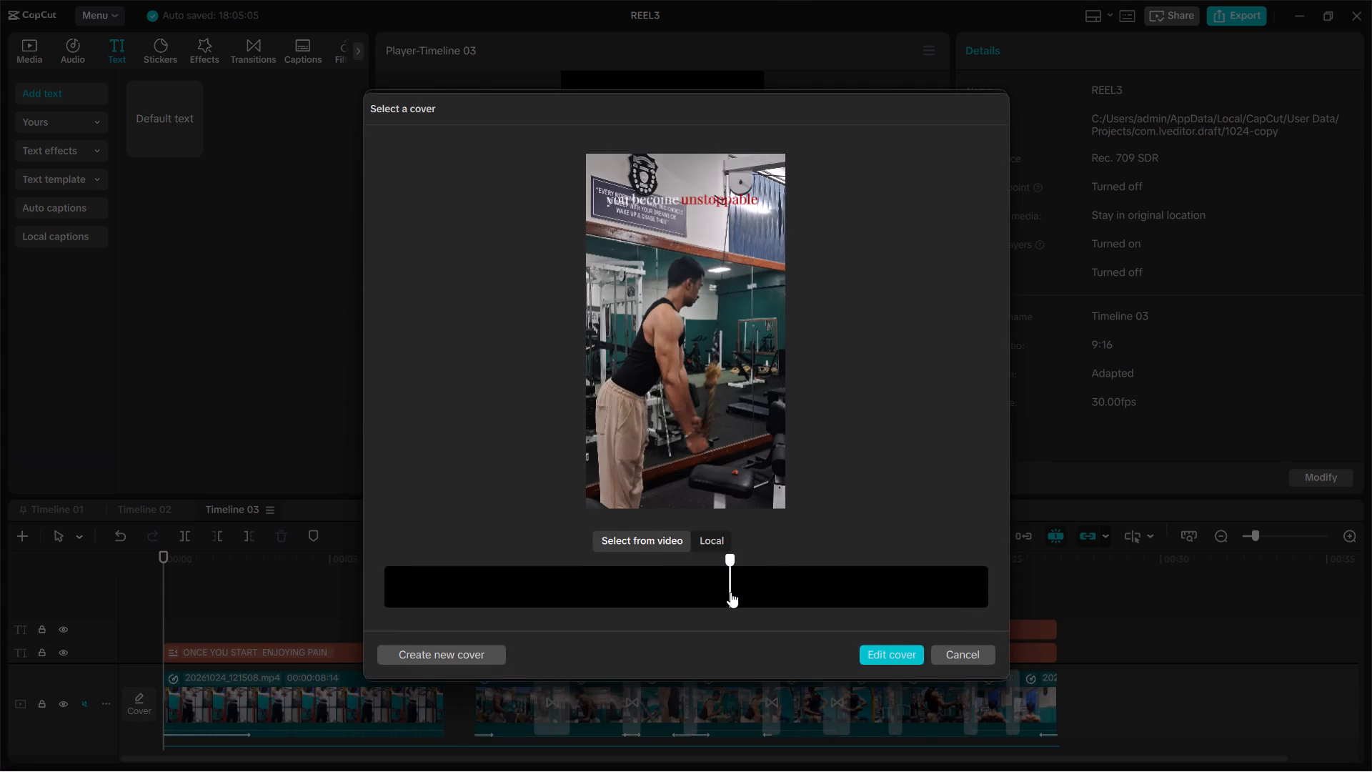
pyautogui.moveTo(730, 592); pyautogui.dragTo(796, 593)
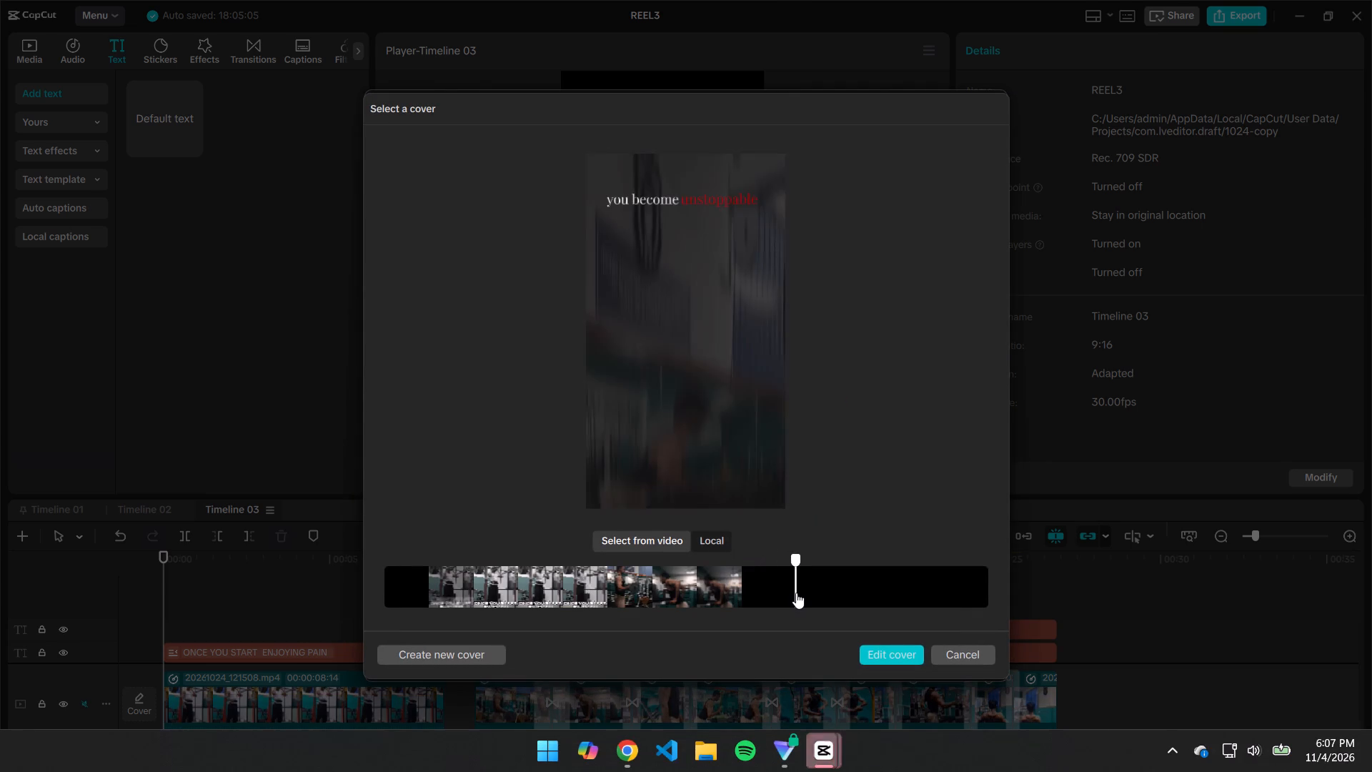
pyautogui.moveTo(796, 593); pyautogui.dragTo(807, 593)
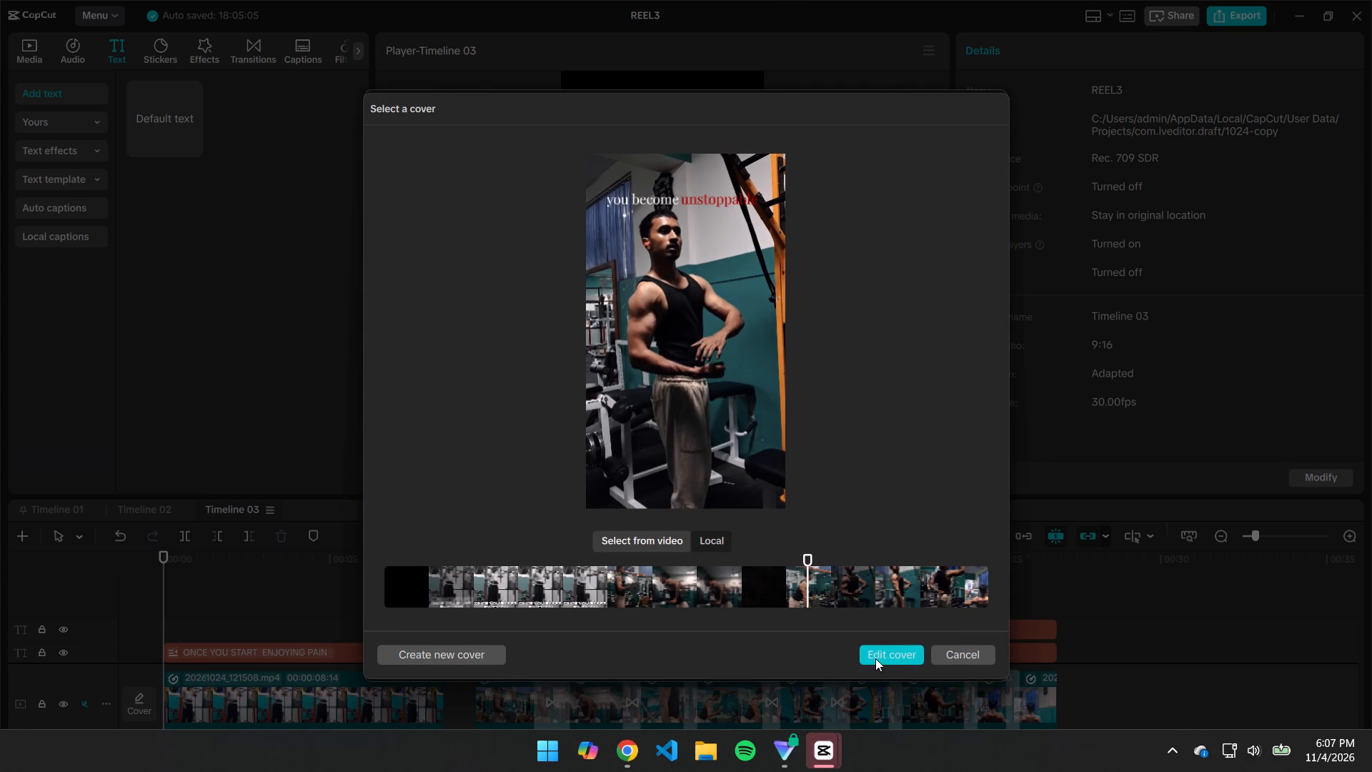
pyautogui.click(875, 661)
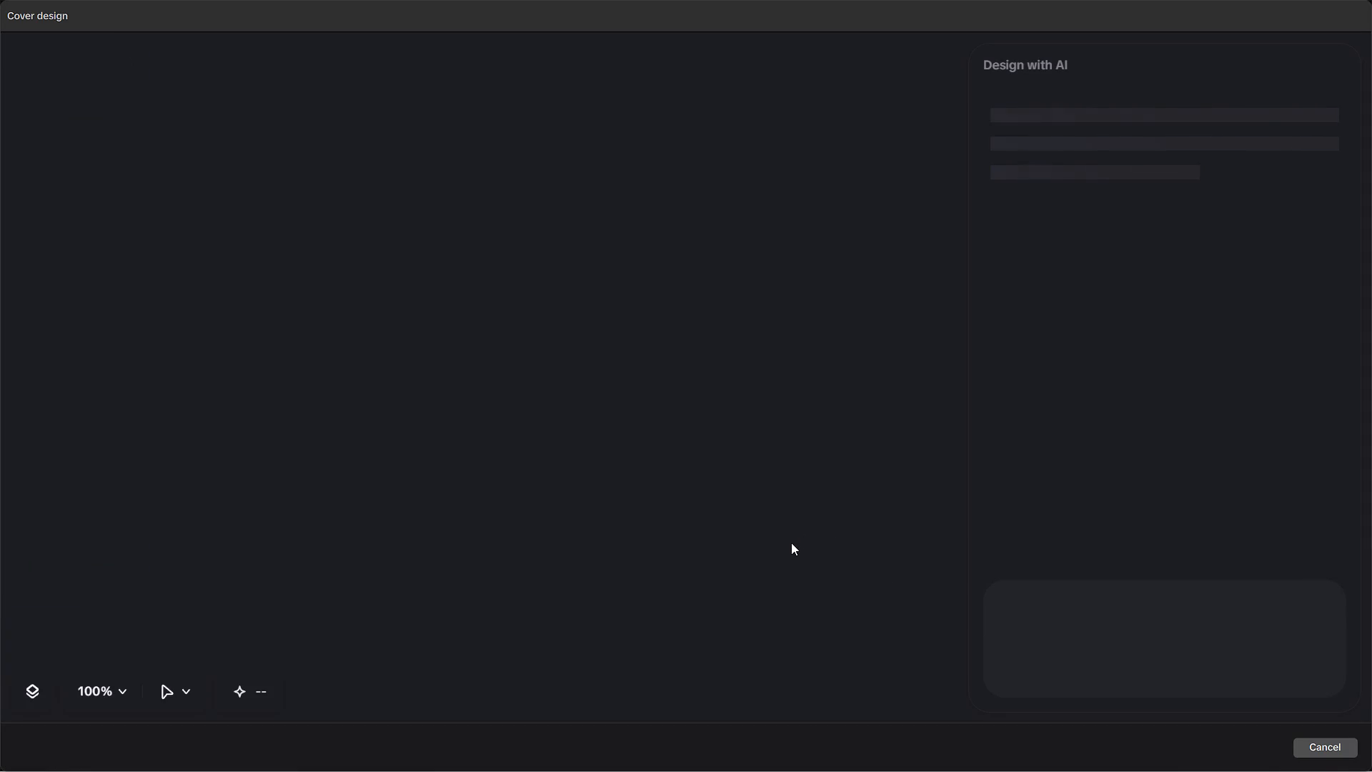
# Switch from the cover design window to another open window.
pyautogui.hotkey('alt', 'Tab')
pyautogui.hotkey('alt', 'Tab')
pyautogui.hotkey('alt', 'Tab')
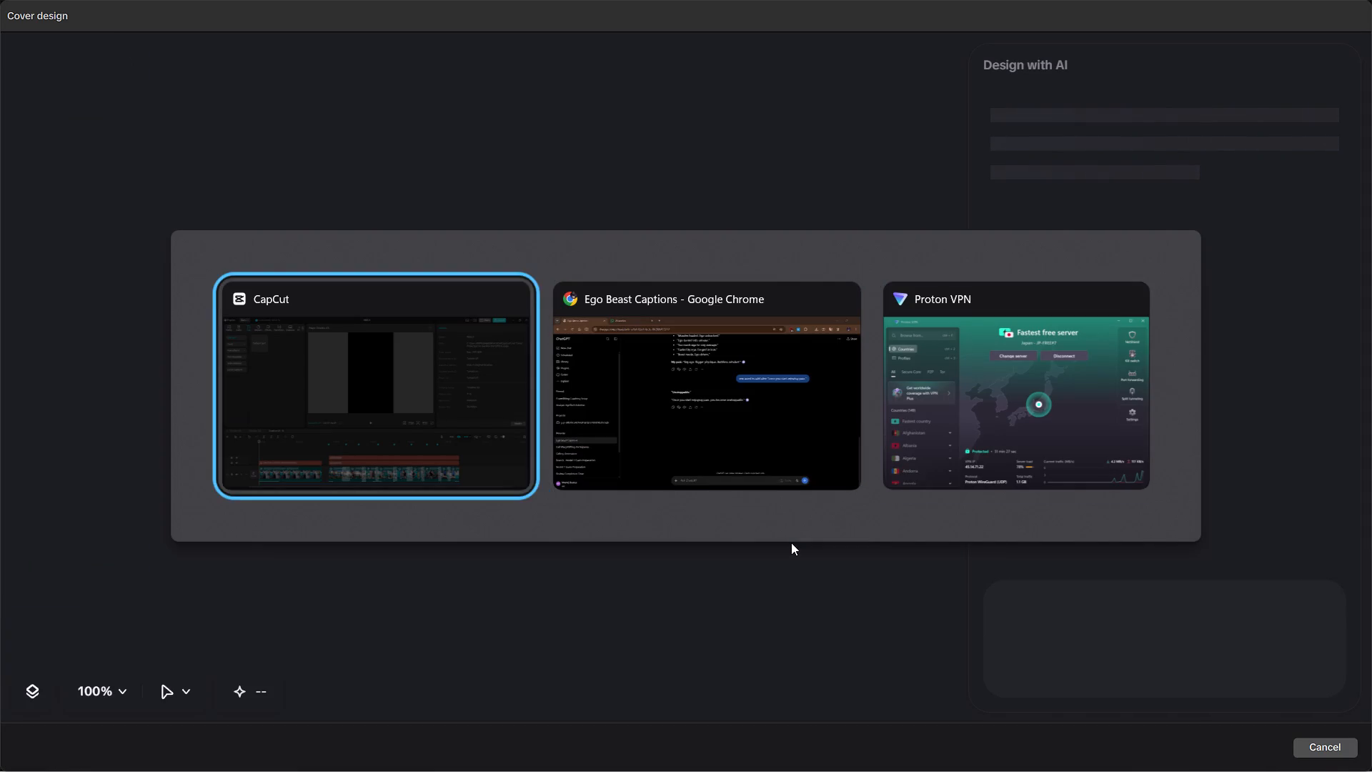
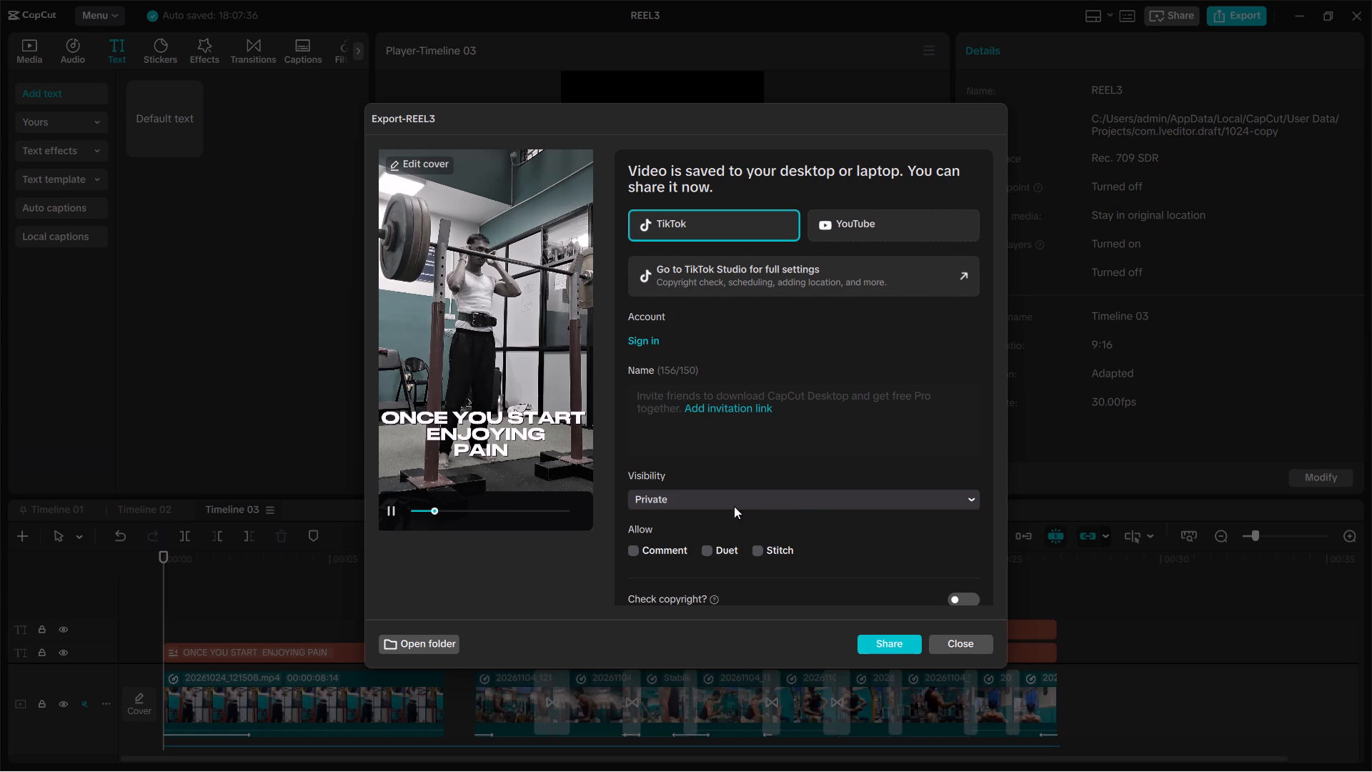
# Open the folder containing the exported REEL3 video and pause its preview in the CapCut export window.
pyautogui.keyDown('ctrl'); pyautogui.scroll(3, 507, 261); pyautogui.keyUp('ctrl')
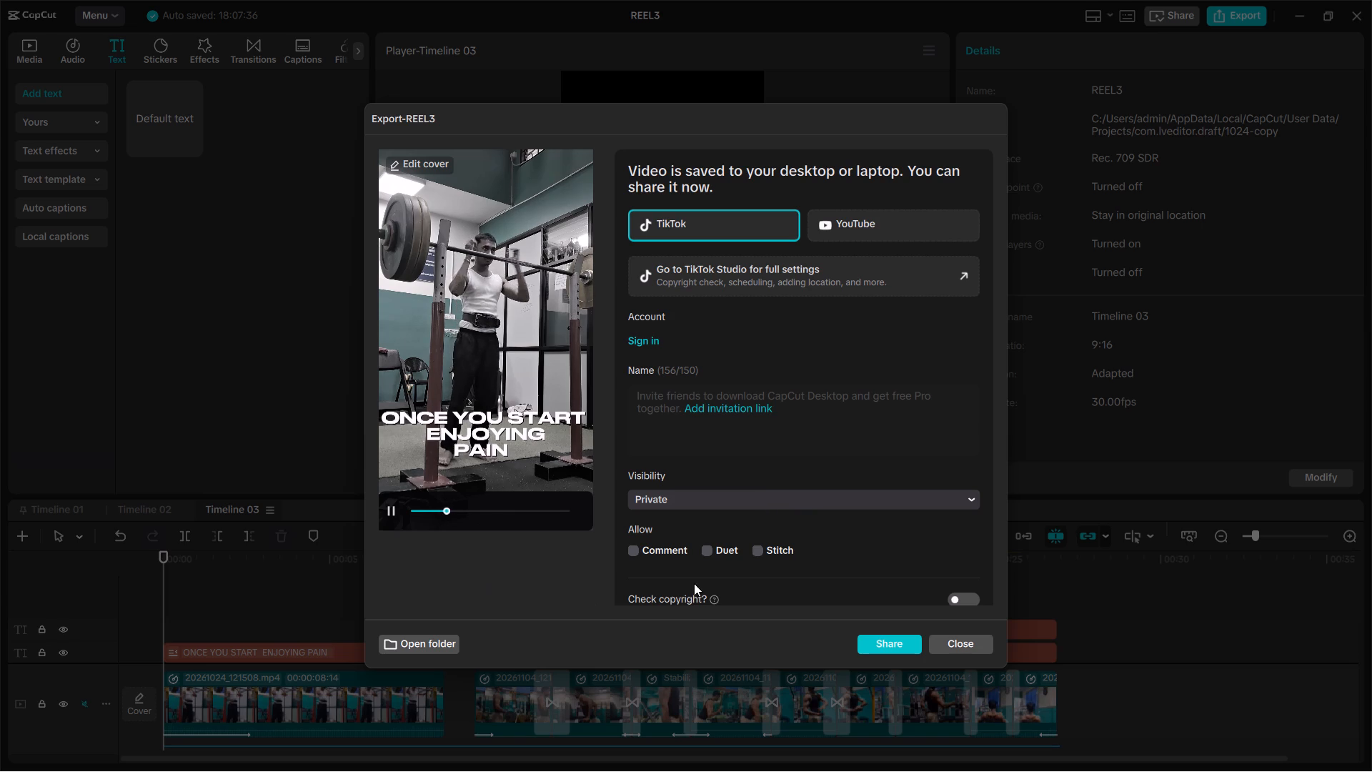
pyautogui.click(400, 643)
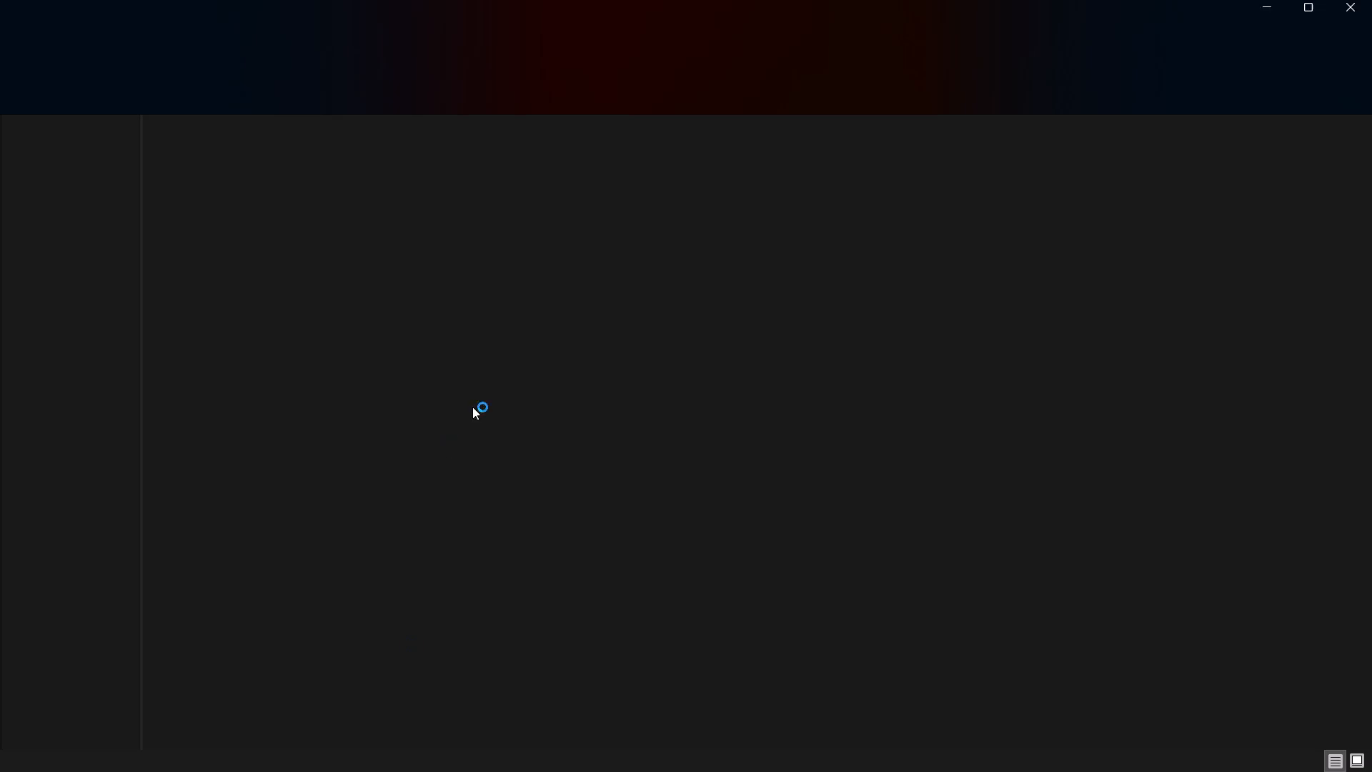
pyautogui.hotkey('alt', 'Tab')
pyautogui.click(492, 365)
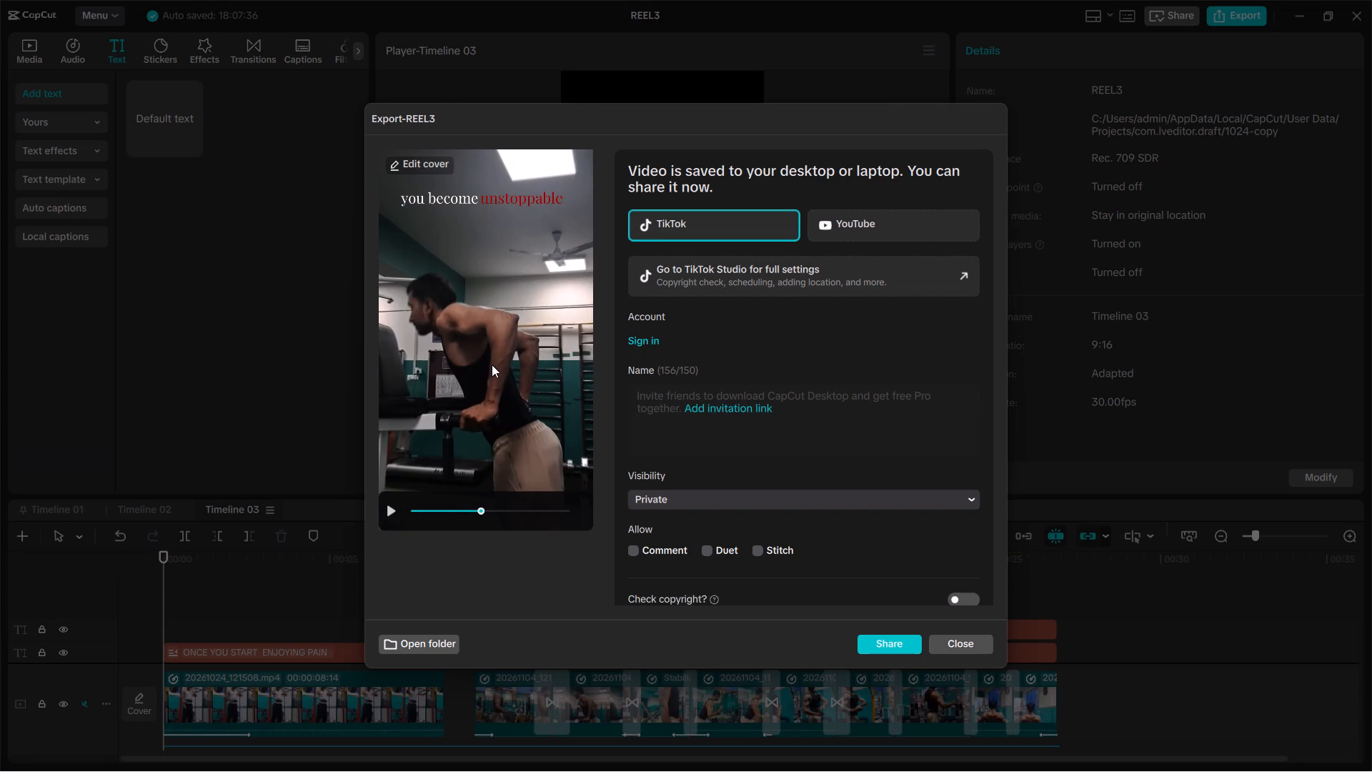
pyautogui.hotkey('alt', 'Tab')
pyautogui.click(366, 332)
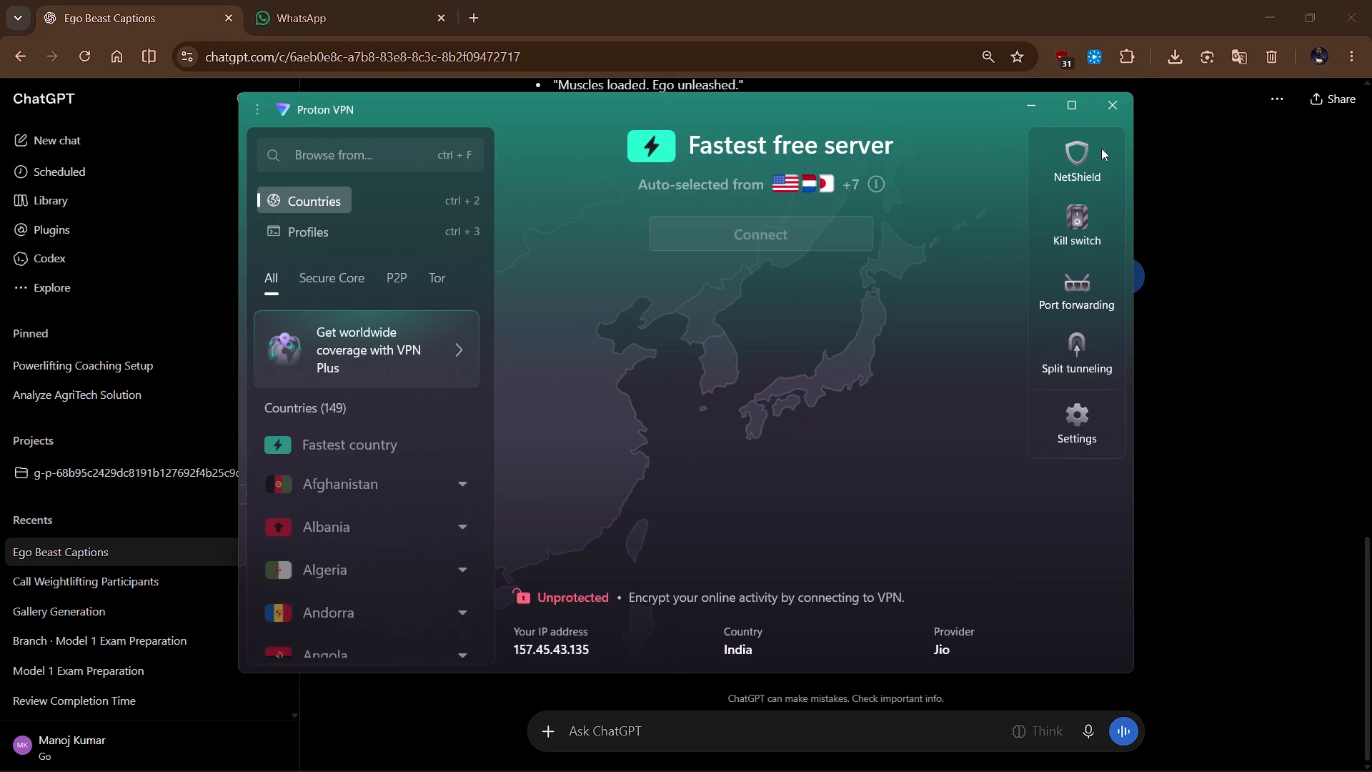
# Close the Proton VPN window and return to the Chrome window showing the ChatGPT conversation.
pyautogui.click(1120, 110)
pyautogui.hotkey('alt', 'Tab')
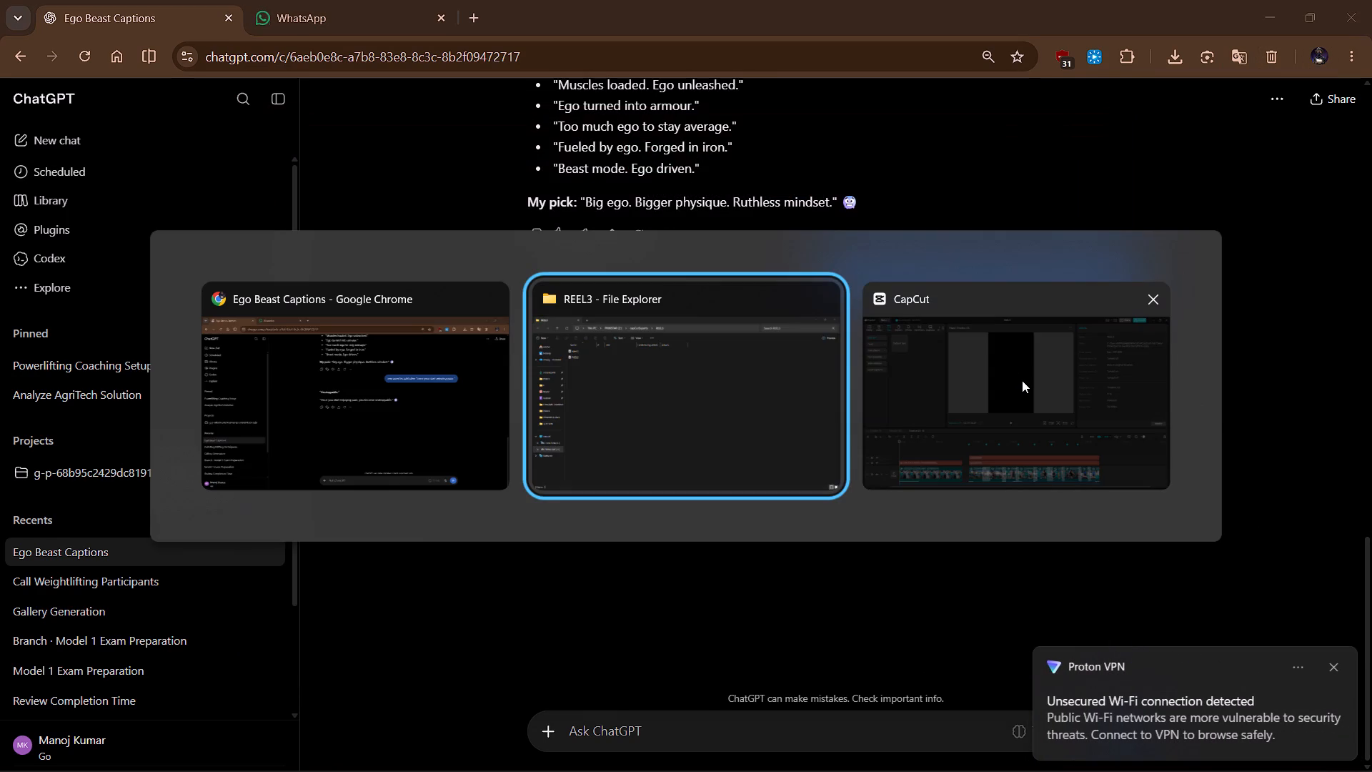
pyautogui.hotkey('alt', 'Tab')
pyautogui.hotkey('alt', 'Tab')
pyautogui.hotkey('alt', 'Tab')
pyautogui.hotkey('alt', 'Tab')
pyautogui.hotkey('alt', 'Tab')
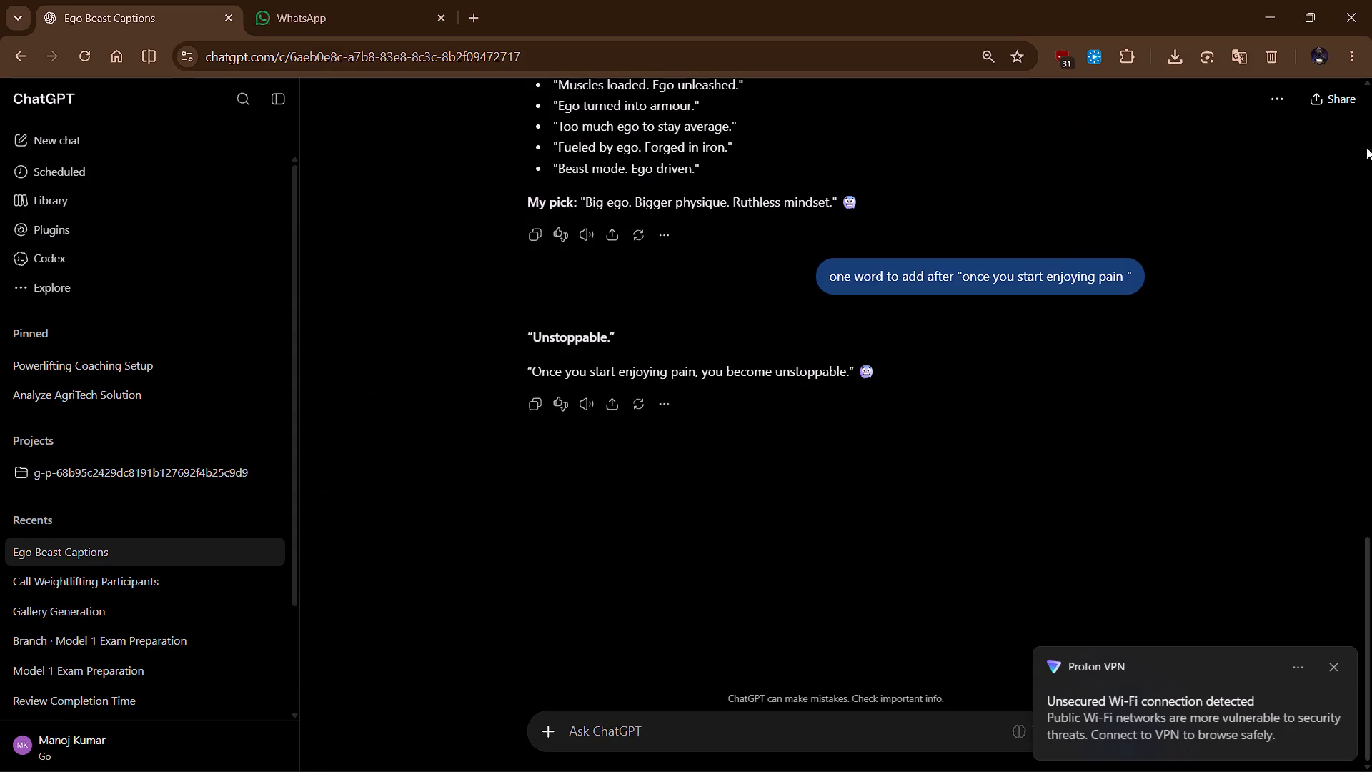
# Switch to the Chrome profile with the orange M avatar and open its Gym shortcut to Google Drive.
pyautogui.click(1316, 61)
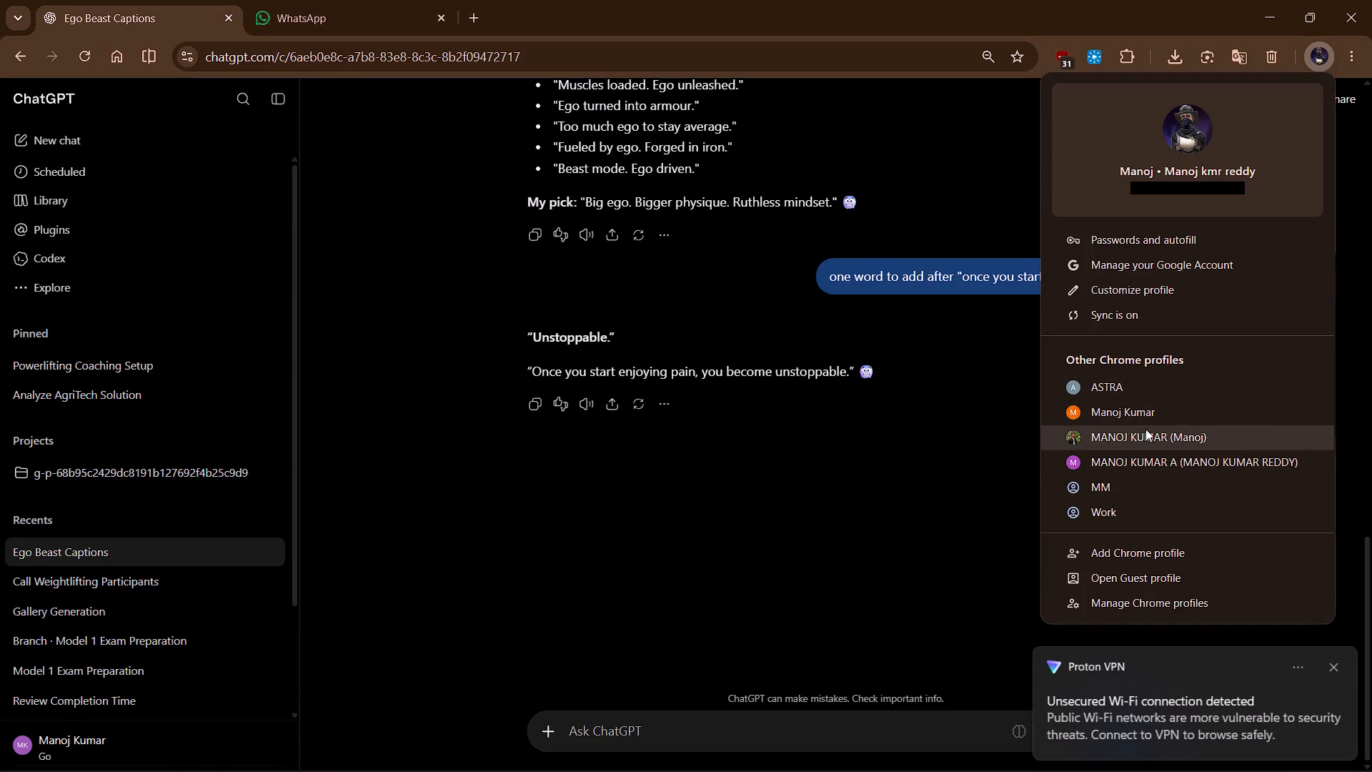
pyautogui.click(1163, 415)
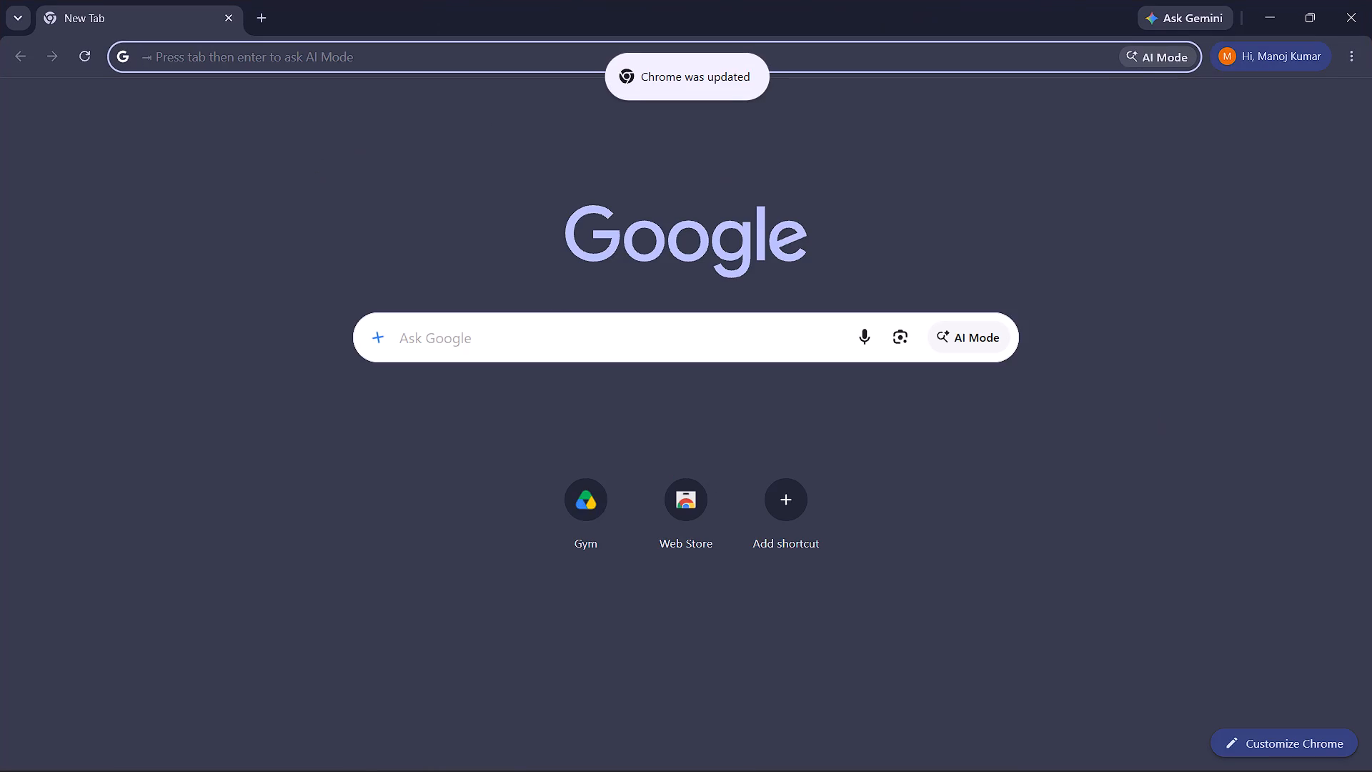
pyautogui.click(592, 490)
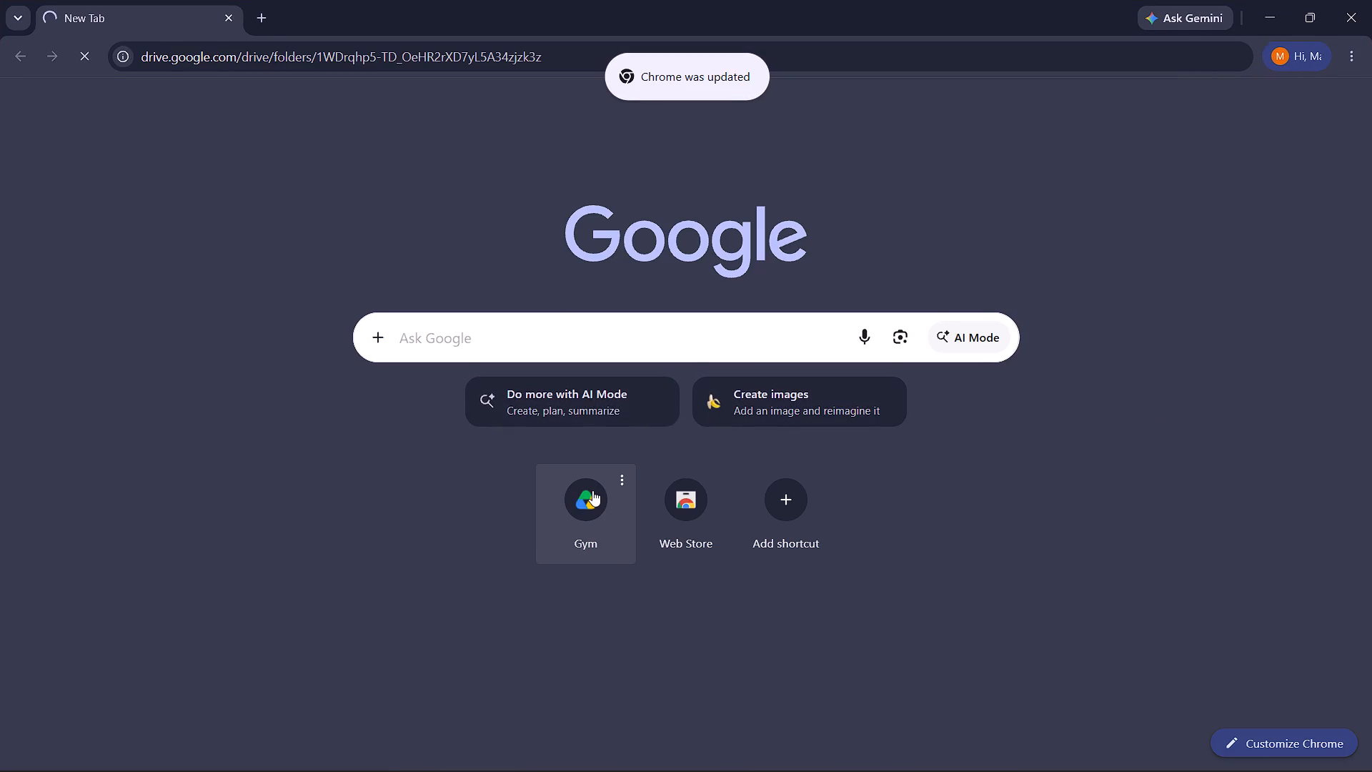
pyautogui.rightClick(582, 504)
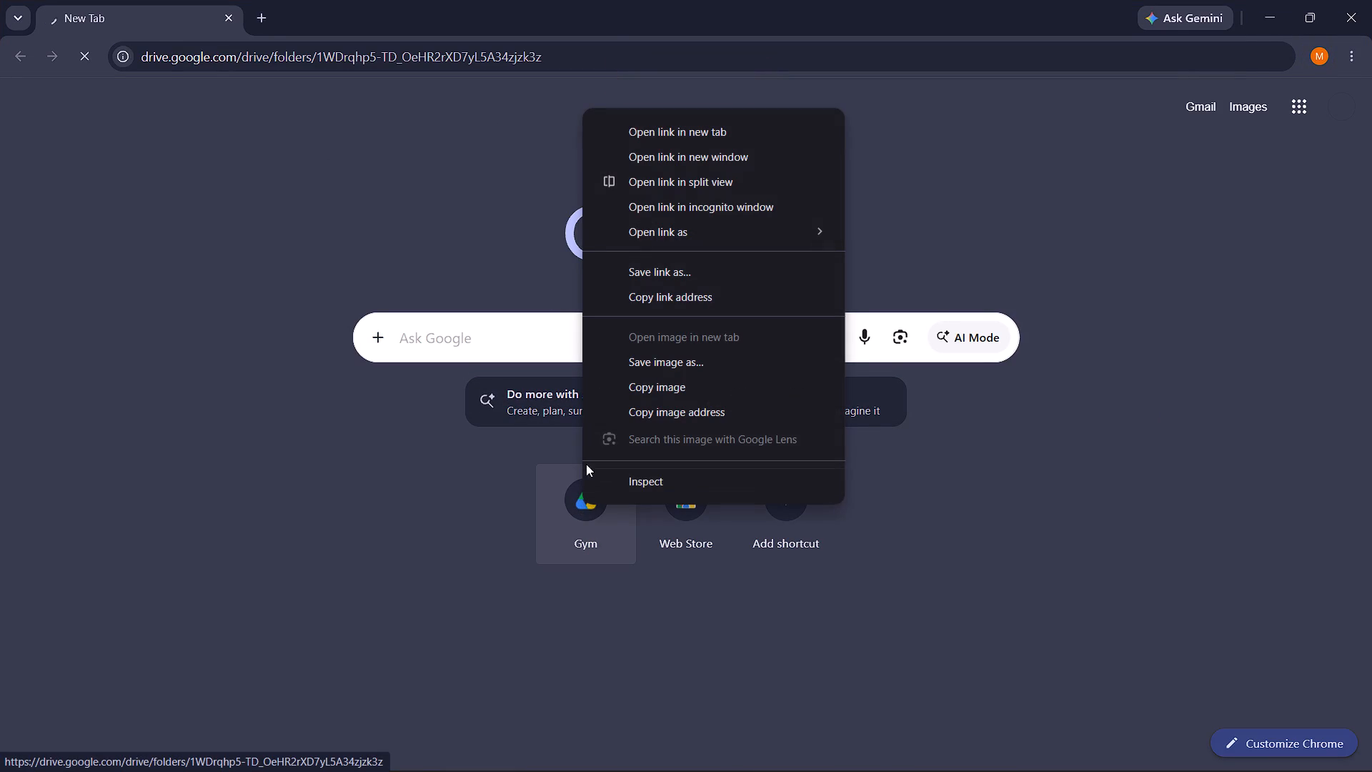
pyautogui.click(389, 457)
# Pin the browser tab that is loading the Gym Drive folder.
pyautogui.rightClick(121, 13)
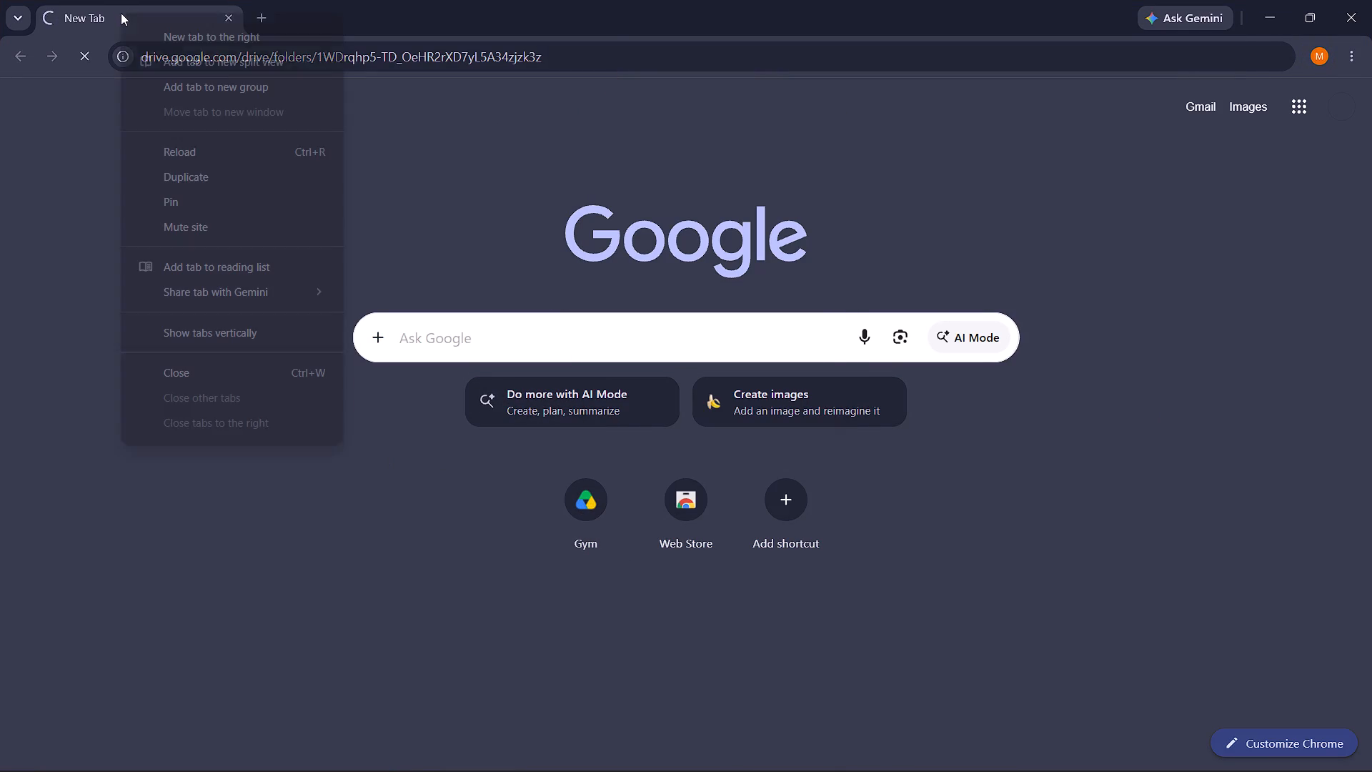
pyautogui.click(185, 202)
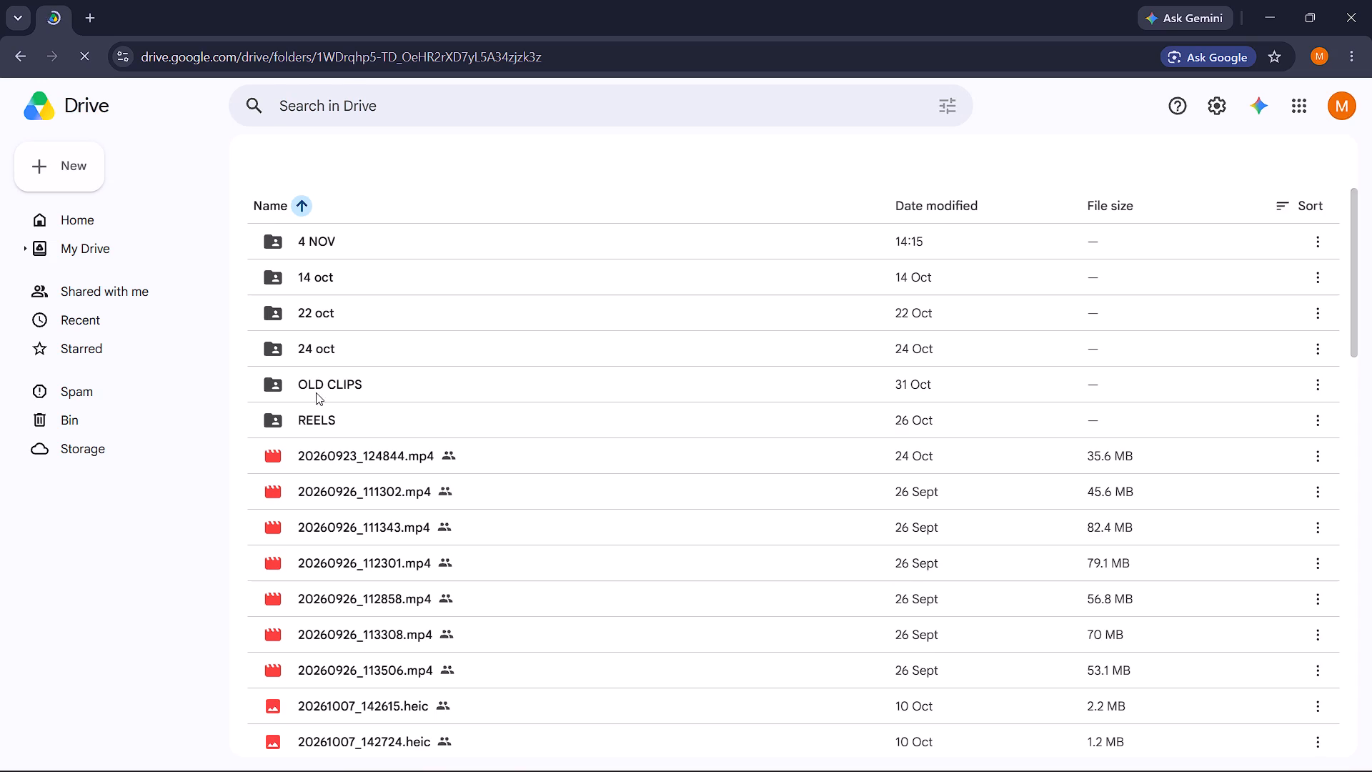
# Open the REELS folder inside the shared Gym folder in Google Drive.
pyautogui.doubleClick(327, 417)
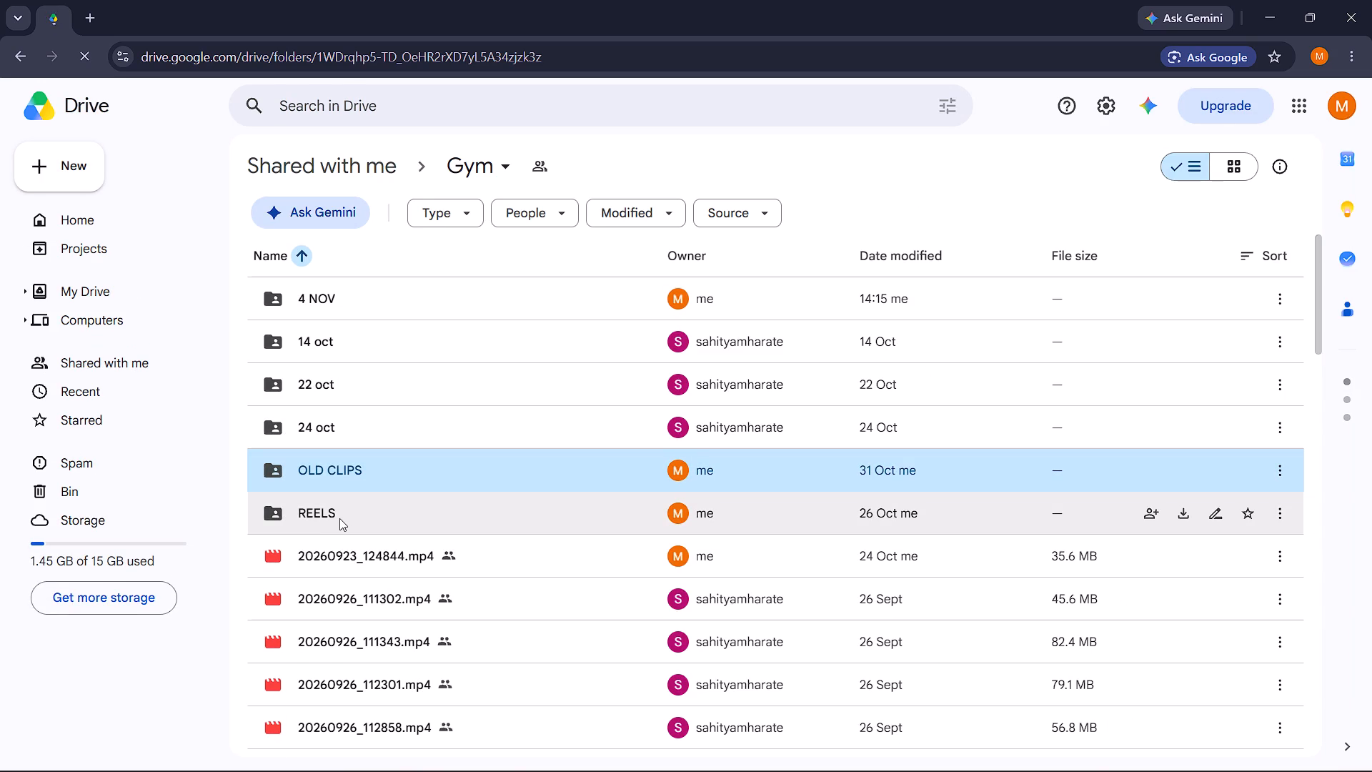
pyautogui.click(483, 175)
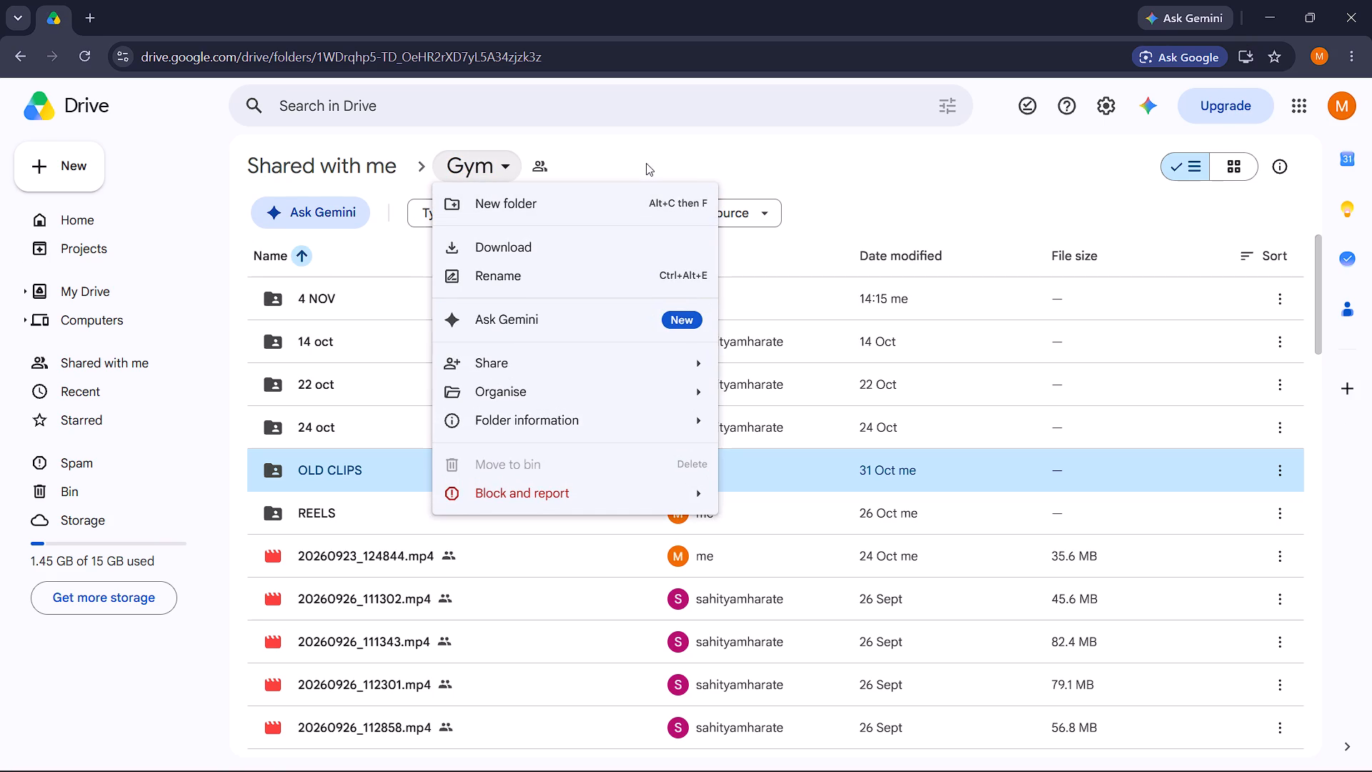
pyautogui.click(591, 171)
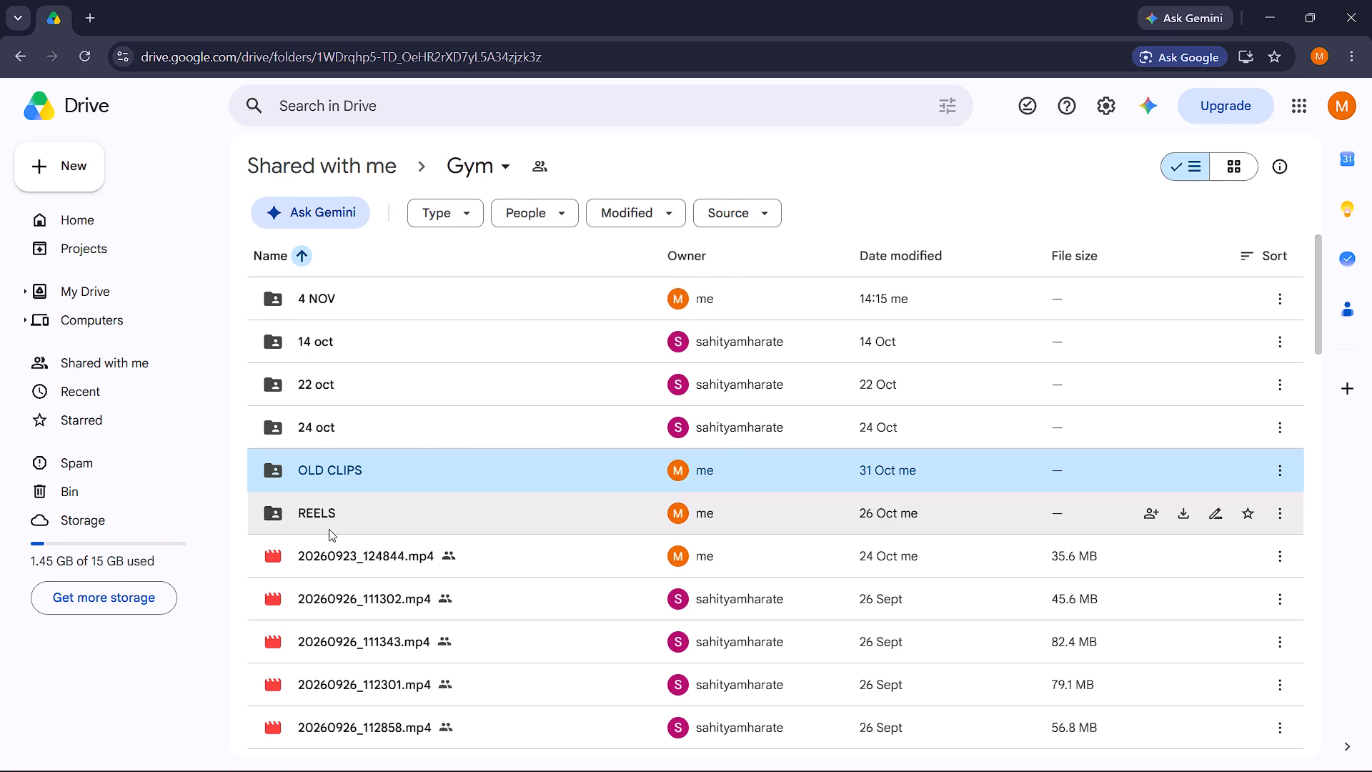
pyautogui.tripleClick(354, 513)
pyautogui.click(354, 513)
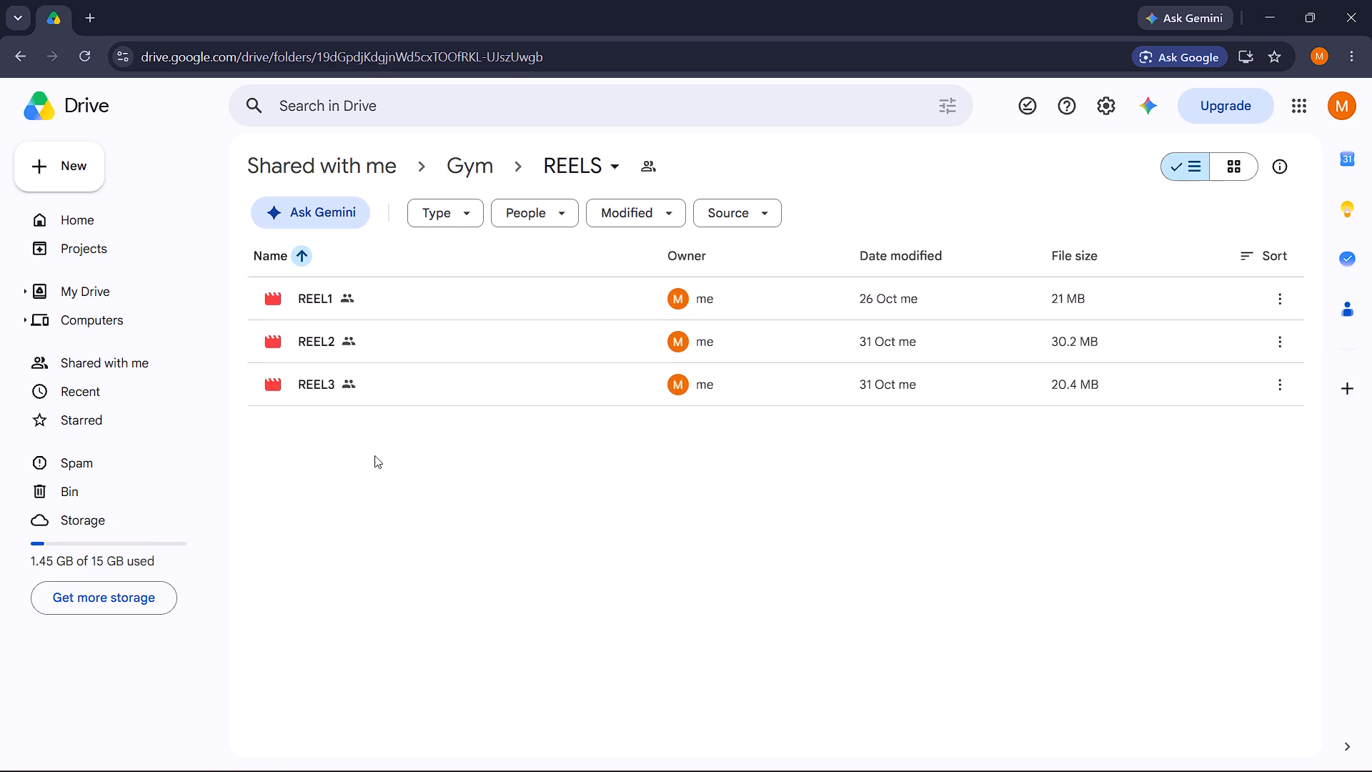
pyautogui.click(424, 487)
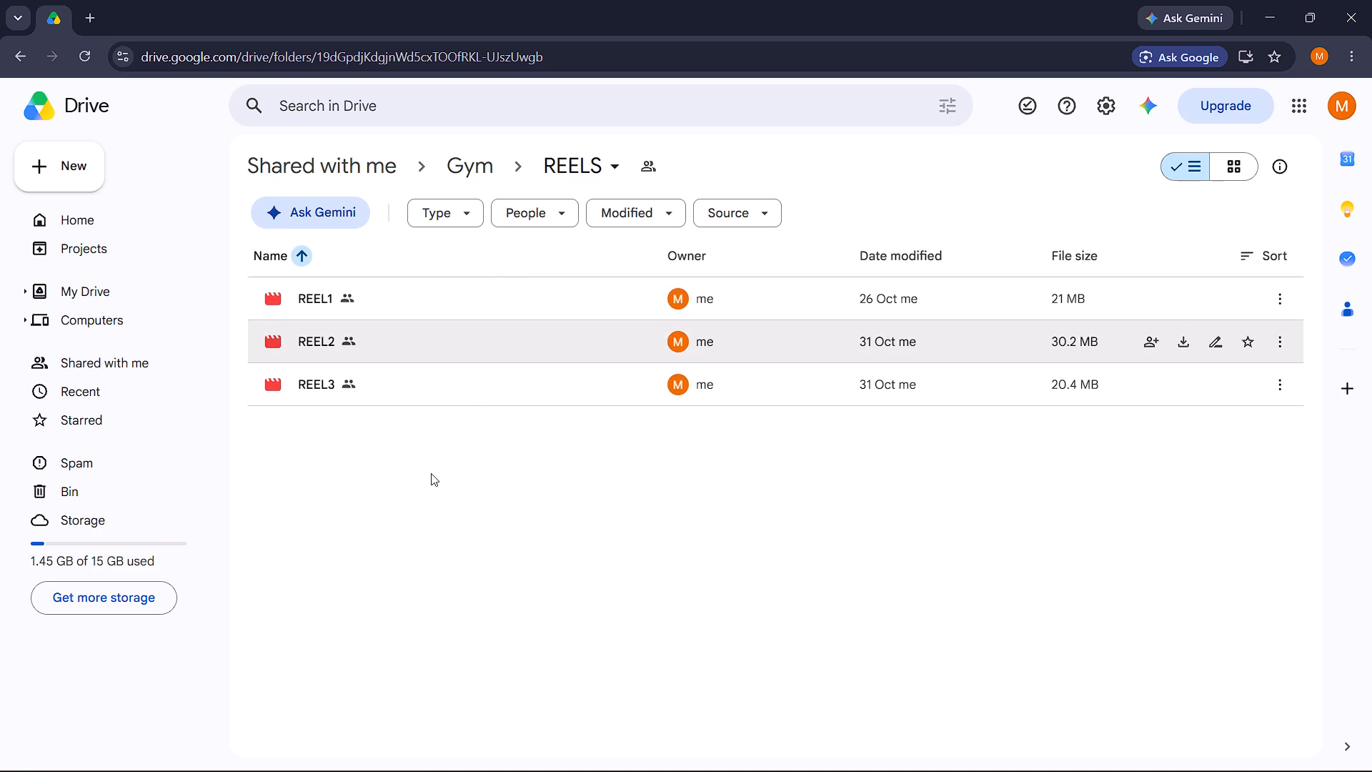
# Upload the 46.4 MB REEL3 MP4 from the export folder into the Google Drive REELS folder.
pyautogui.hotkey('alt', 'Tab')
pyautogui.hotkey('alt', 'Tab')
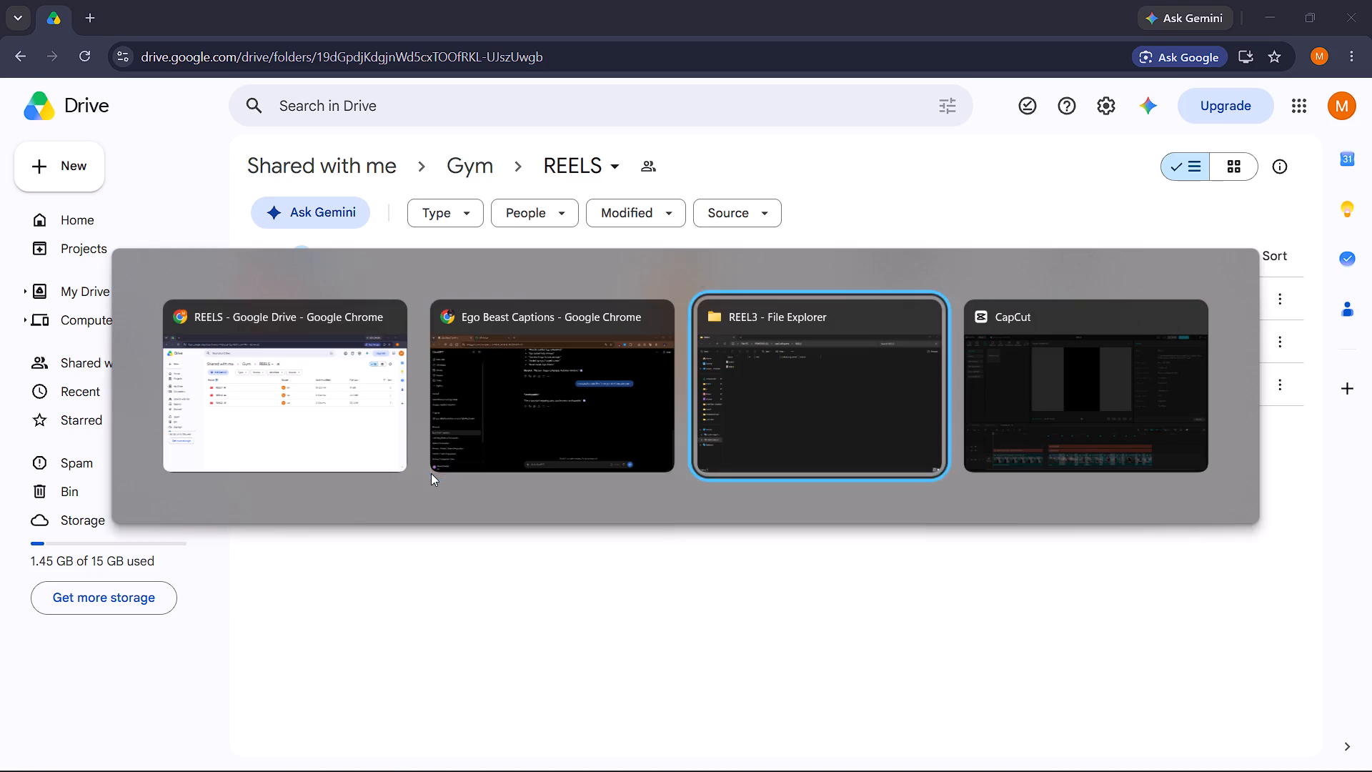
pyautogui.moveTo(206, 179); pyautogui.dragTo(419, 464)
pyautogui.hotkey('alt', 'Tab')
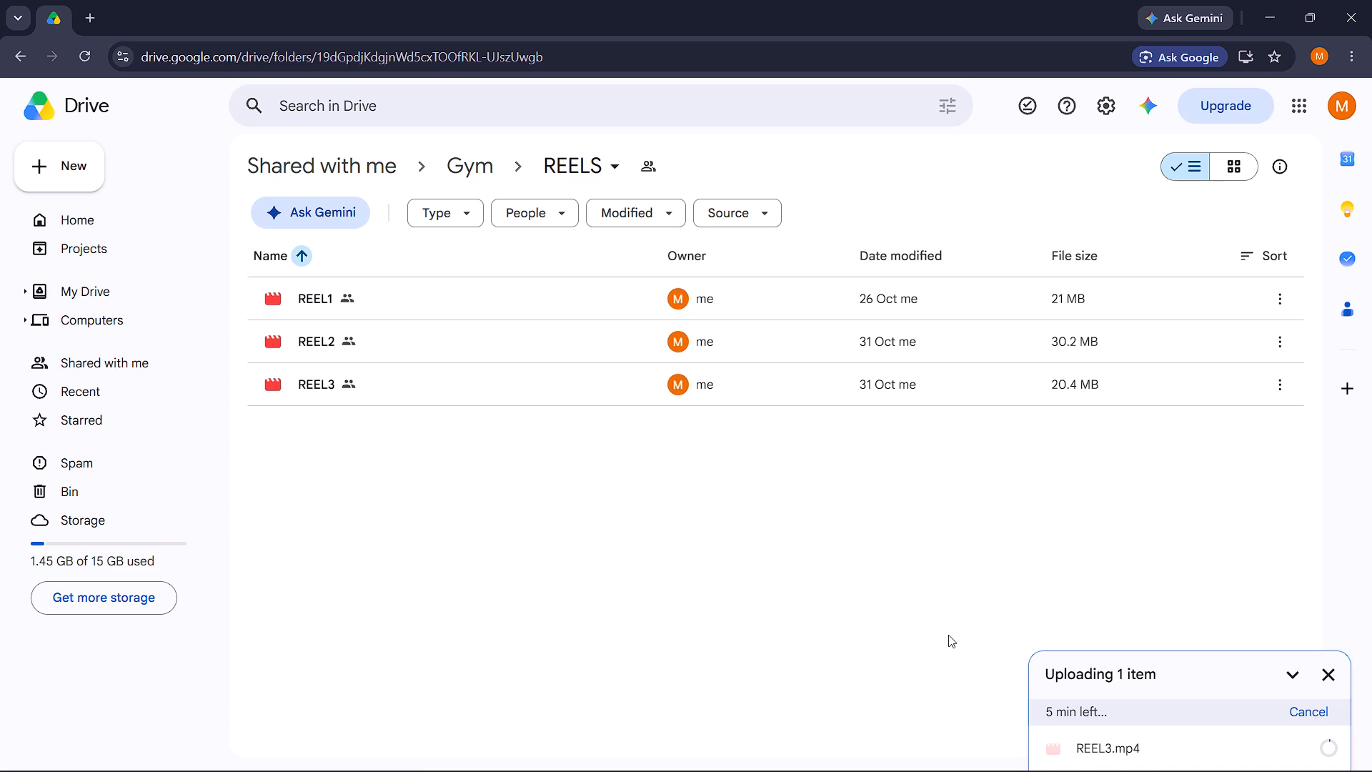
pyautogui.scroll(-1, 948, 635)
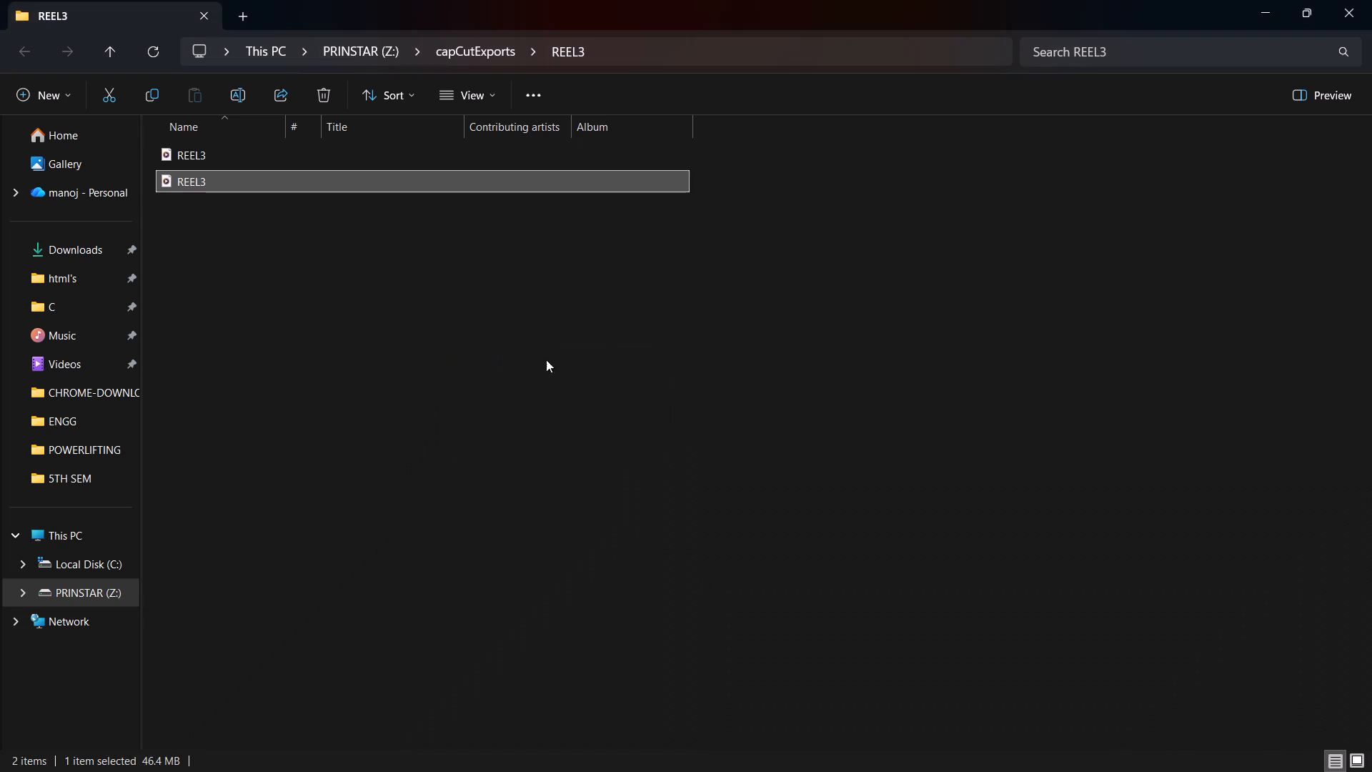
# Try to rename the 46.4 MB REEL3 MP4 in the export folder as REEL4.
pyautogui.rightClick(265, 184)
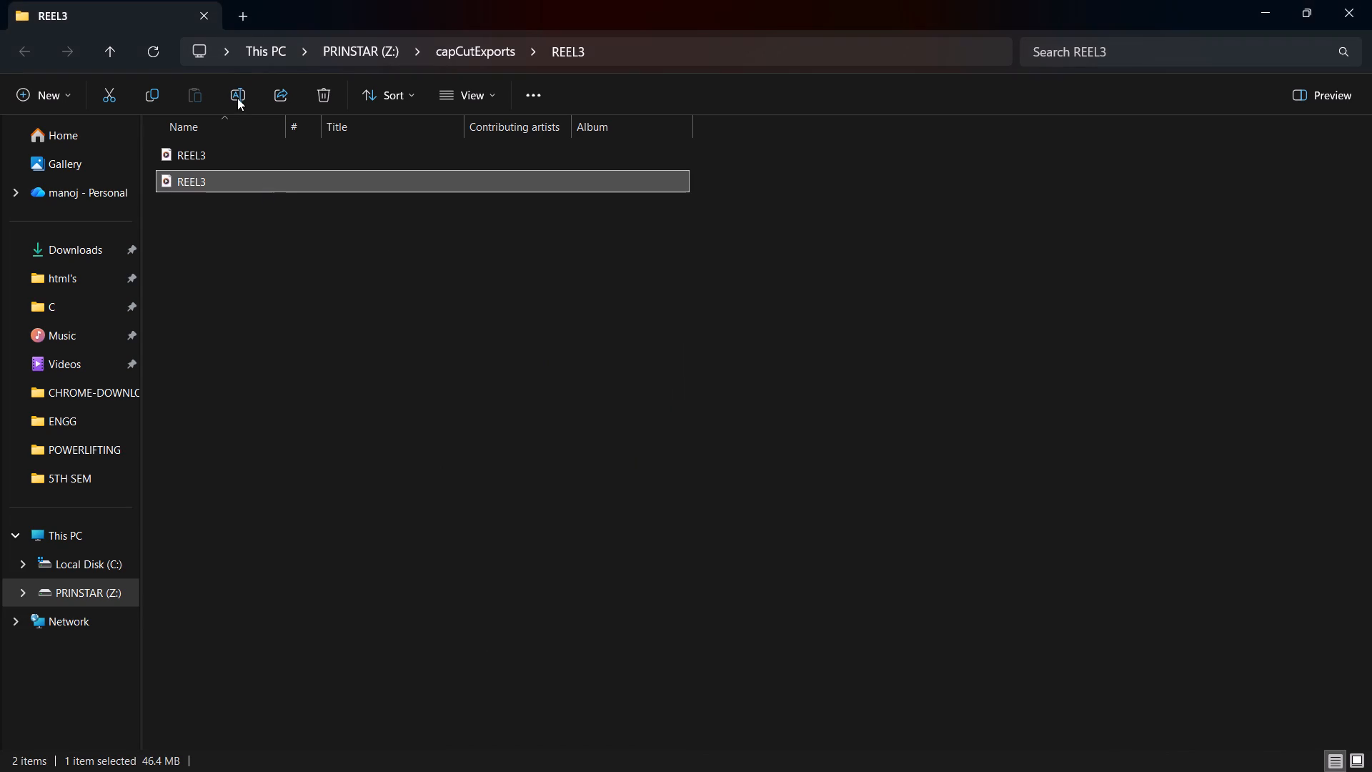
pyautogui.click(237, 98)
pyautogui.click(242, 270)
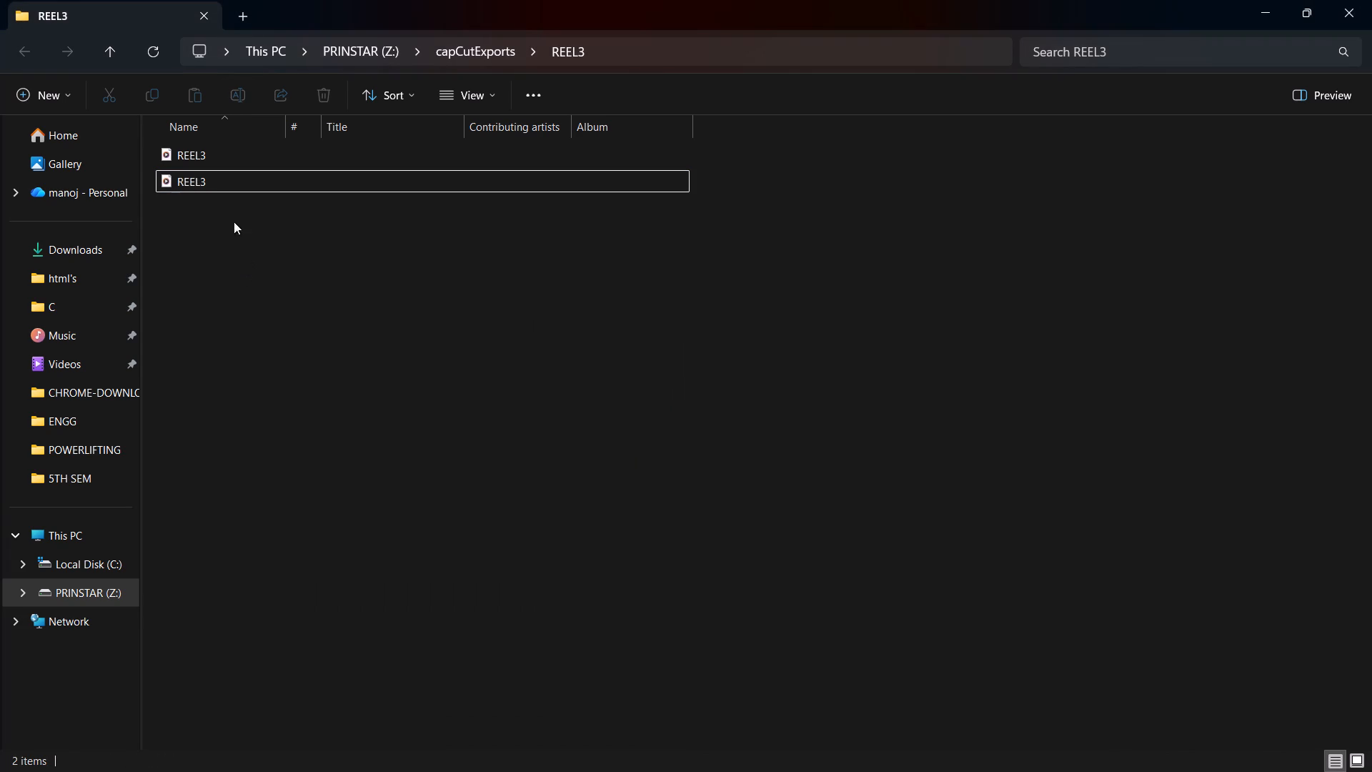
pyautogui.click(246, 178)
pyautogui.click(229, 88)
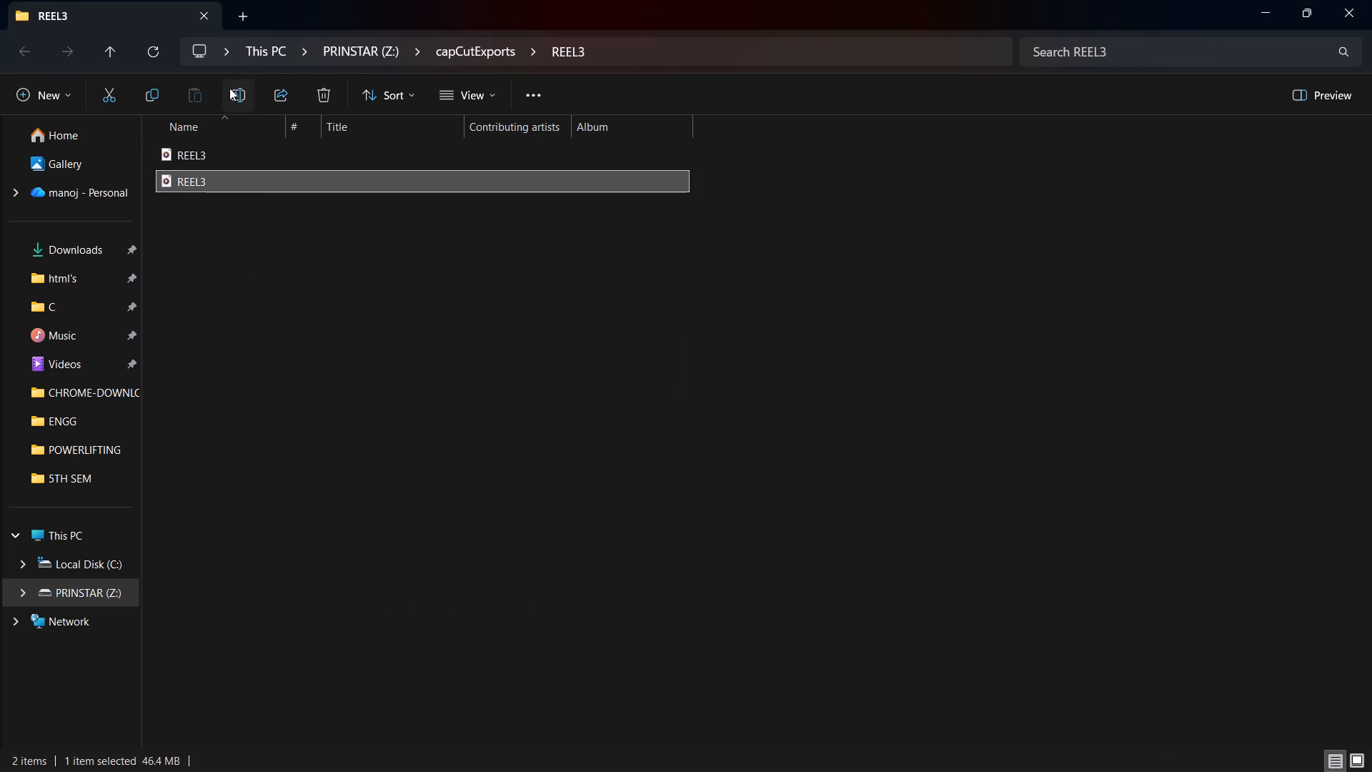
pyautogui.press('Right')
pyautogui.press('BackSpace')
pyautogui.press('4')
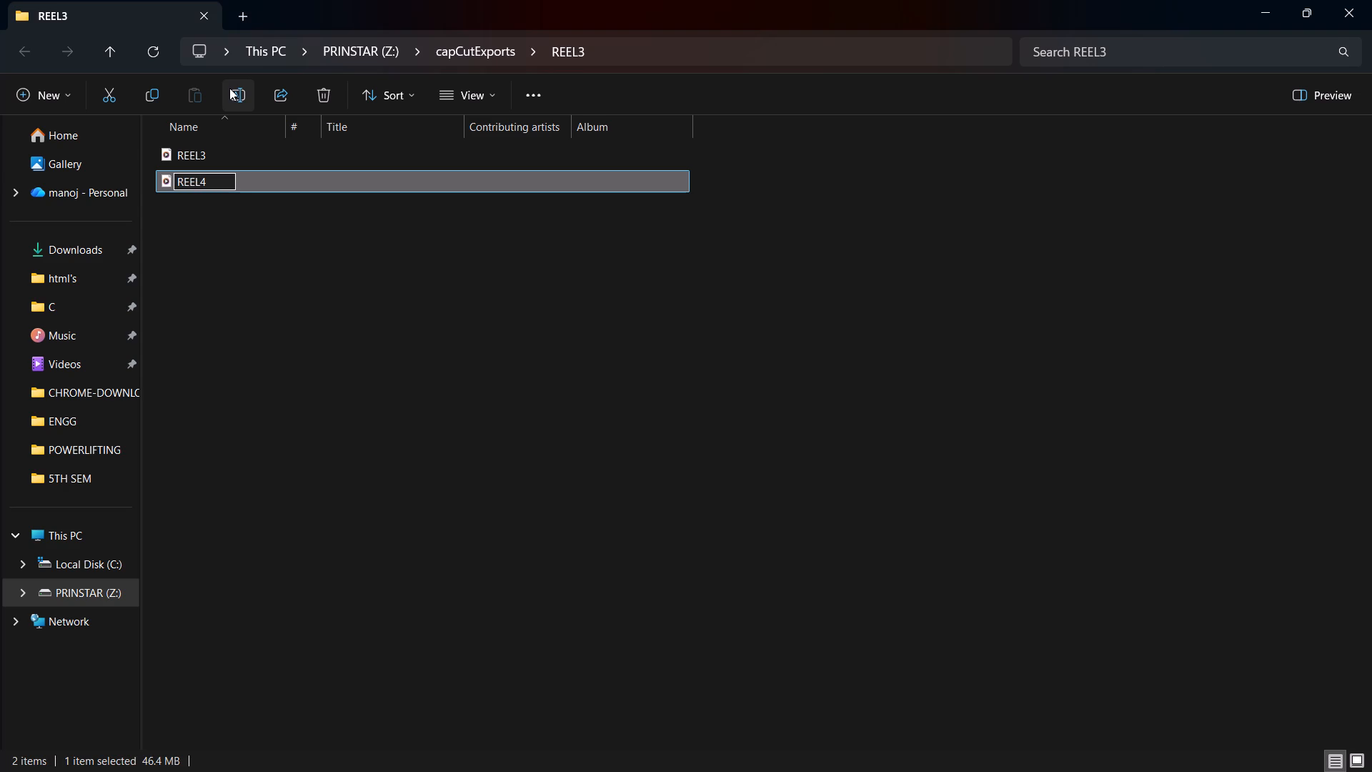
pyautogui.press('Return')
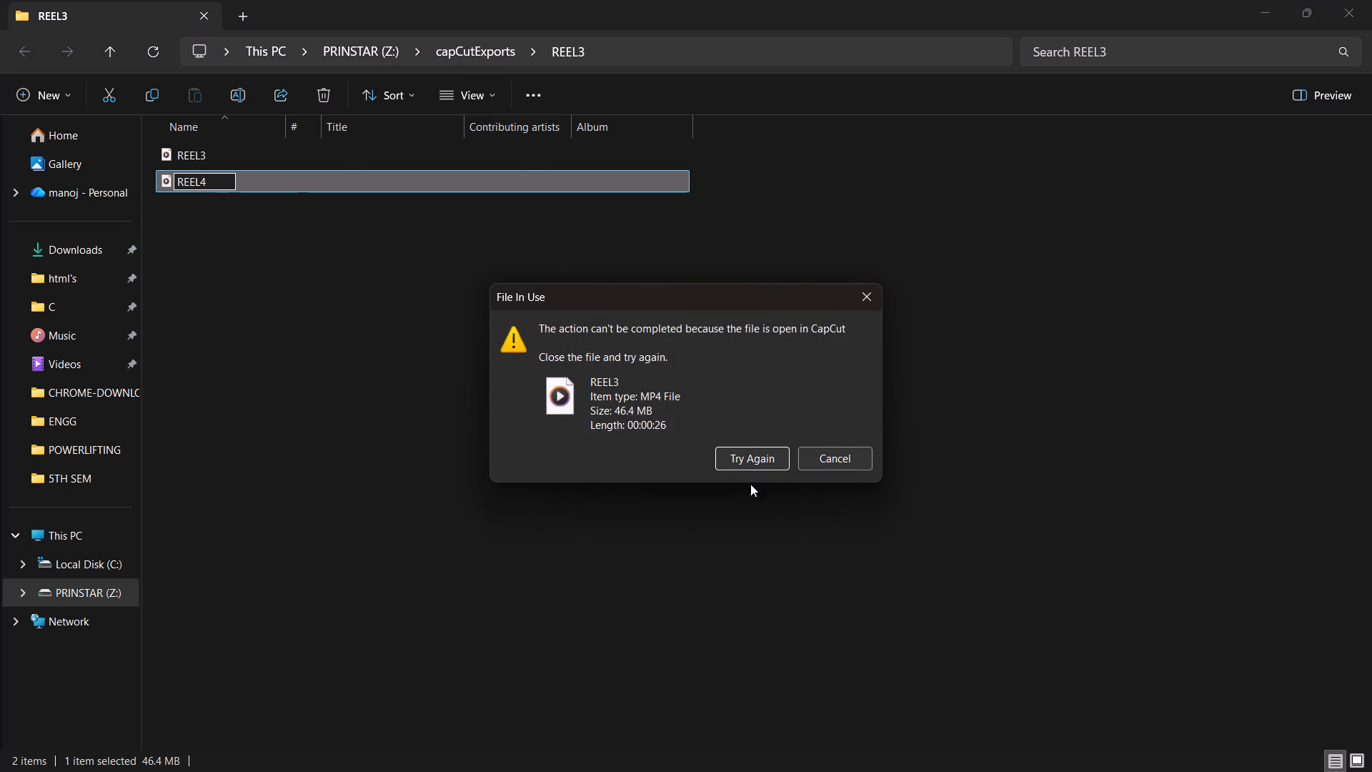
pyautogui.click(770, 454)
# Switch to CapCut and close its export window, the REEL3 project editor and the home window.
pyautogui.hotkey('alt', 'Tab')
pyautogui.hotkey('alt', 'Tab')
pyautogui.hotkey('alt', 'Tab')
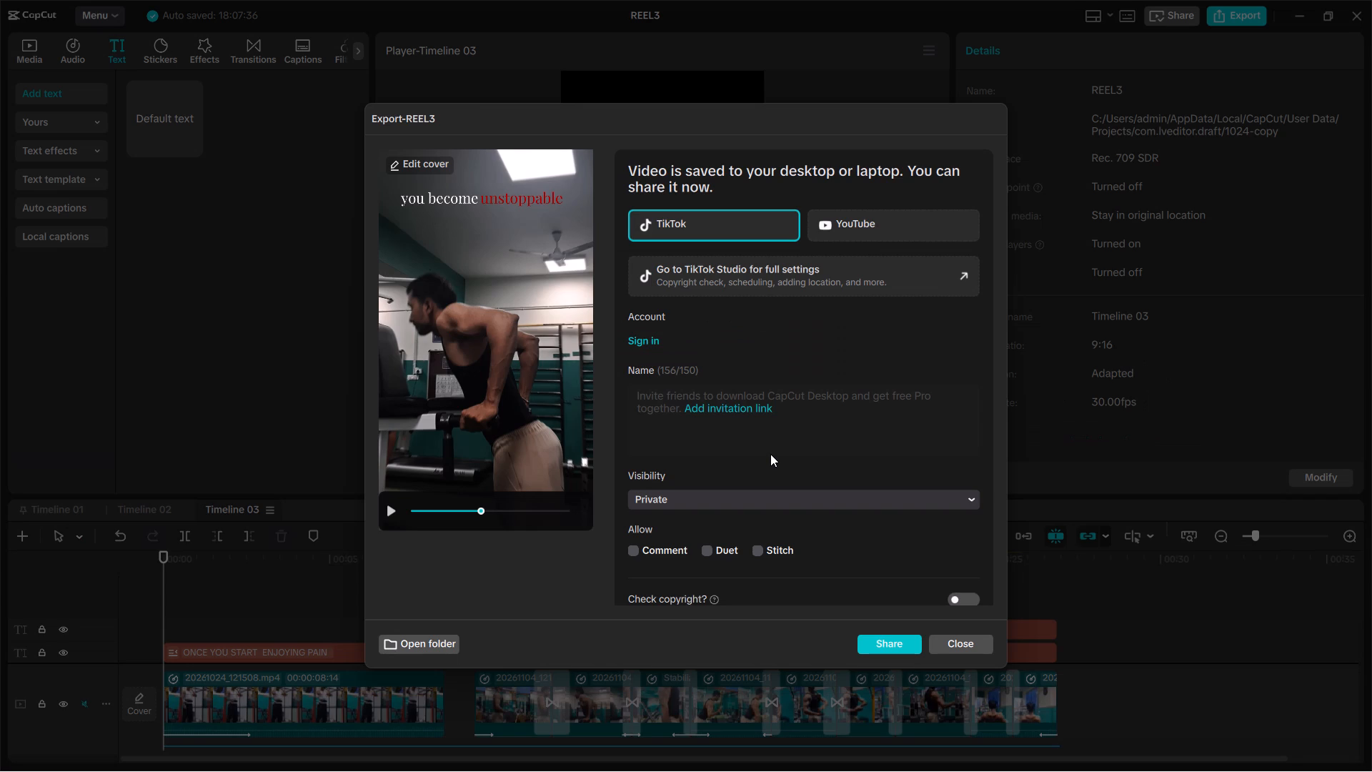
pyautogui.hotkey('alt', 'F4')
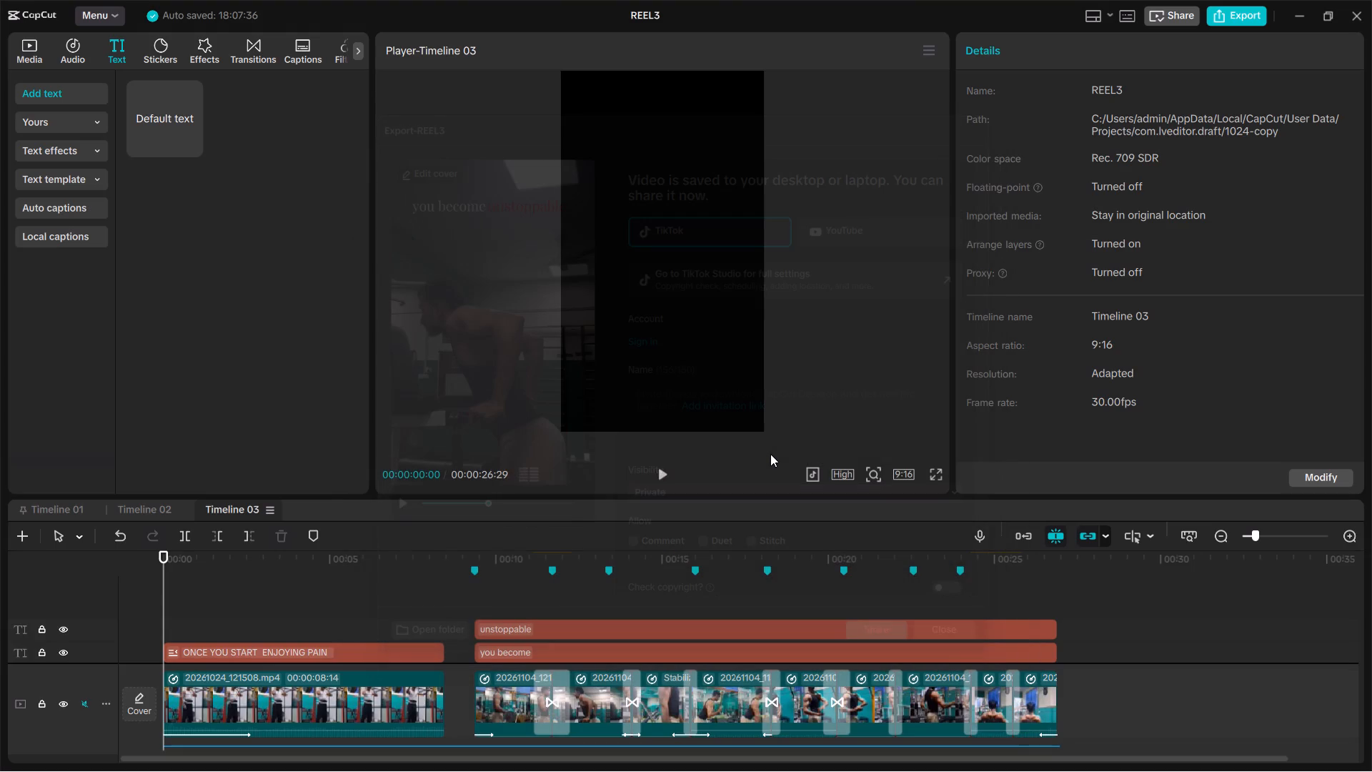
pyautogui.hotkey('alt', 'Tab')
pyautogui.hotkey('alt', 'Tab')
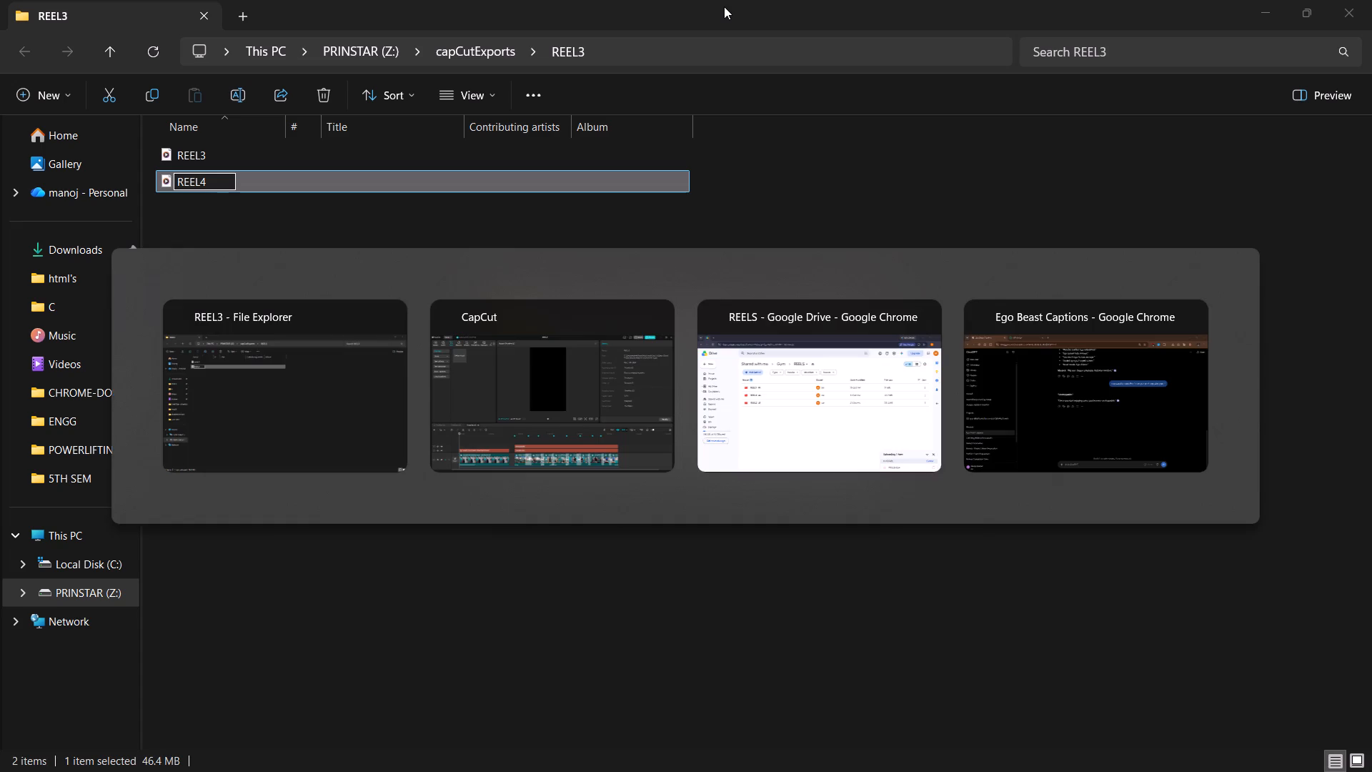
pyautogui.hotkey('alt', 'F4')
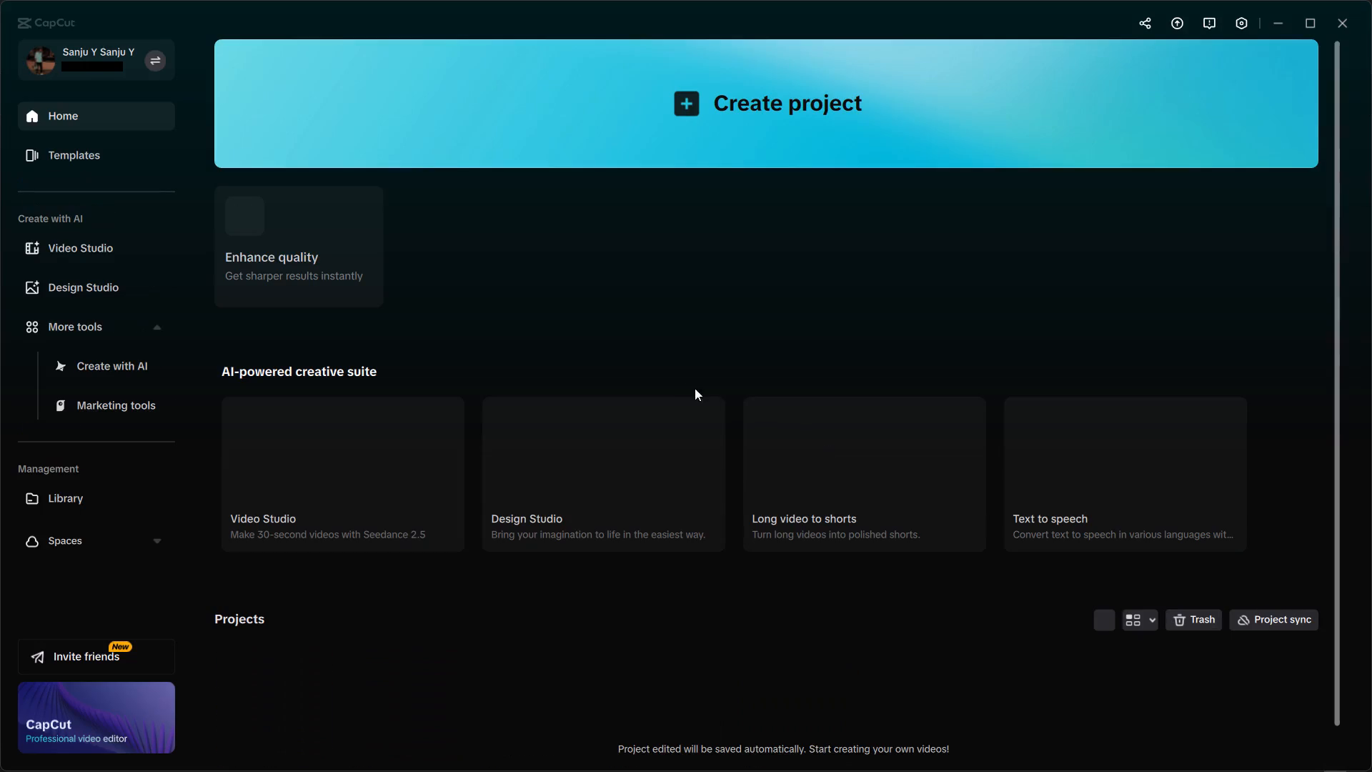
pyautogui.click(1341, 21)
# Return to File Explorer and retry the pending rename of the exported video as REEL4.
pyautogui.hotkey('alt', 'Tab')
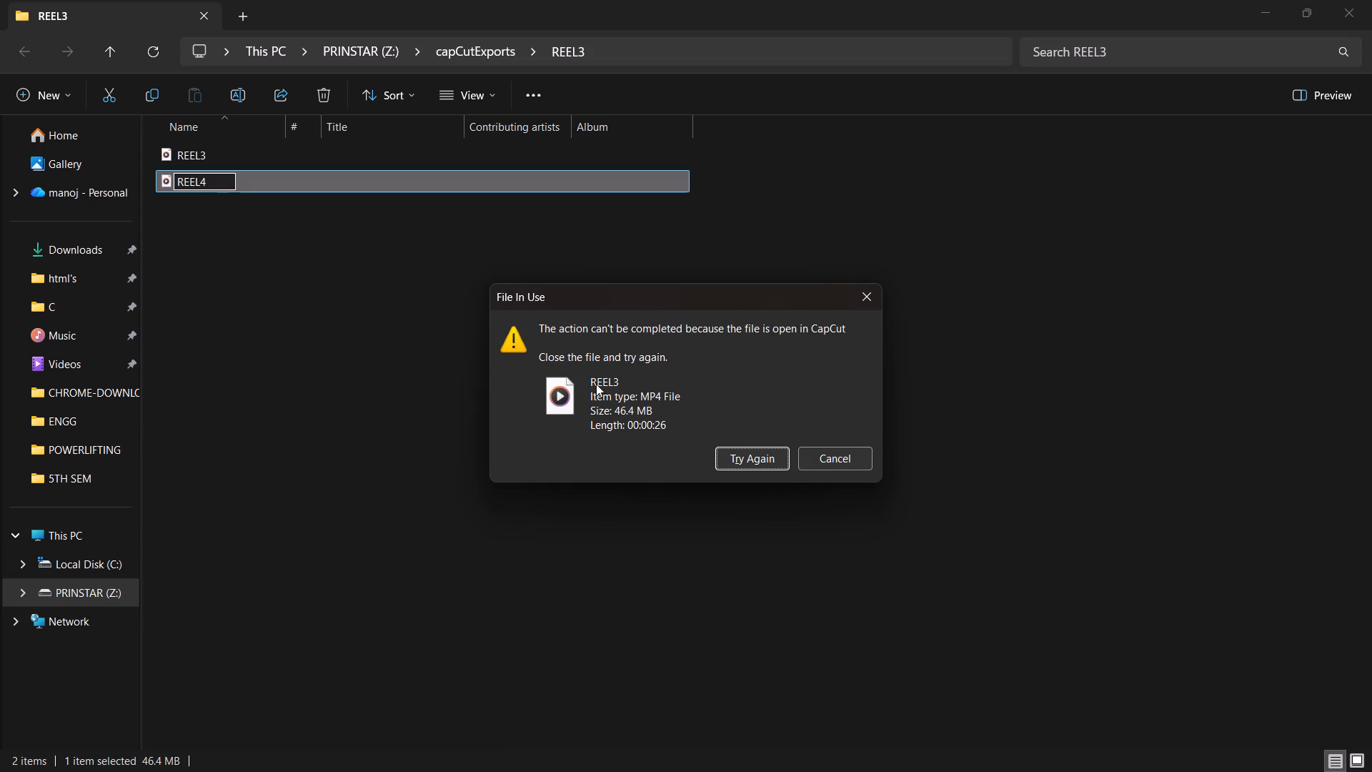
pyautogui.click(762, 462)
pyautogui.click(344, 298)
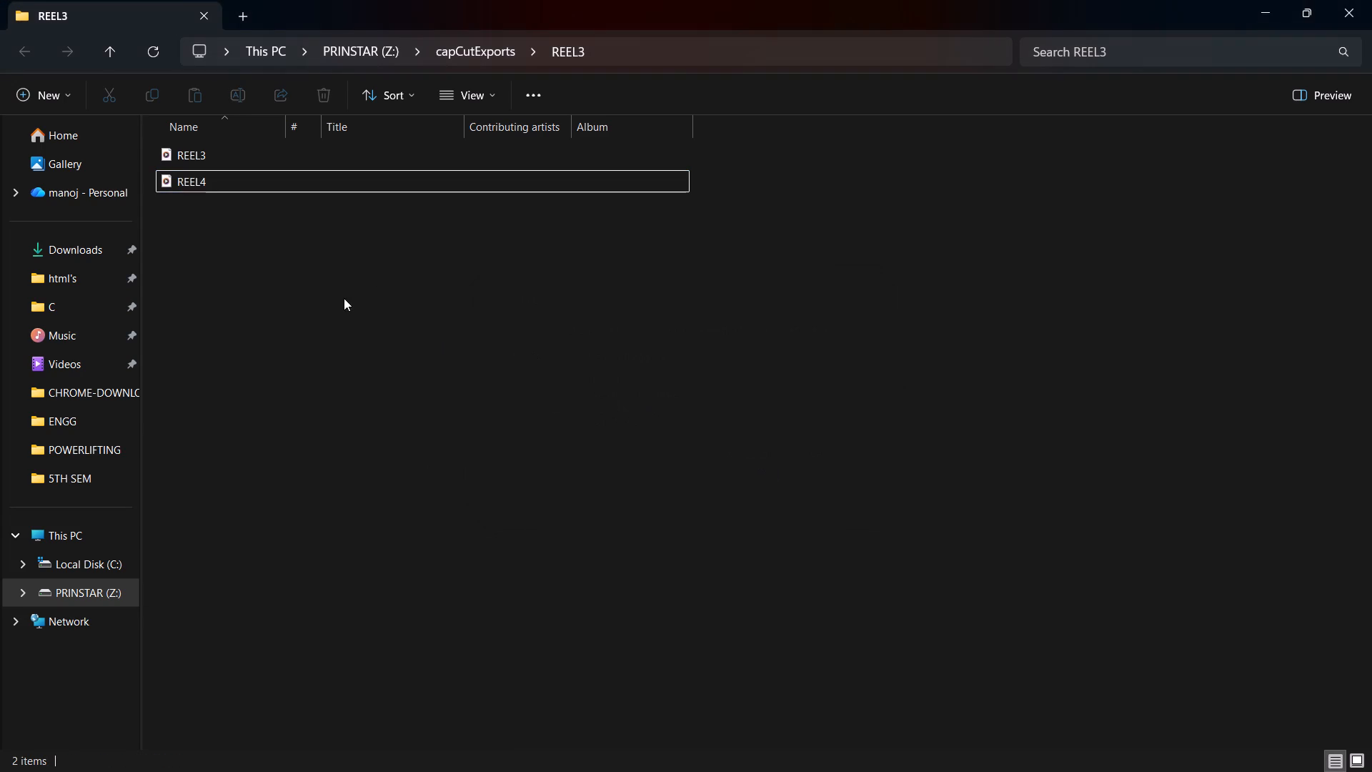
# Switch to Google Drive in Chrome and check the progress of the video upload in the REELS folder.
pyautogui.moveTo(212, 184); pyautogui.dragTo(558, 350)
pyautogui.click(558, 350)
pyautogui.hotkey('alt', 'Tab')
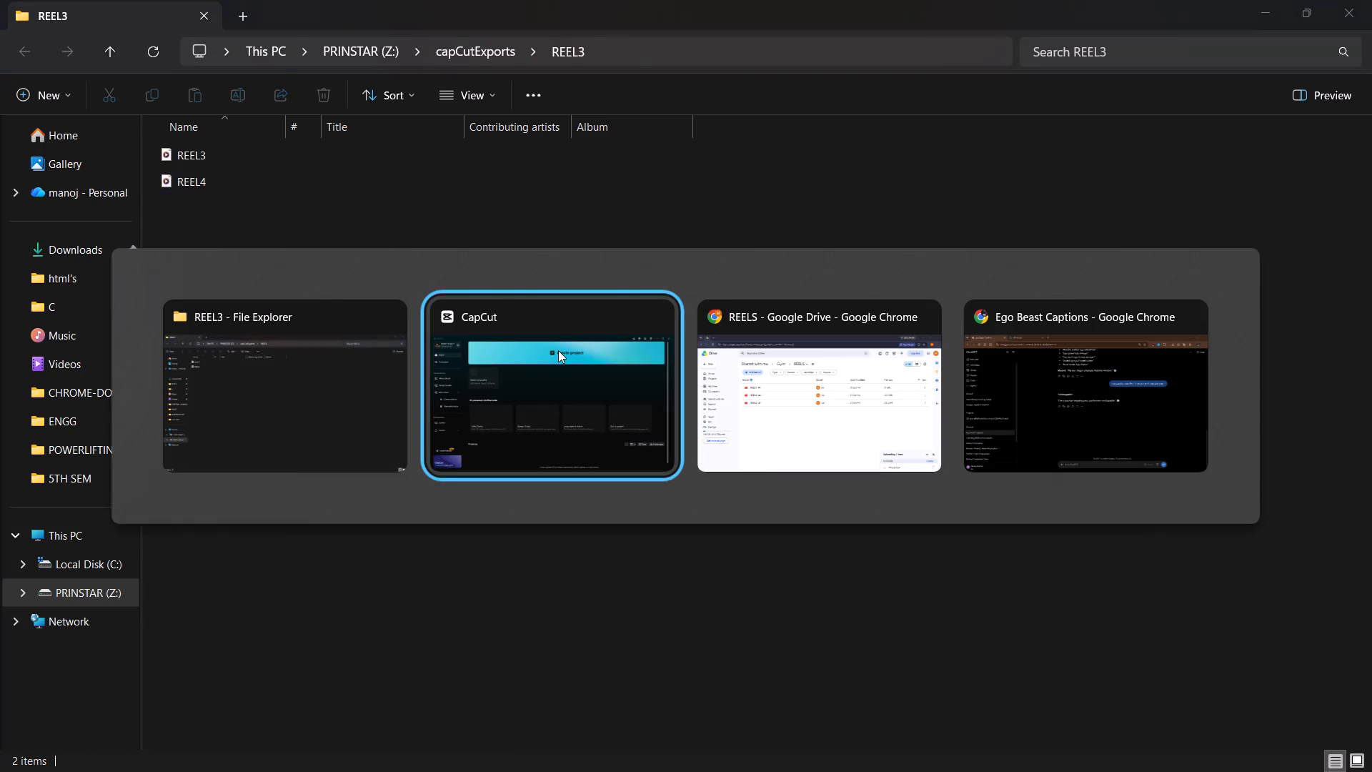
pyautogui.hotkey('alt', 'Tab')
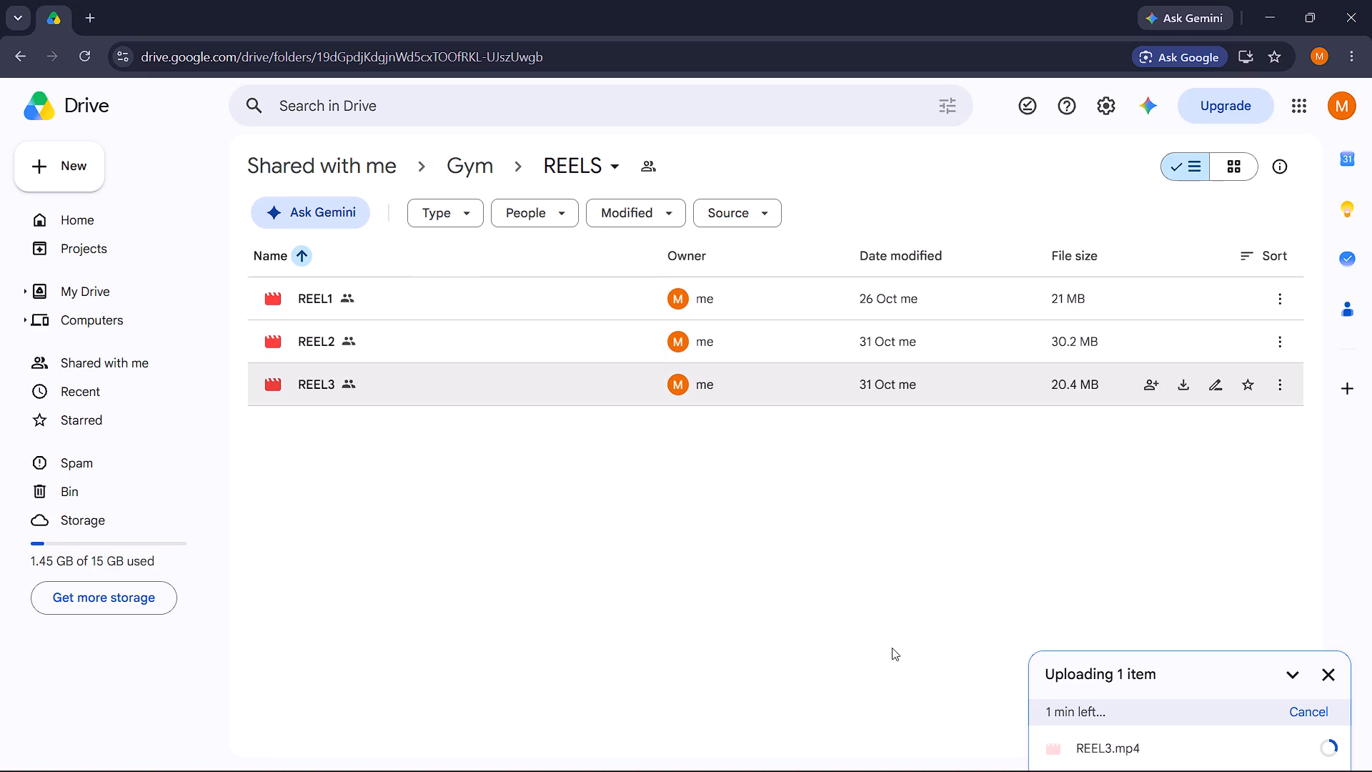
pyautogui.scroll(-1, 892, 648)
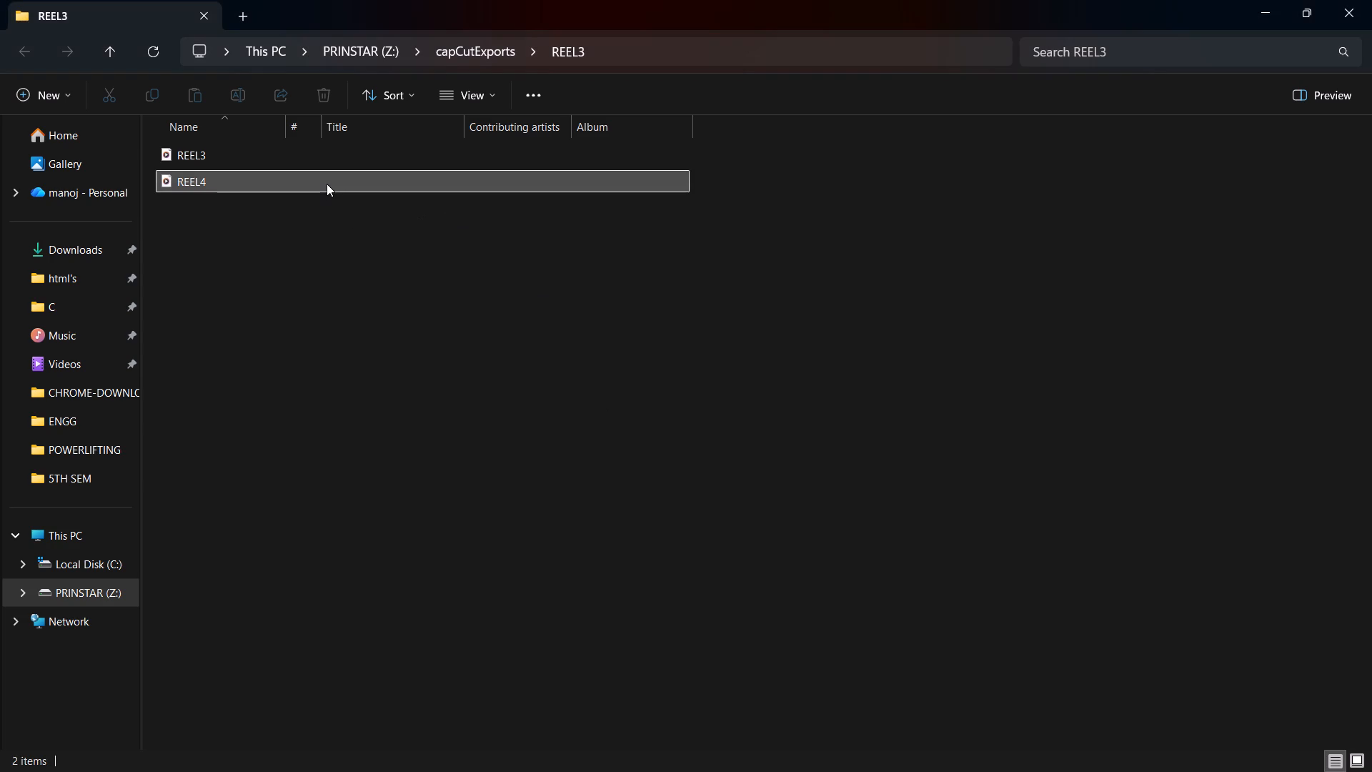
# Open the REEL4 video from the export folder in the media player and close the player.
pyautogui.tripleClick(327, 184)
pyautogui.click(327, 184)
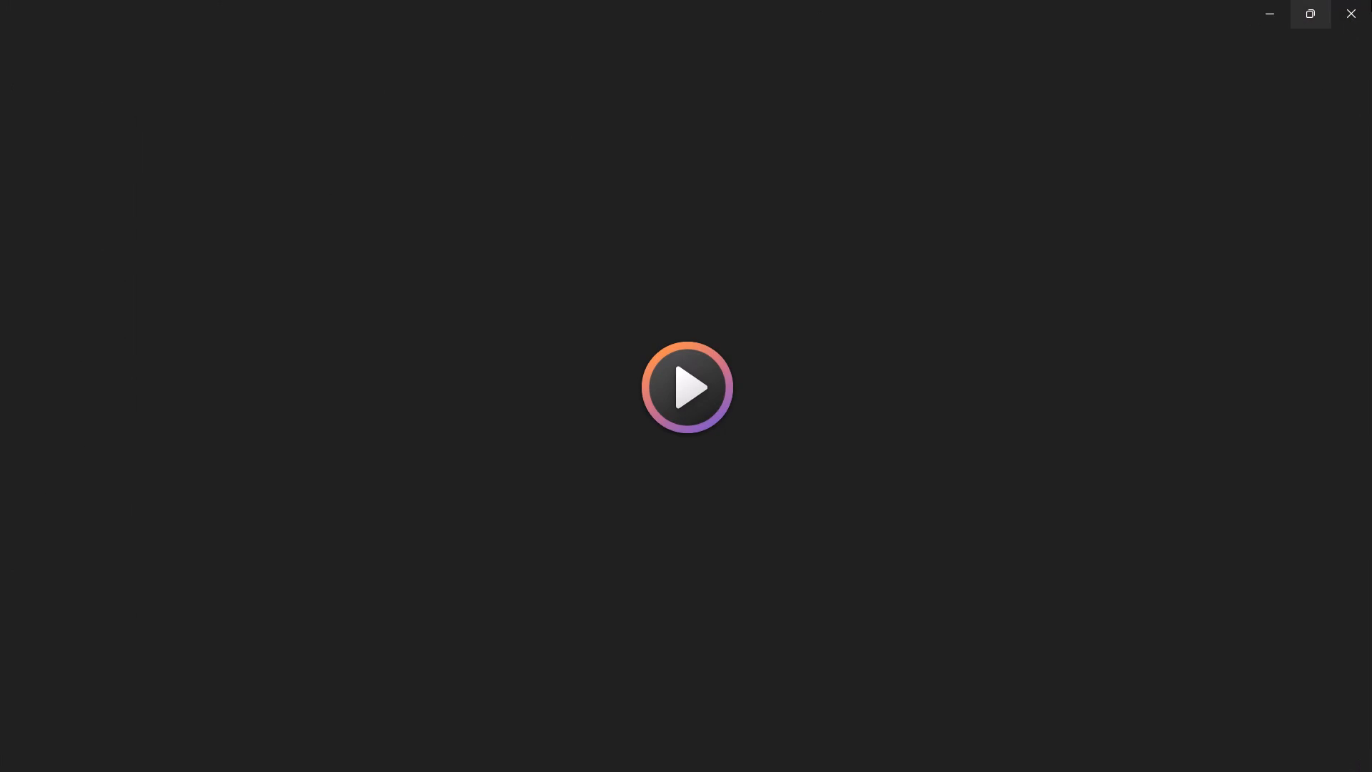
pyautogui.click(1371, 0)
pyautogui.click(787, 456)
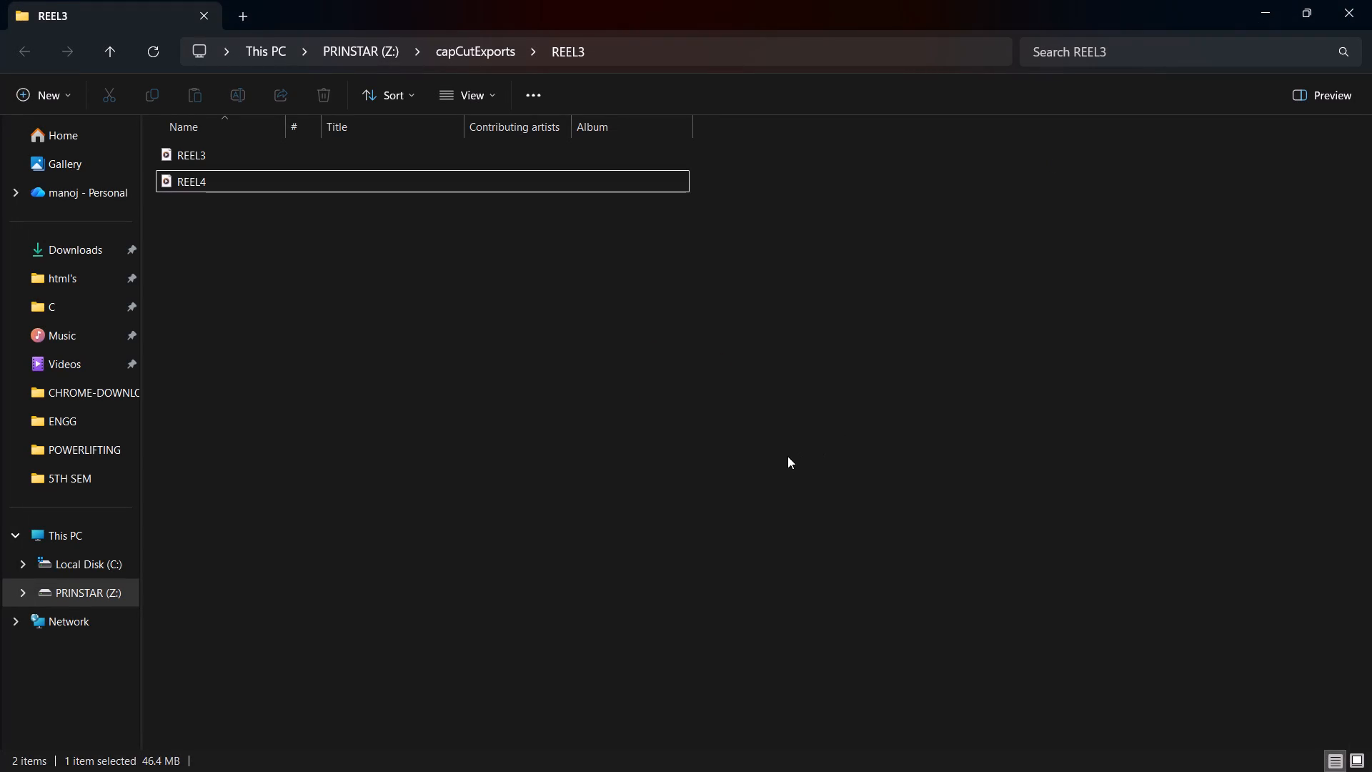
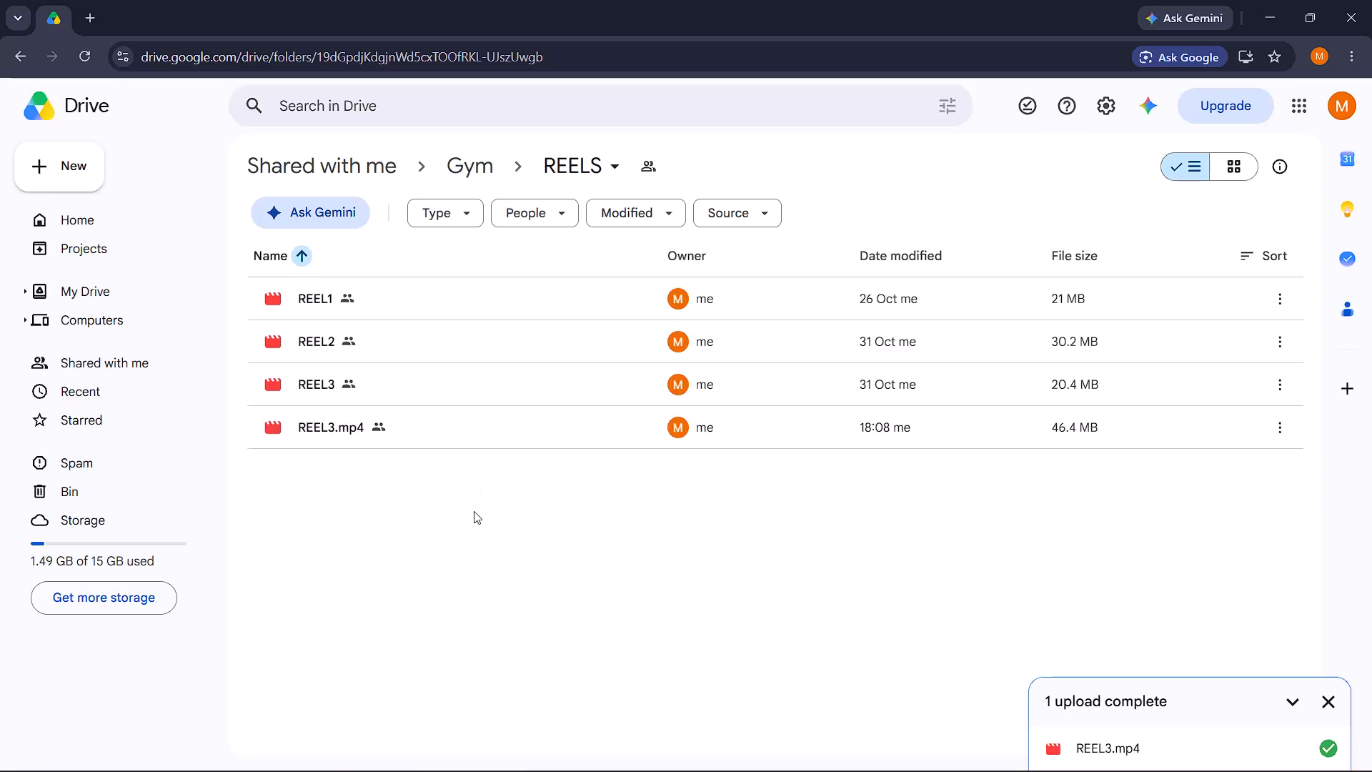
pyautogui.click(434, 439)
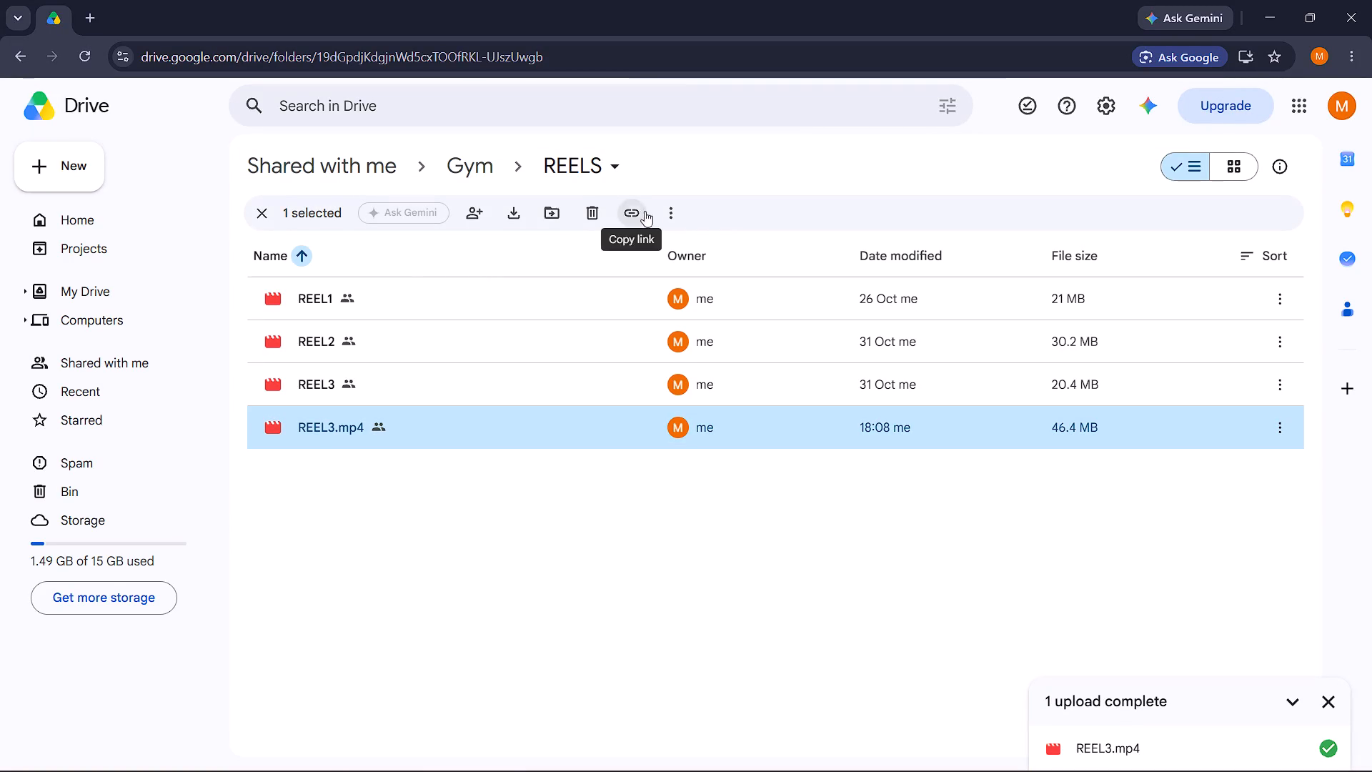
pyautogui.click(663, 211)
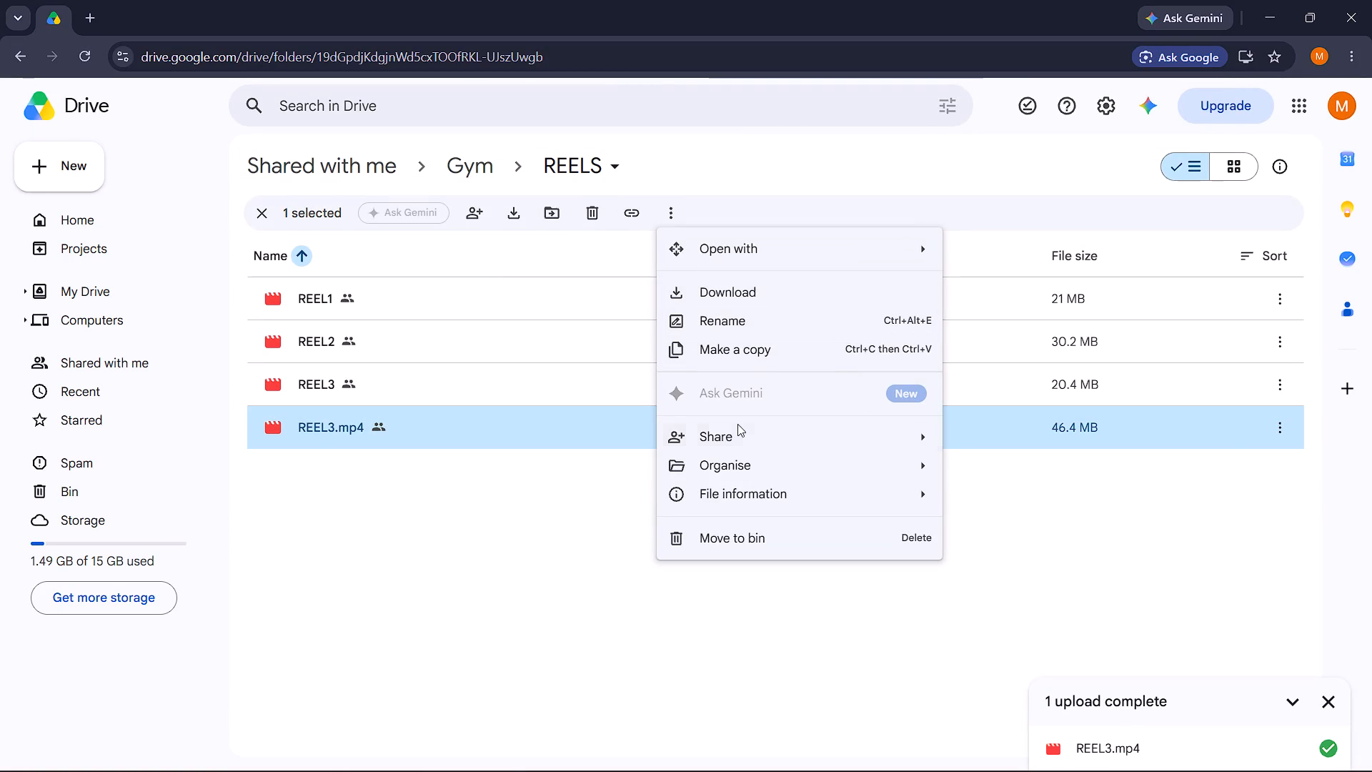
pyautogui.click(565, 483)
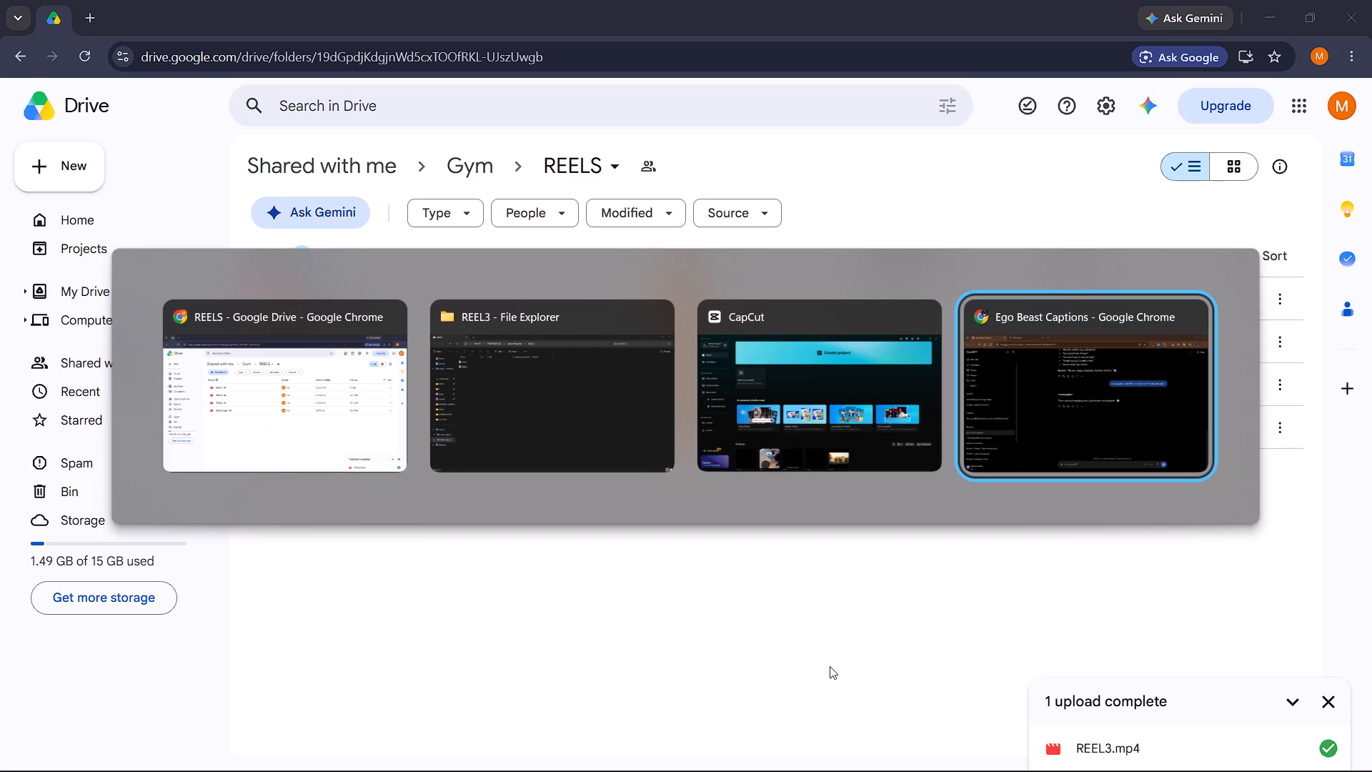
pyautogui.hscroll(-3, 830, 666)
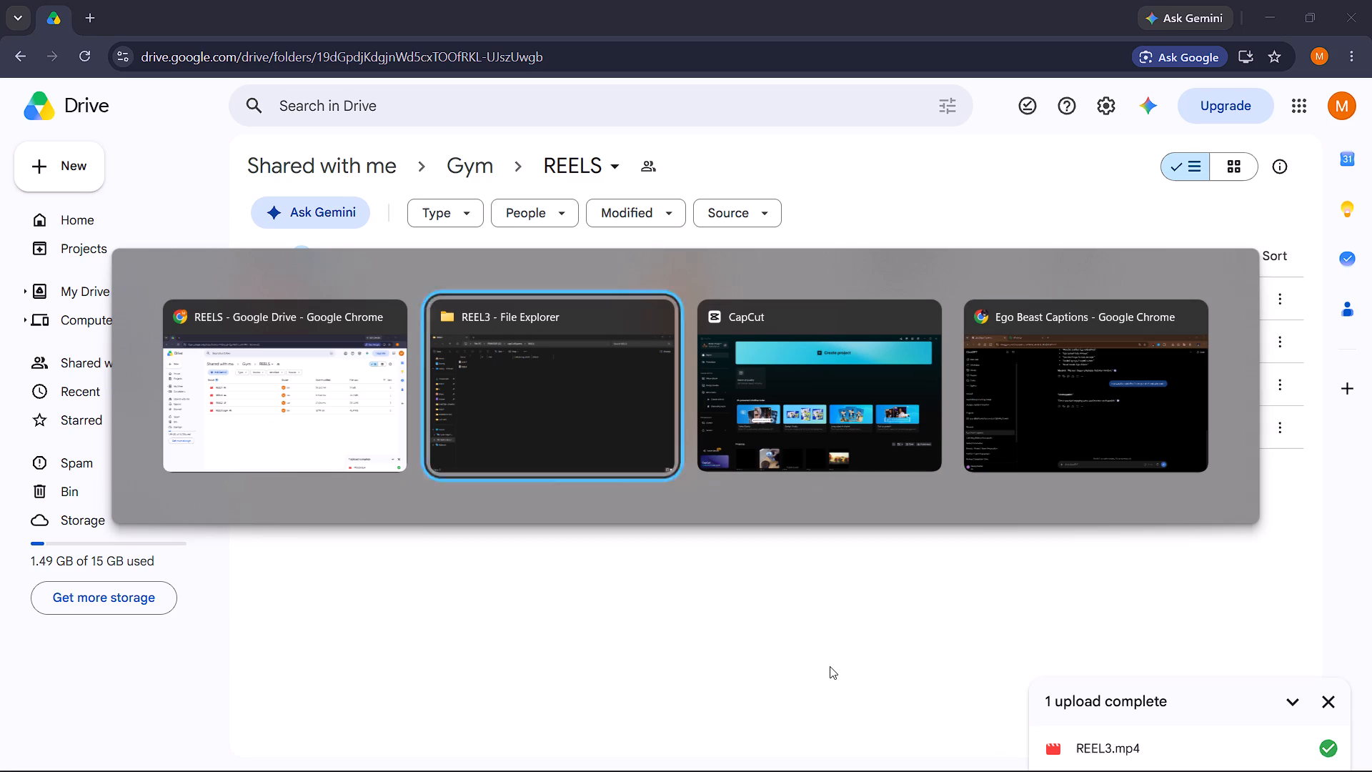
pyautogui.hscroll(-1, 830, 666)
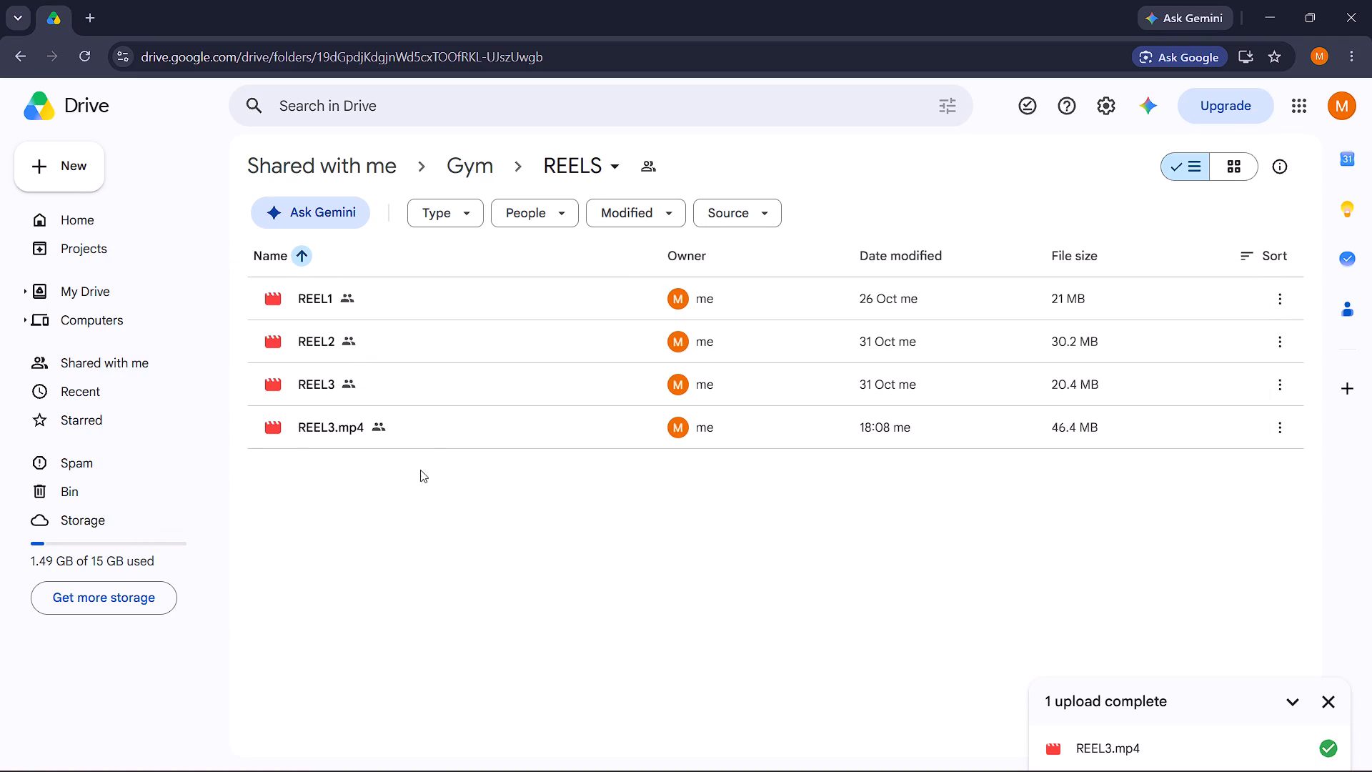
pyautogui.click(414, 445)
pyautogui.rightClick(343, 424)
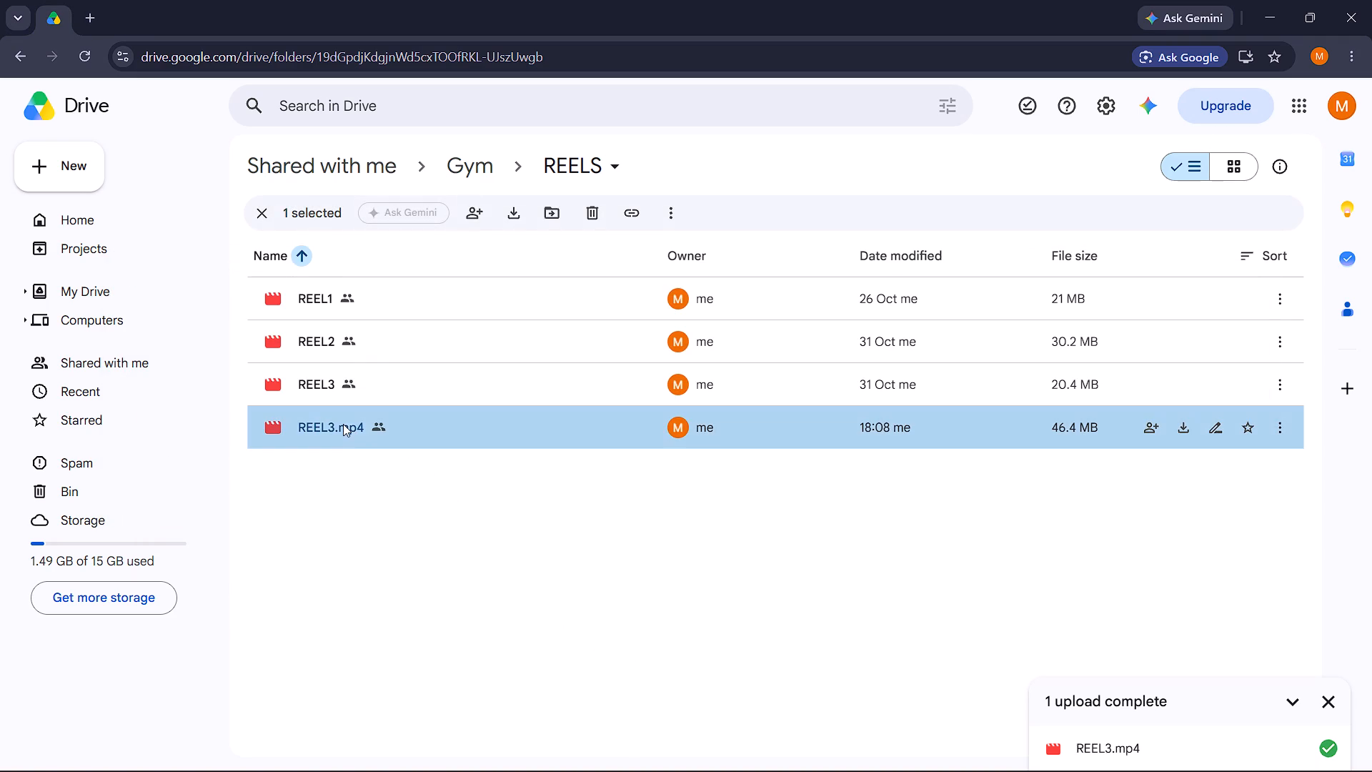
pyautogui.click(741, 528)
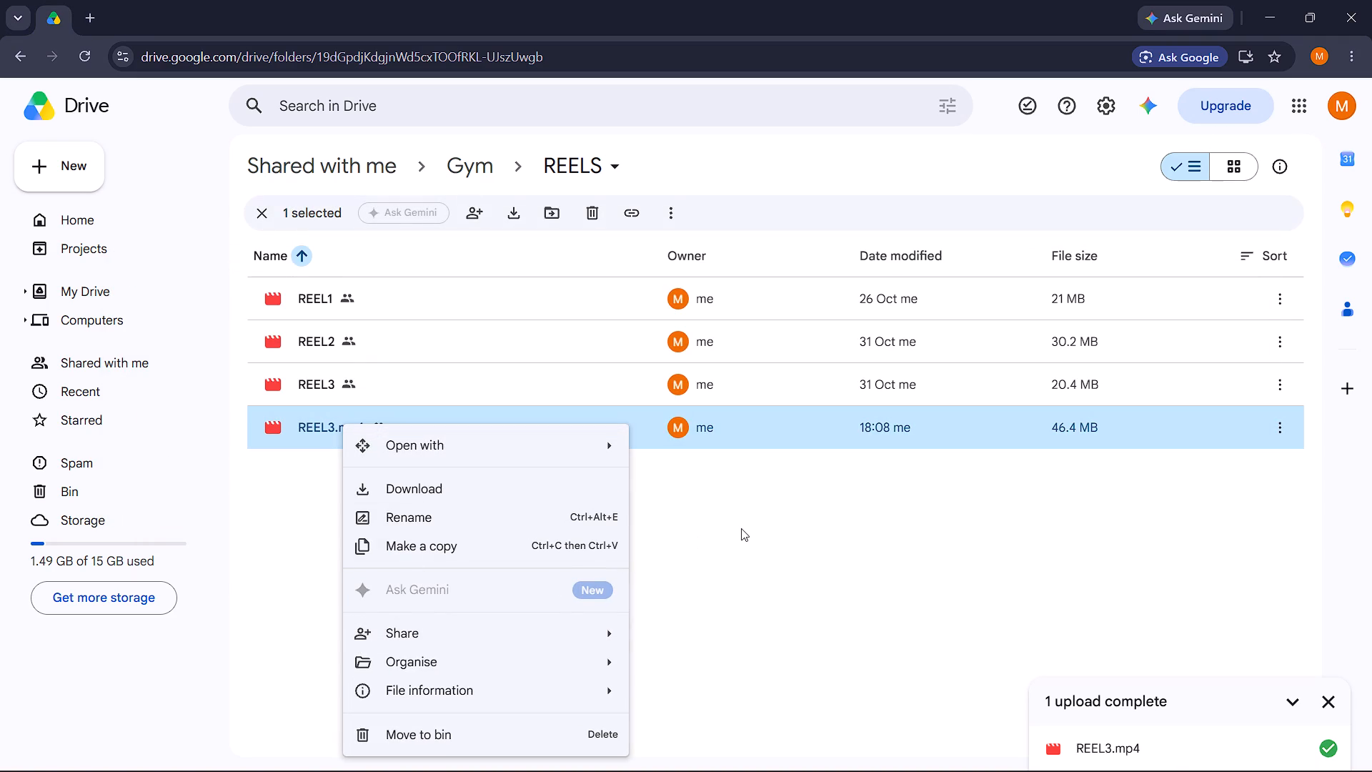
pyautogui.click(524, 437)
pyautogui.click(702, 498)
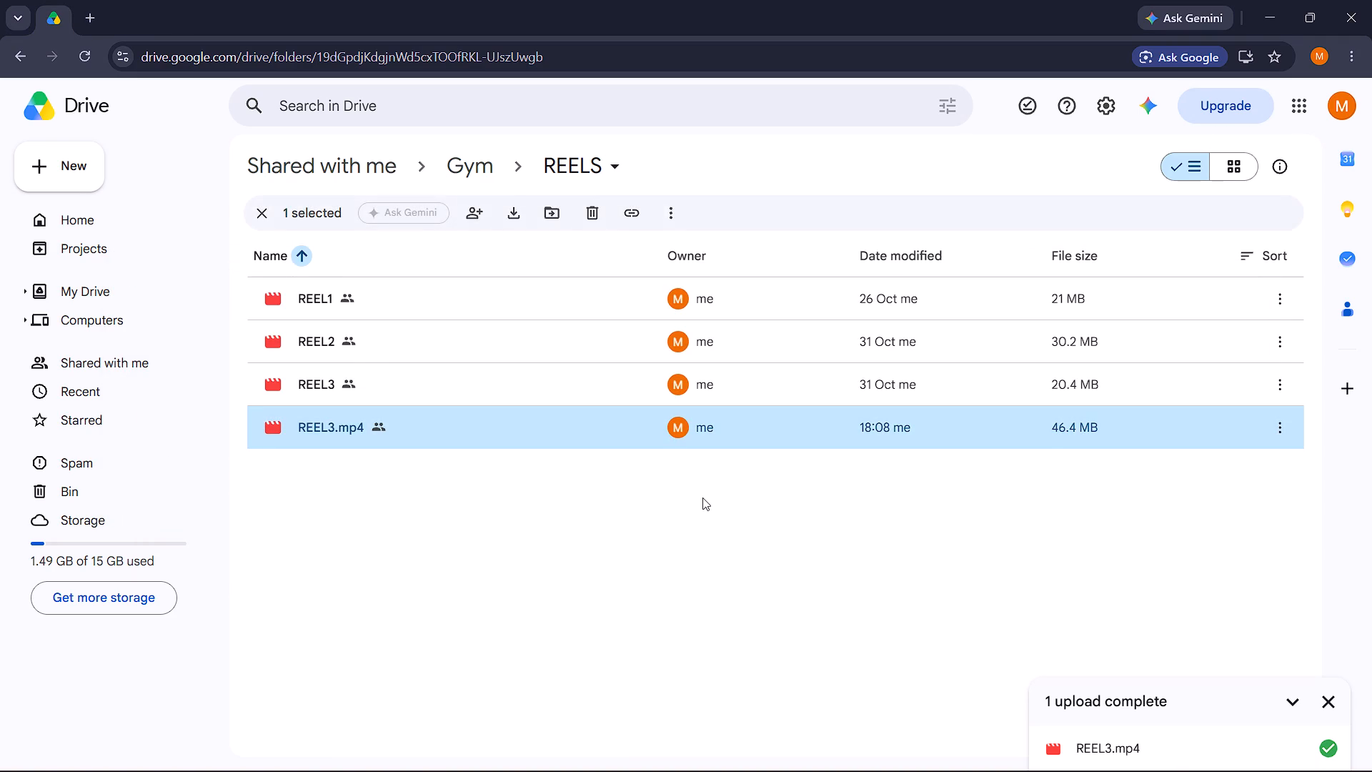
# Rename the uploaded REEL3.mp4 video as REEL3, removing its file extension, and dismiss the upload notice.
pyautogui.click(1223, 430)
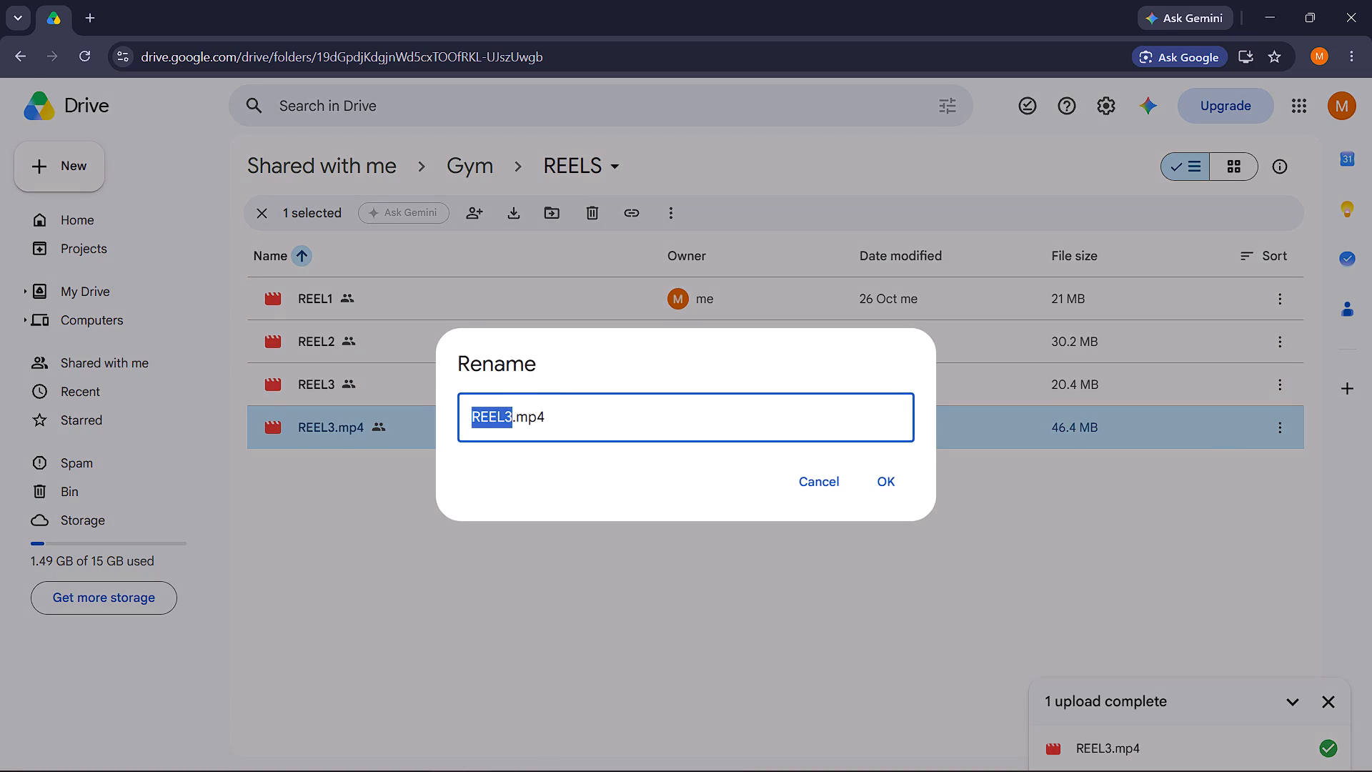
pyautogui.click(557, 415)
pyautogui.press('BackSpace')
pyautogui.press('BackSpace')
pyautogui.press('BackSpace')
pyautogui.press('BackSpace')
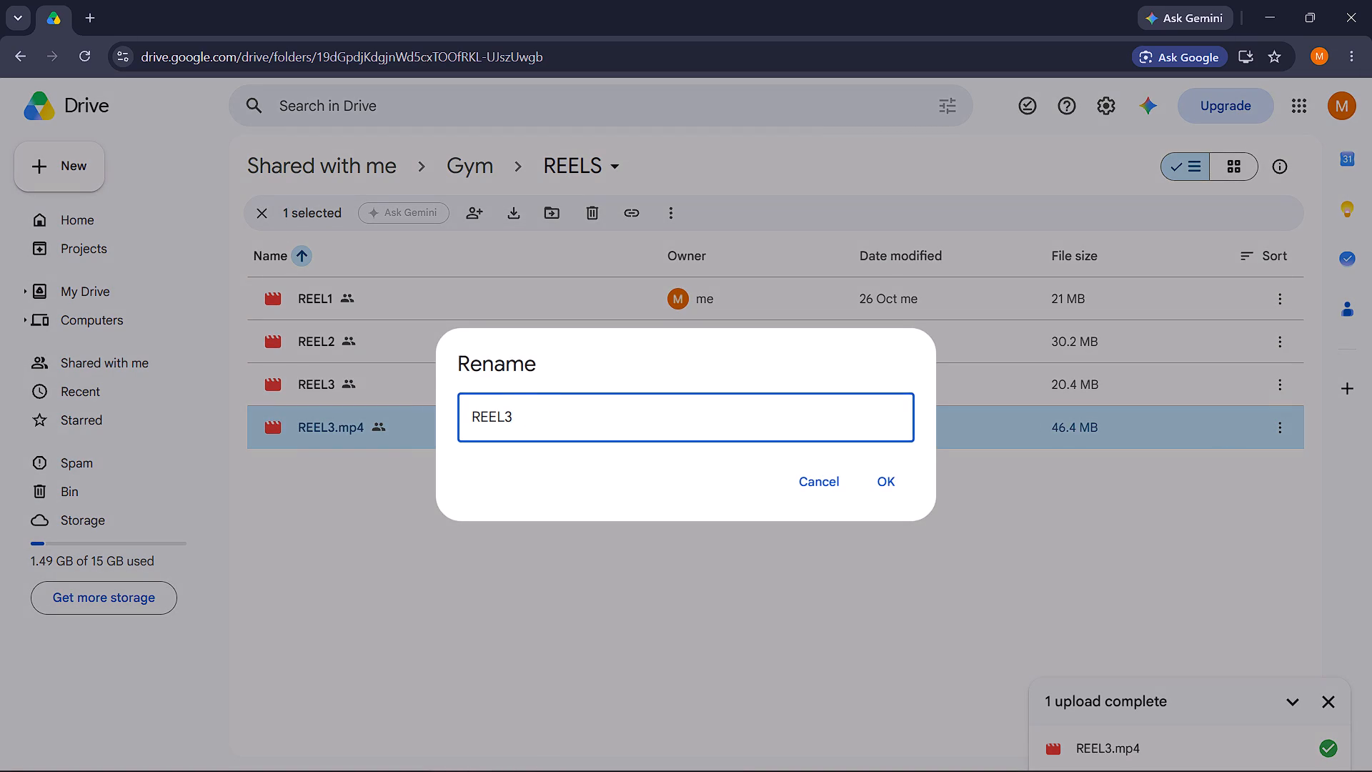
pyautogui.press('Return')
pyautogui.click(559, 519)
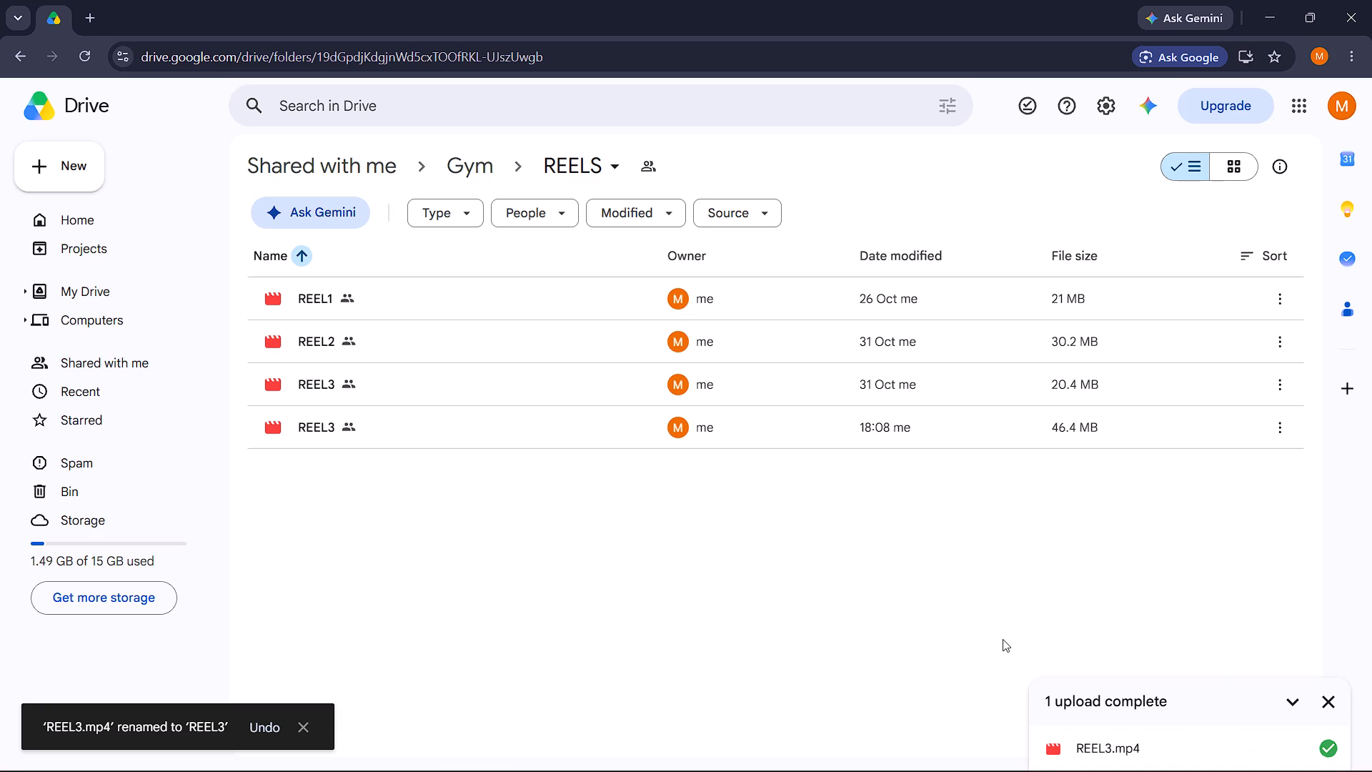
pyautogui.click(1332, 703)
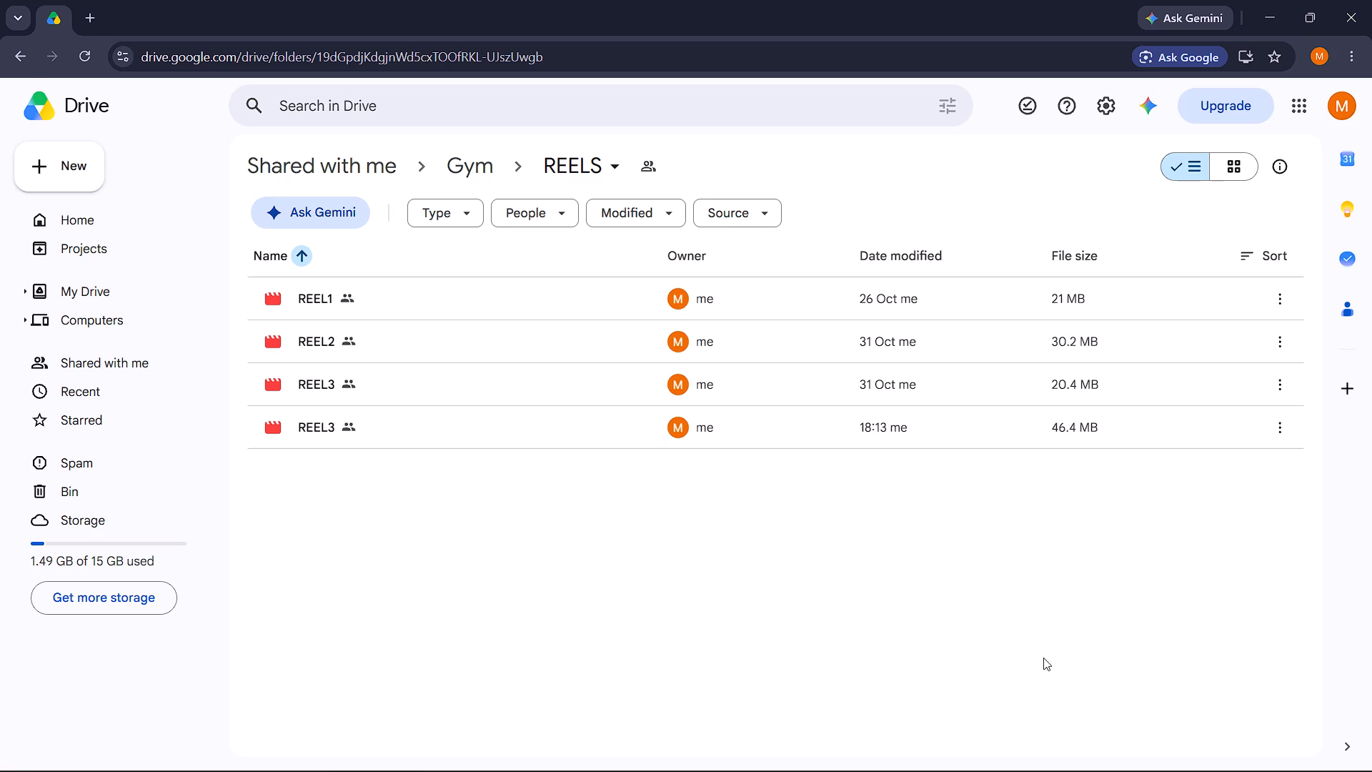
# Rename the newly uploaded 46.4 MB REEL3 video as REEL4 and dismiss the rename notice.
pyautogui.click(382, 432)
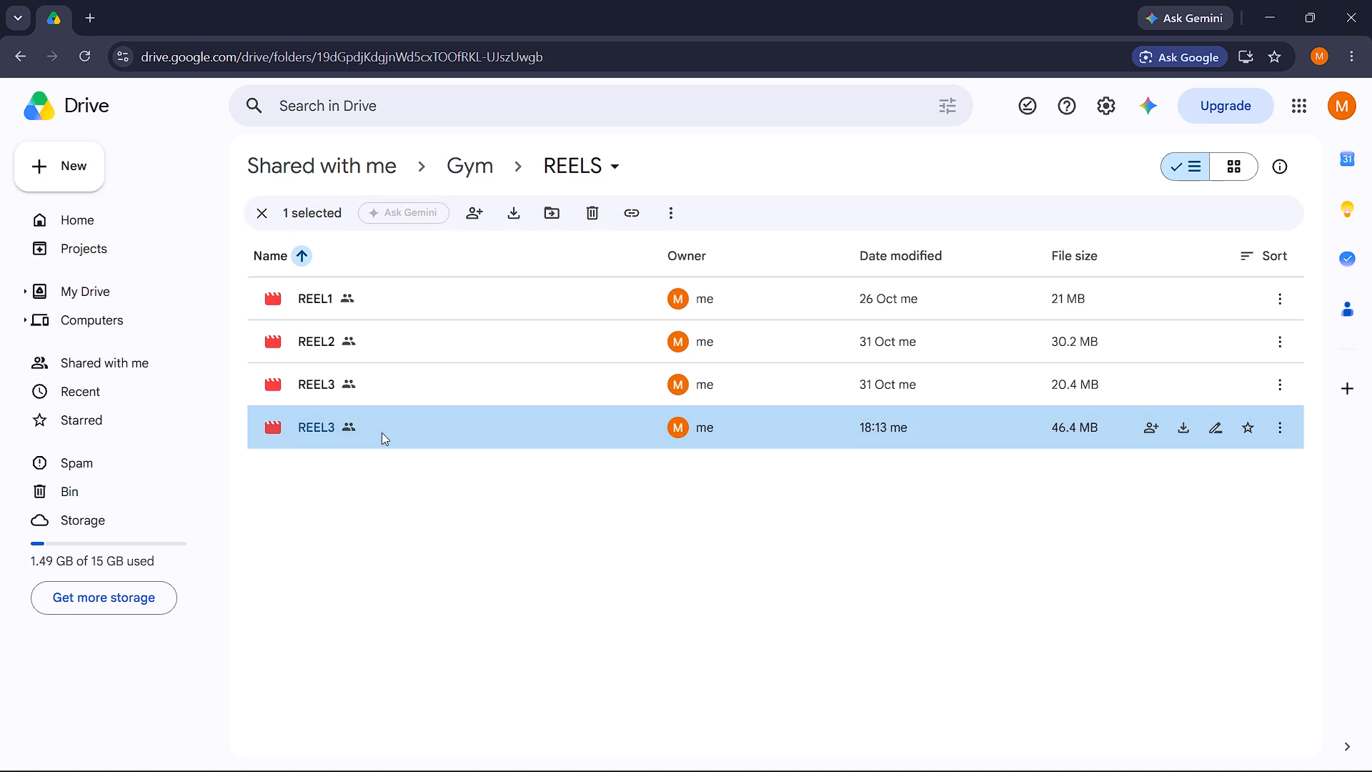
pyautogui.click(1211, 426)
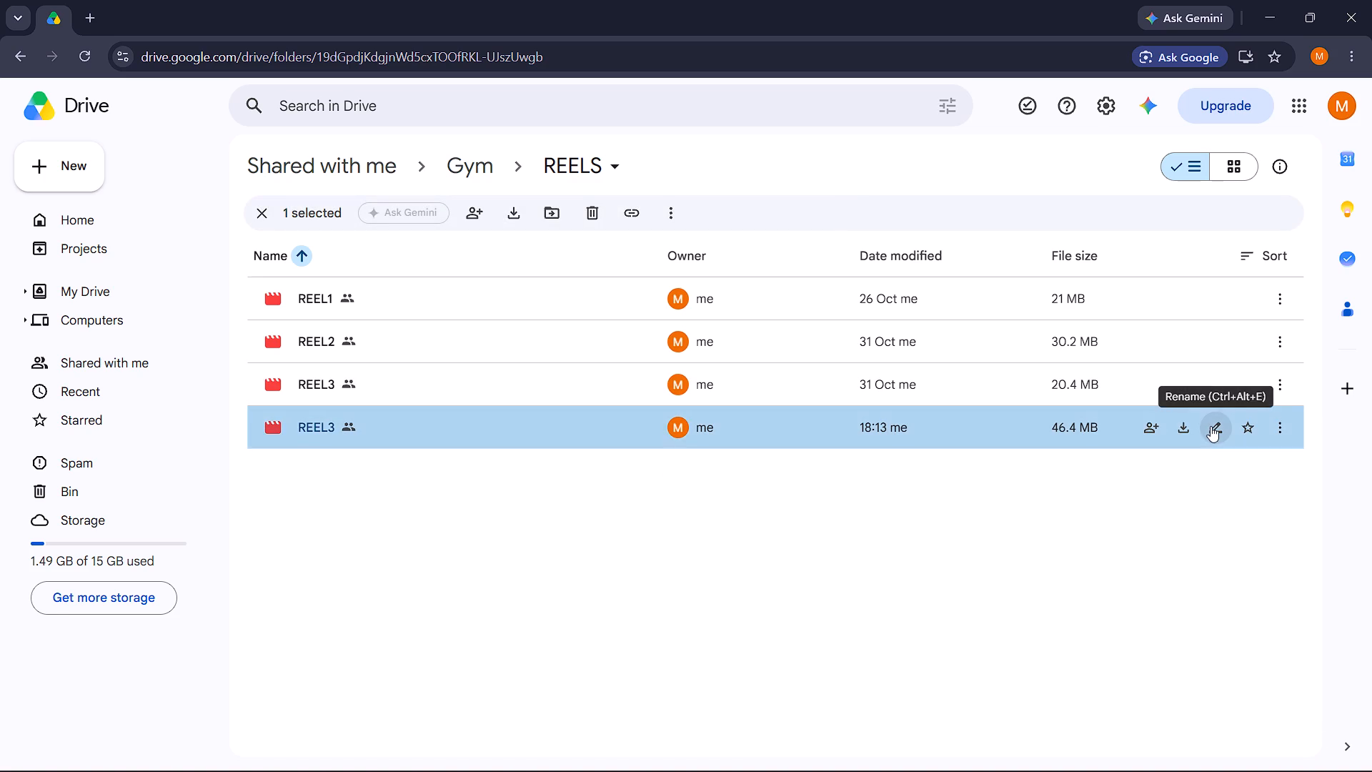
pyautogui.click(529, 412)
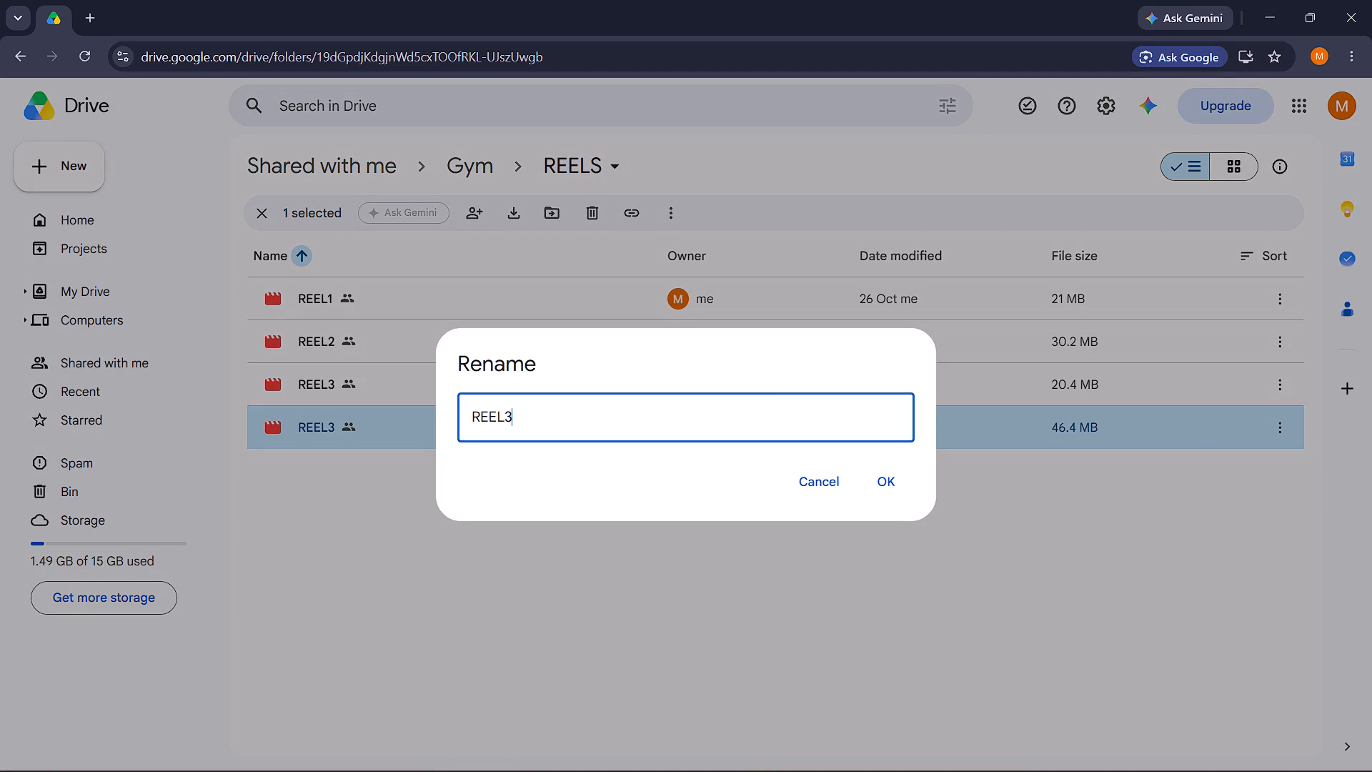
pyautogui.press('BackSpace')
pyautogui.press('4')
pyautogui.press('Return')
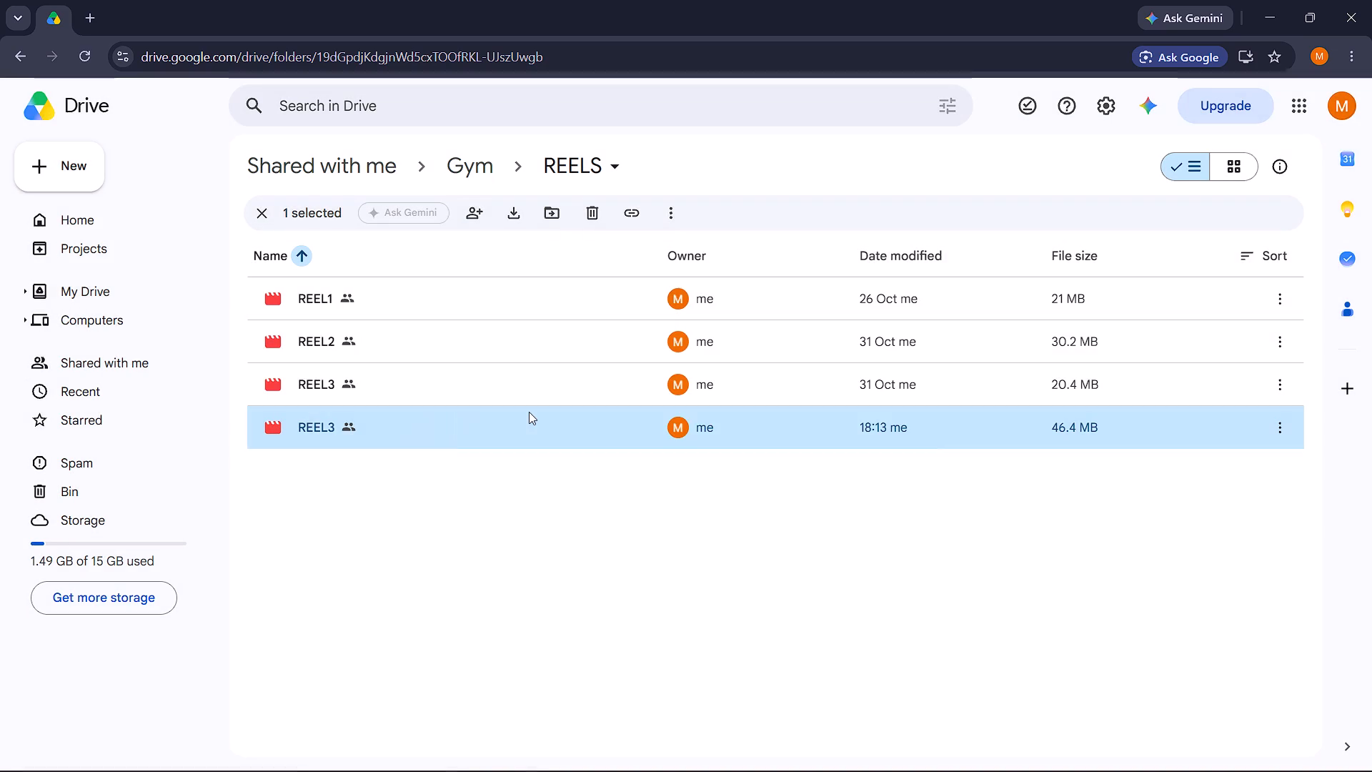
pyautogui.tripleClick(611, 554)
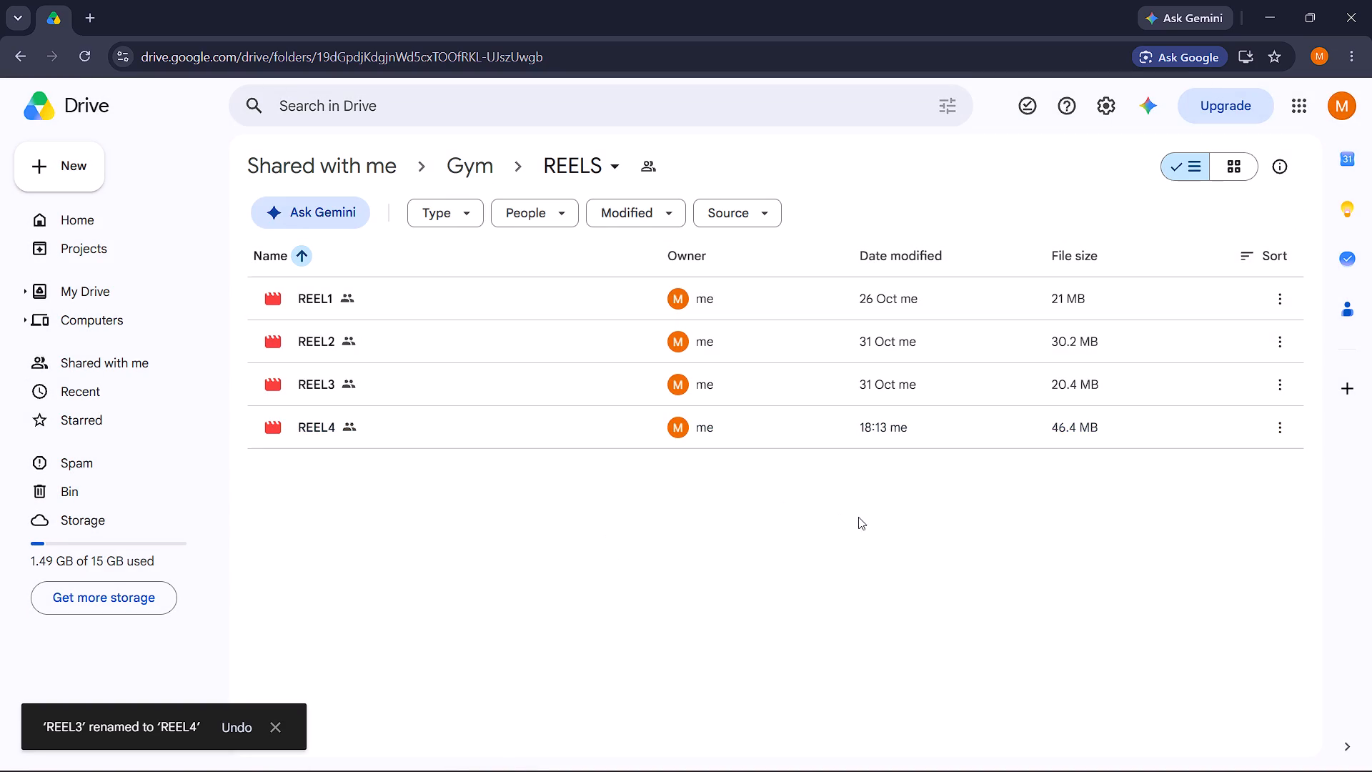
pyautogui.click(857, 692)
pyautogui.click(279, 722)
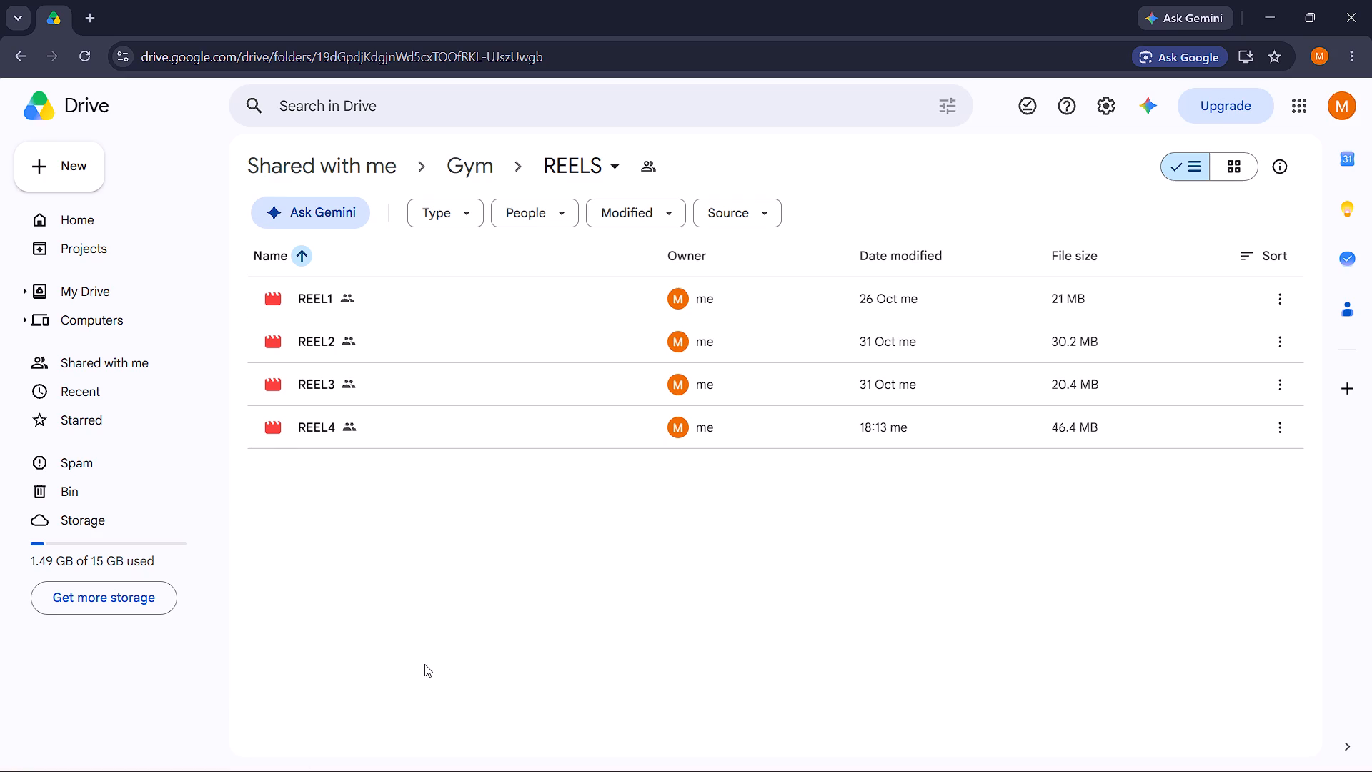